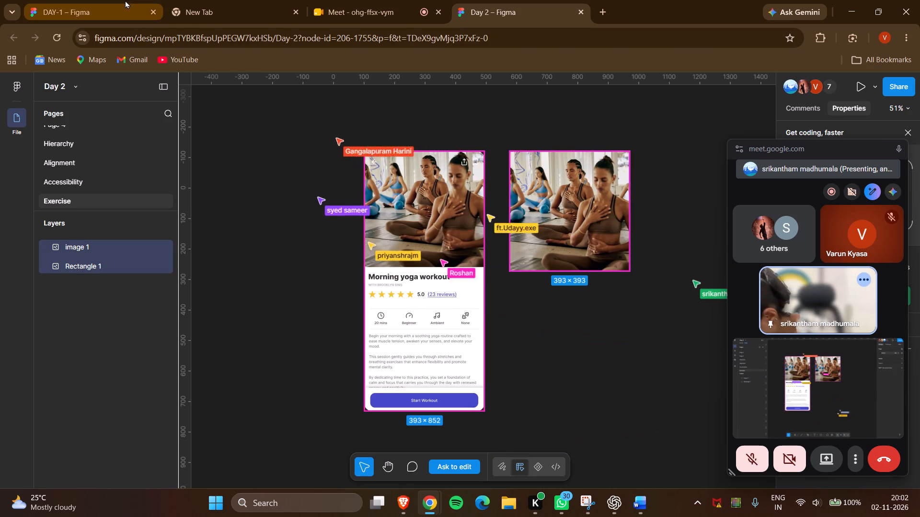
# Switch to the DAY-1 file and paste the copied yoga workout screen and photo on empty canvas beside the Designing a Screen section.
pyautogui.click(125, 0)
pyautogui.hscroll(-4, 608, 288)
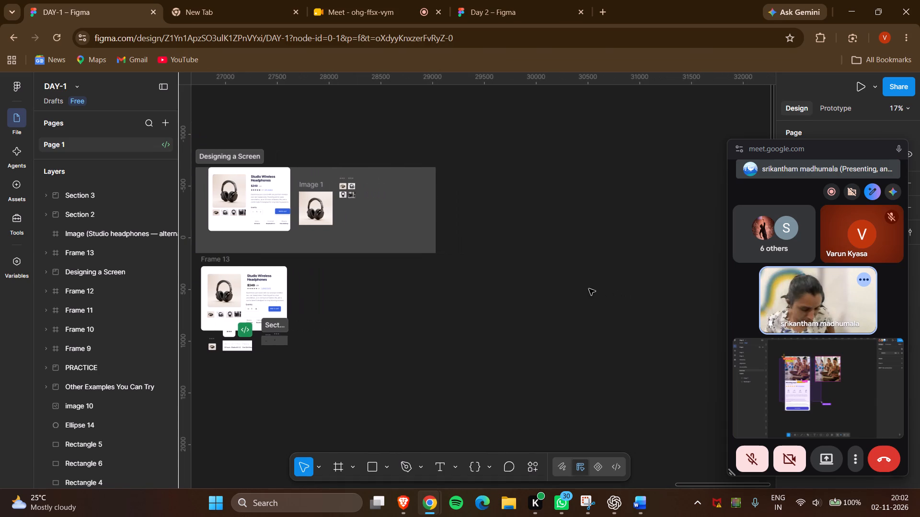
pyautogui.click(589, 289)
pyautogui.hotkey('ctrl', 'v')
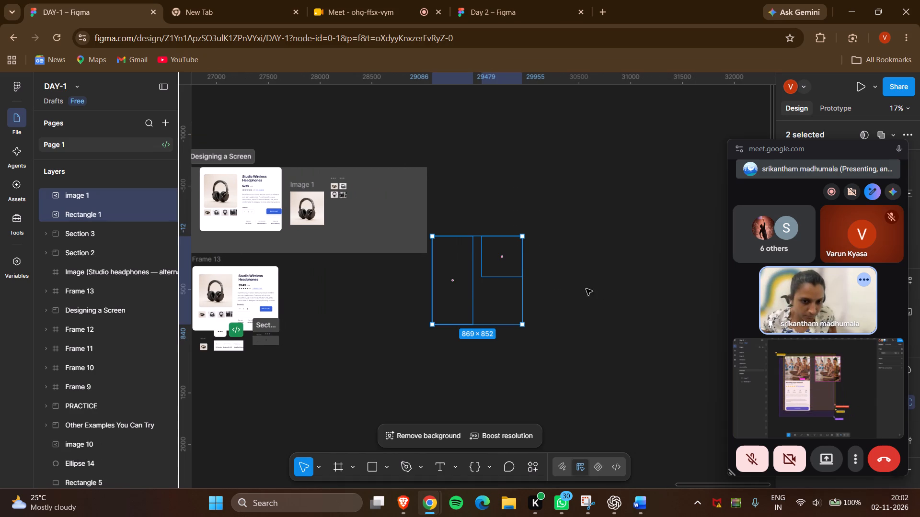
pyautogui.moveTo(497, 293); pyautogui.dragTo(539, 243)
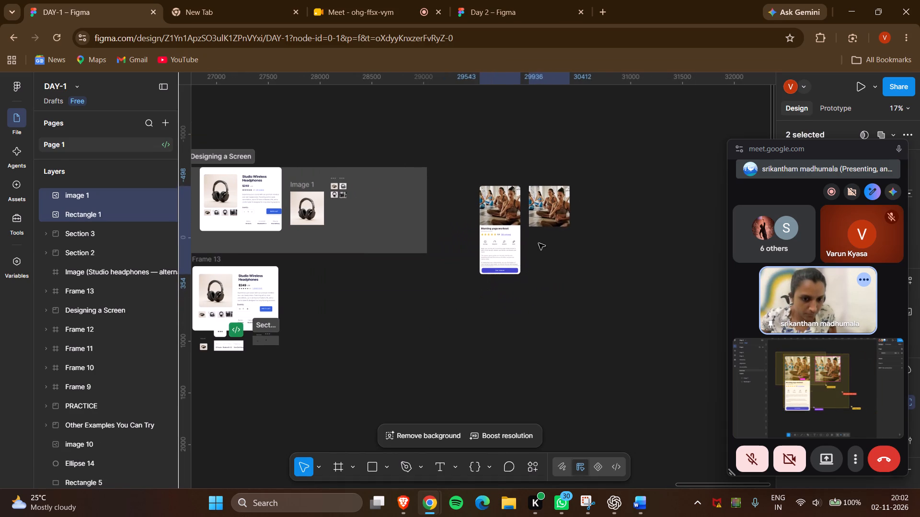
pyautogui.moveTo(539, 243); pyautogui.dragTo(536, 243)
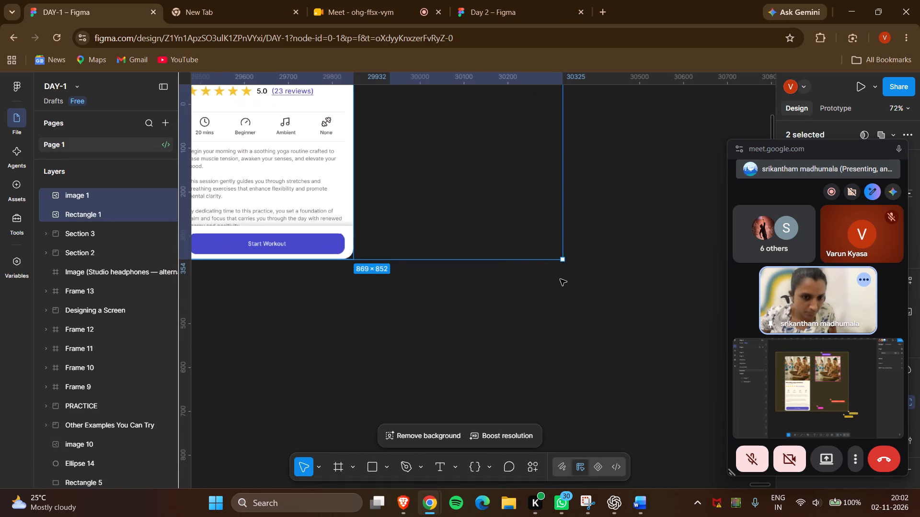
pyautogui.scroll(3, 560, 279)
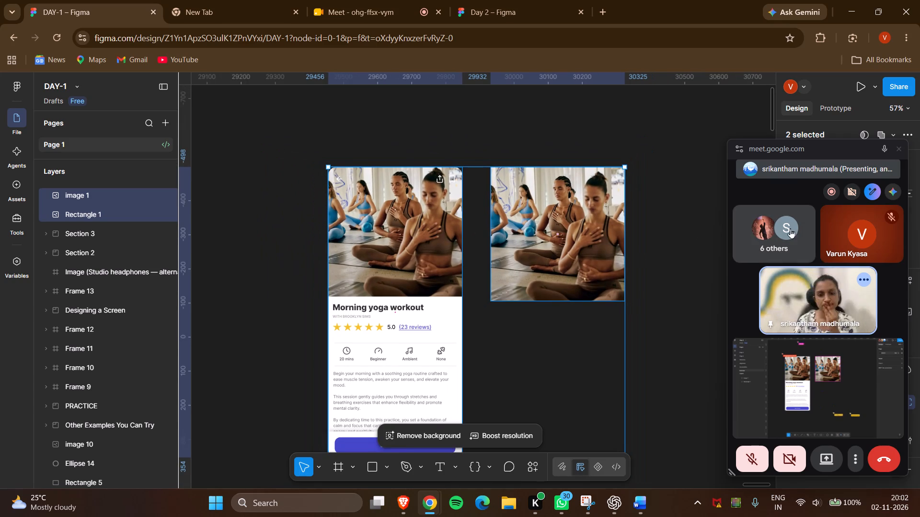
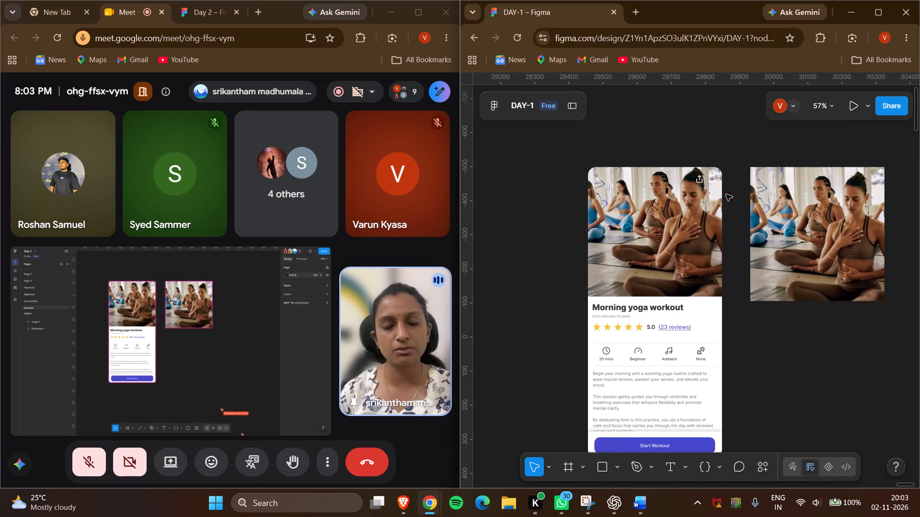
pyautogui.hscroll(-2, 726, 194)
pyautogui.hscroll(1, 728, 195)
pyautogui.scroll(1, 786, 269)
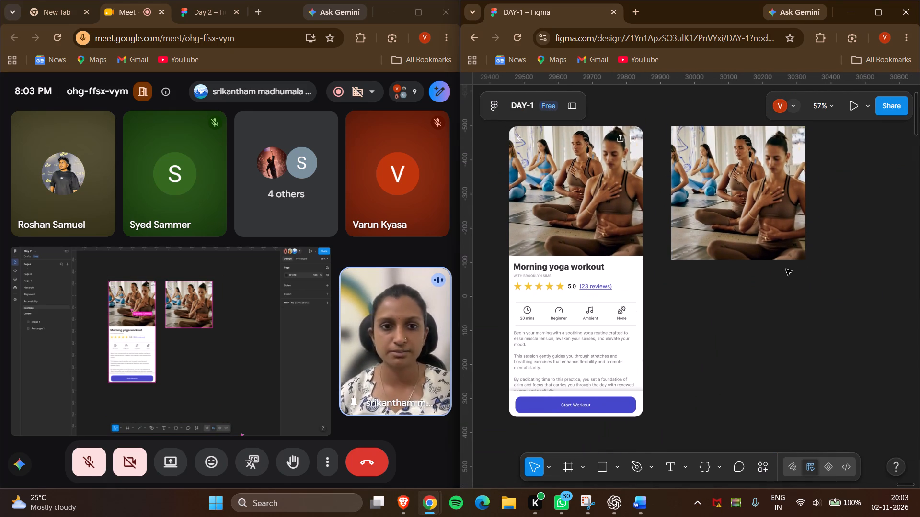
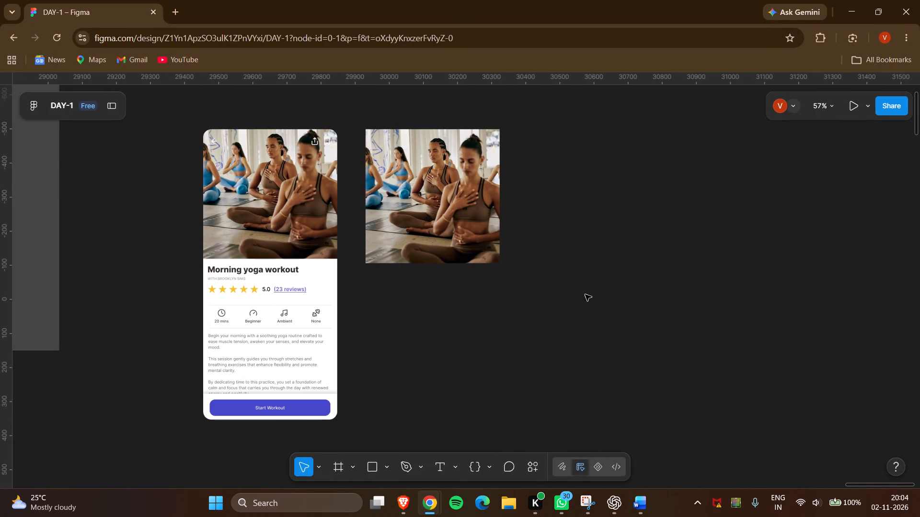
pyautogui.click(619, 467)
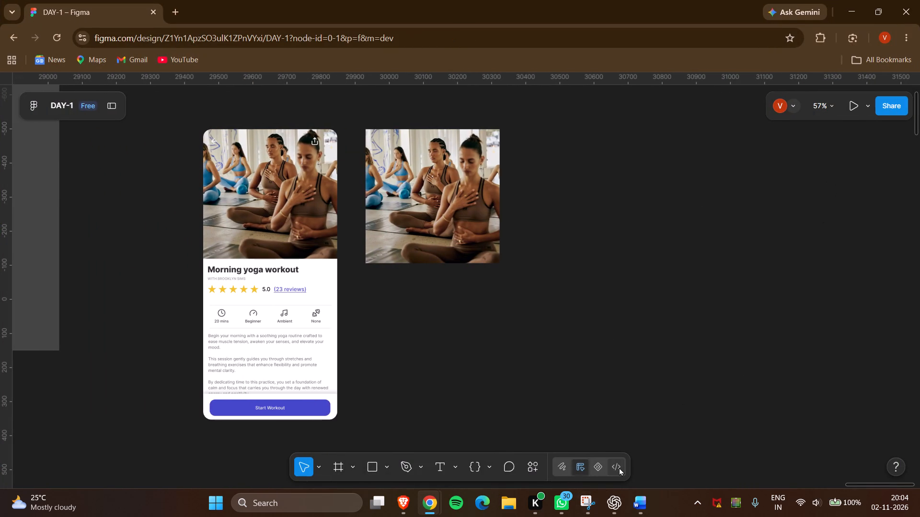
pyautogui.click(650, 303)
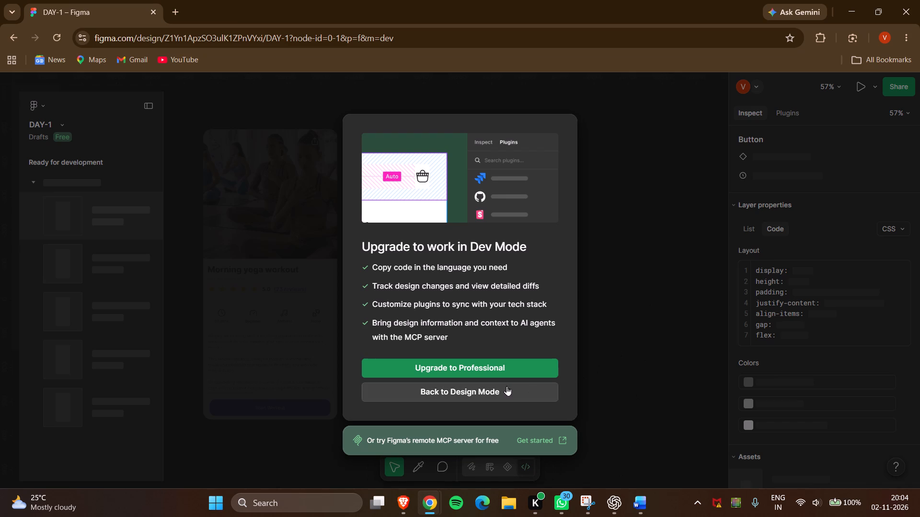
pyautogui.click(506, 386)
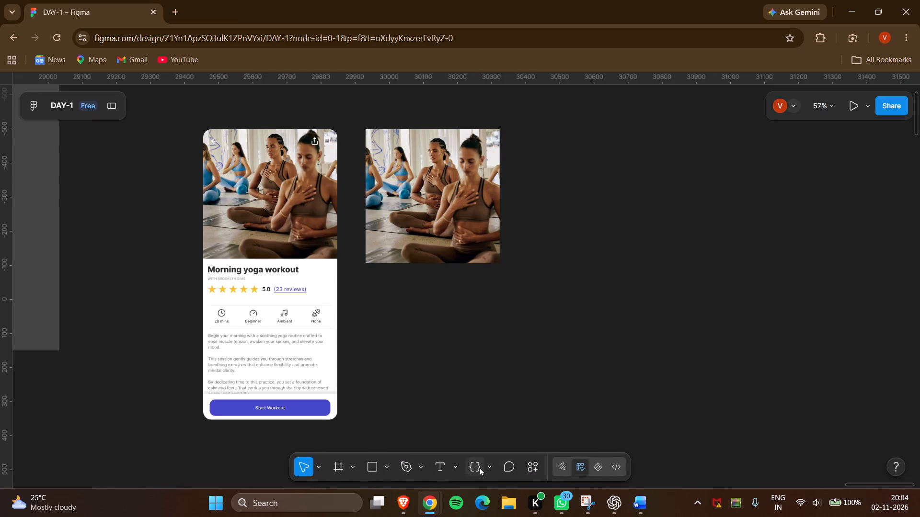
# Add an empty iPhone 16 frame, 393 × 852, to the canvas beside the yoga workout images.
pyautogui.click(287, 295)
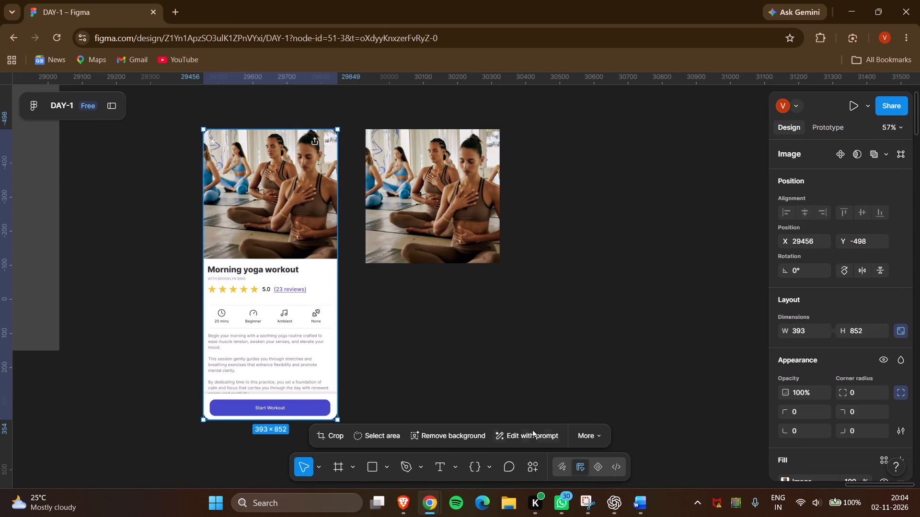
pyautogui.click(355, 468)
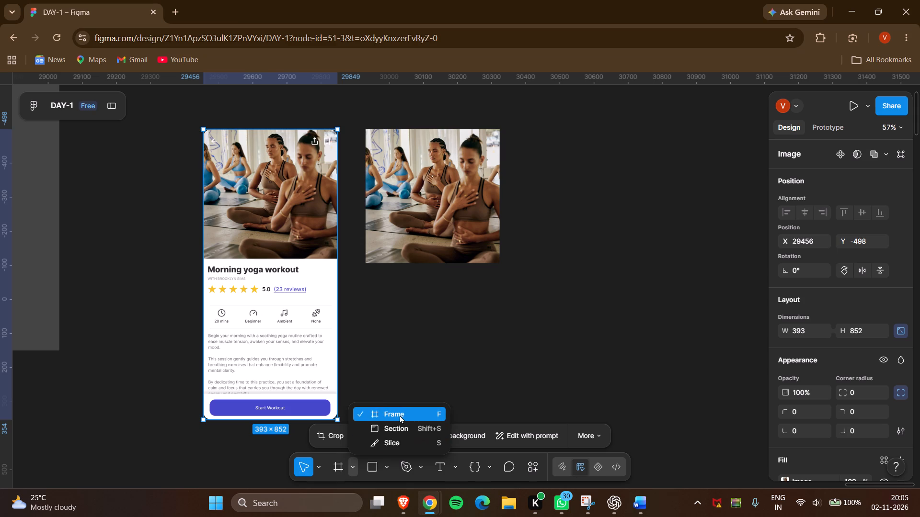
pyautogui.click(400, 415)
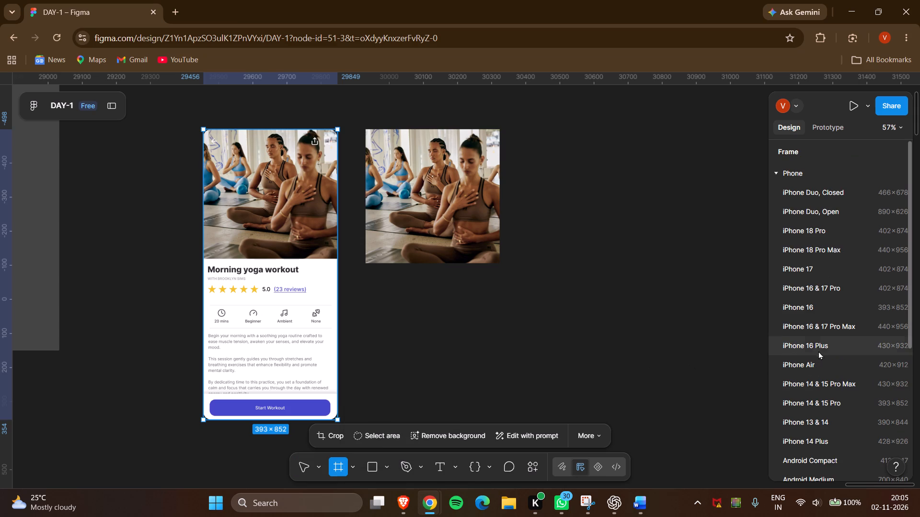
pyautogui.click(825, 308)
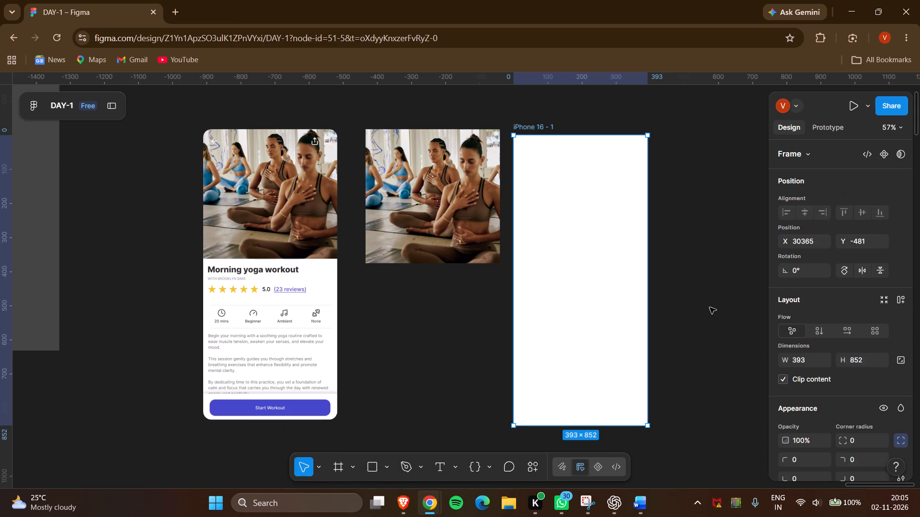
# Restore the DAY-1 design window to its smaller size so the Meet call shows beside it.
pyautogui.click(882, 8)
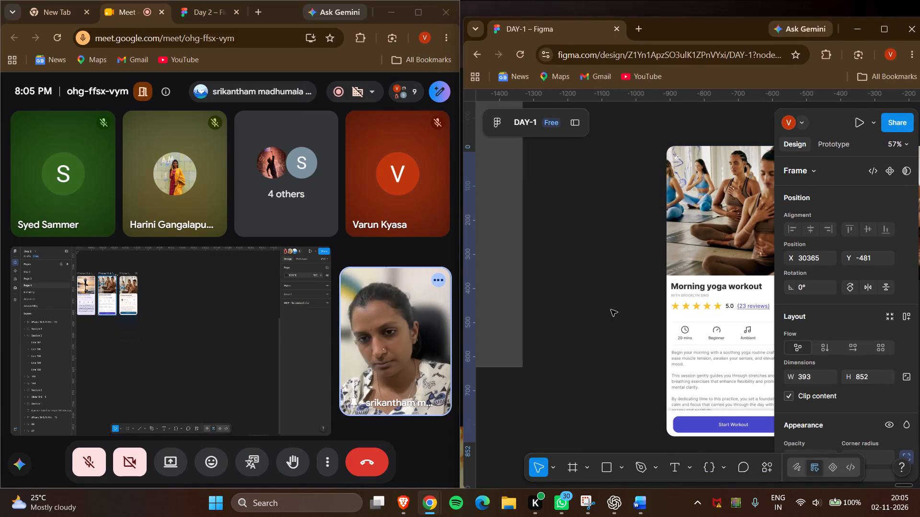
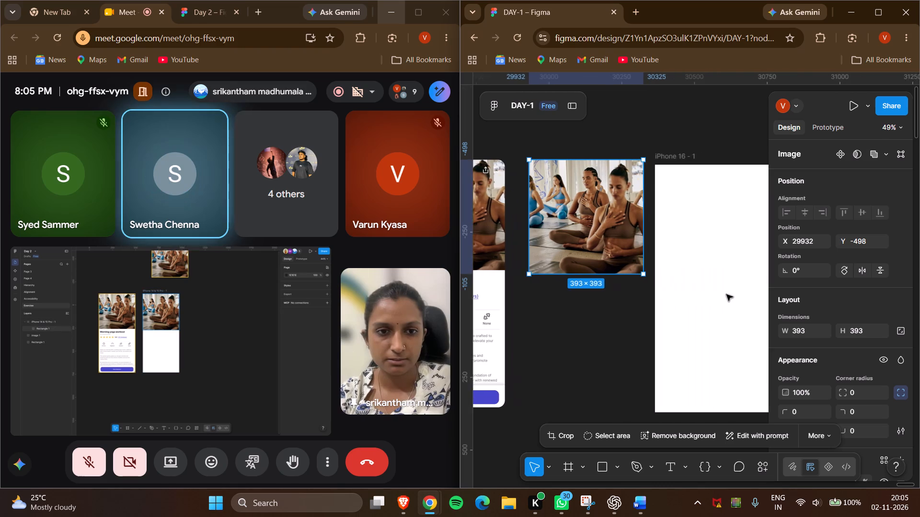
# Duplicate the square yoga image and place the copy flush with the top of the iPhone 16 frame at X 0, Y 0.
pyautogui.hscroll(-1, 726, 294)
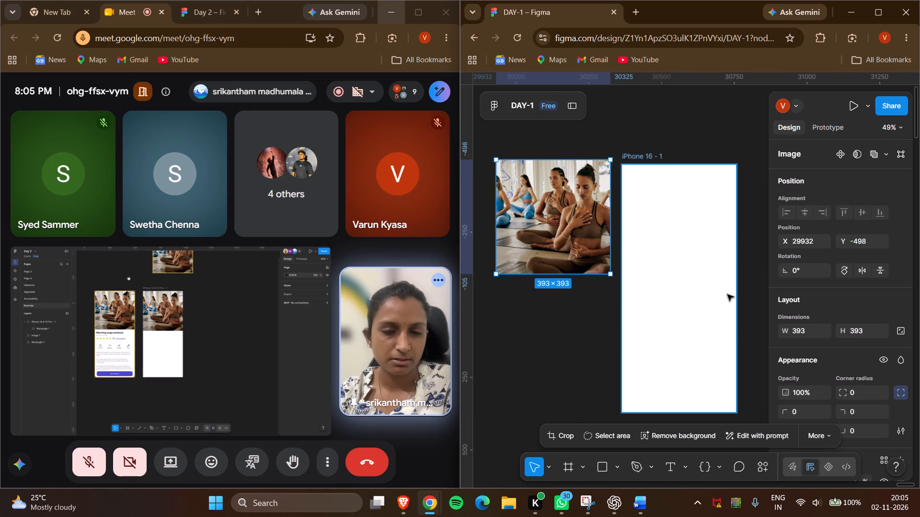
pyautogui.hotkey('ctrl', 'd')
pyautogui.moveTo(558, 223); pyautogui.dragTo(648, 240)
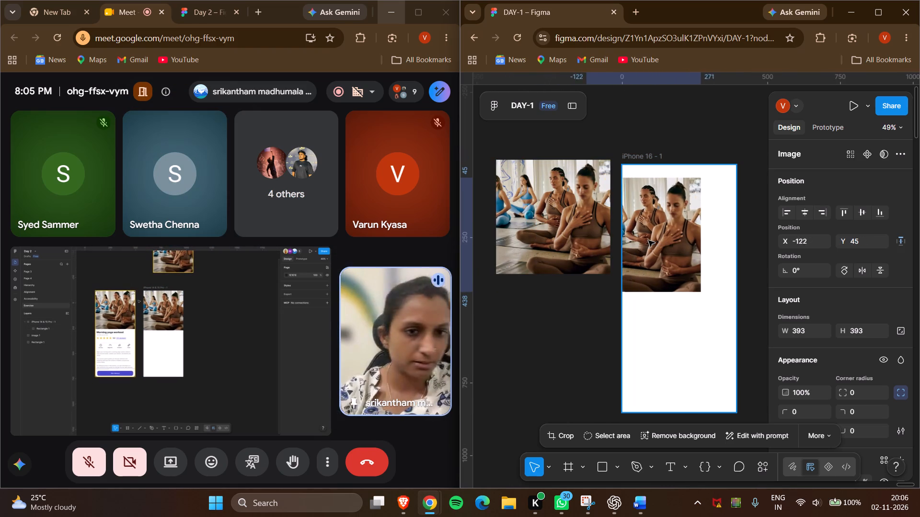
pyautogui.moveTo(648, 240); pyautogui.dragTo(685, 230)
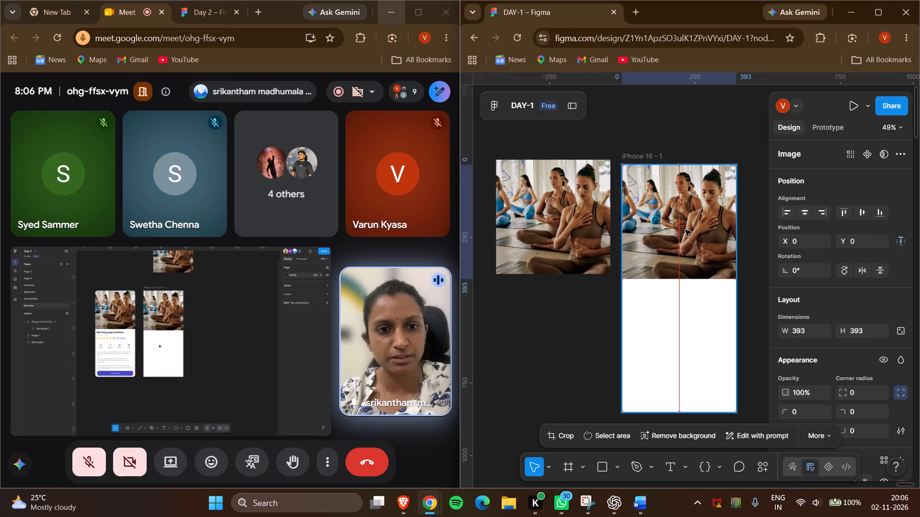
pyautogui.moveTo(685, 230); pyautogui.dragTo(686, 230)
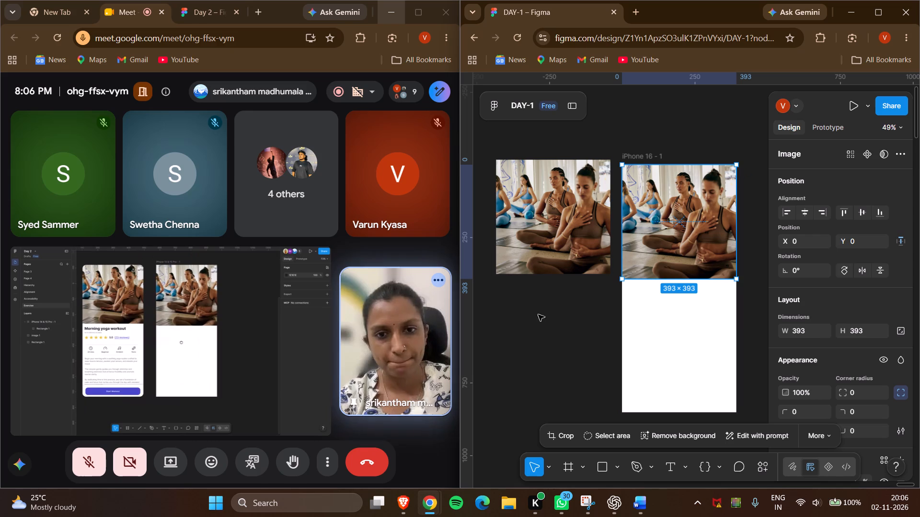
pyautogui.click(533, 343)
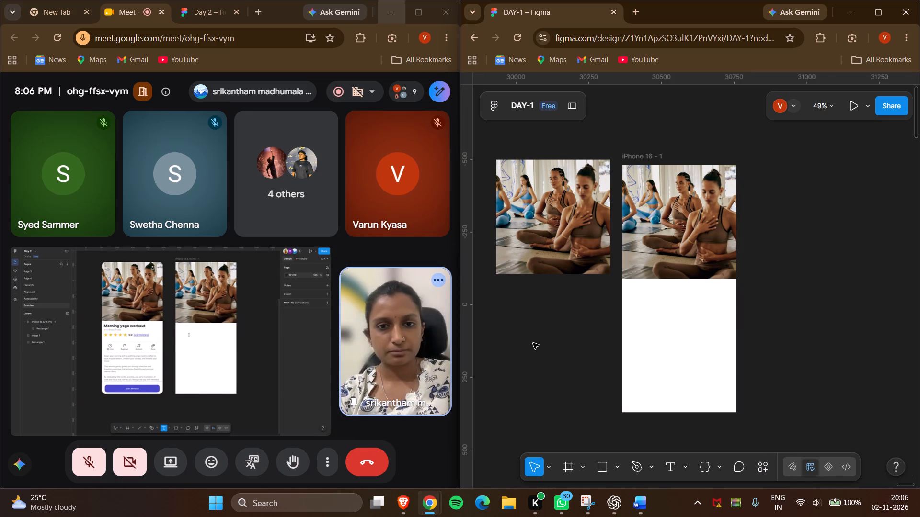
# Round the corners of the yoga image in the iPhone 16 frame with a corner radius of 30.
pyautogui.click(657, 264)
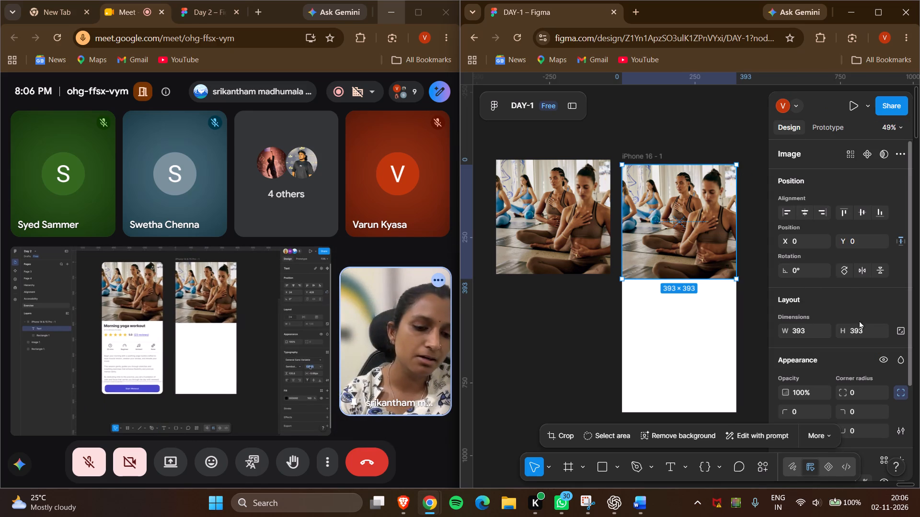
pyautogui.moveTo(848, 391); pyautogui.dragTo(695, 280)
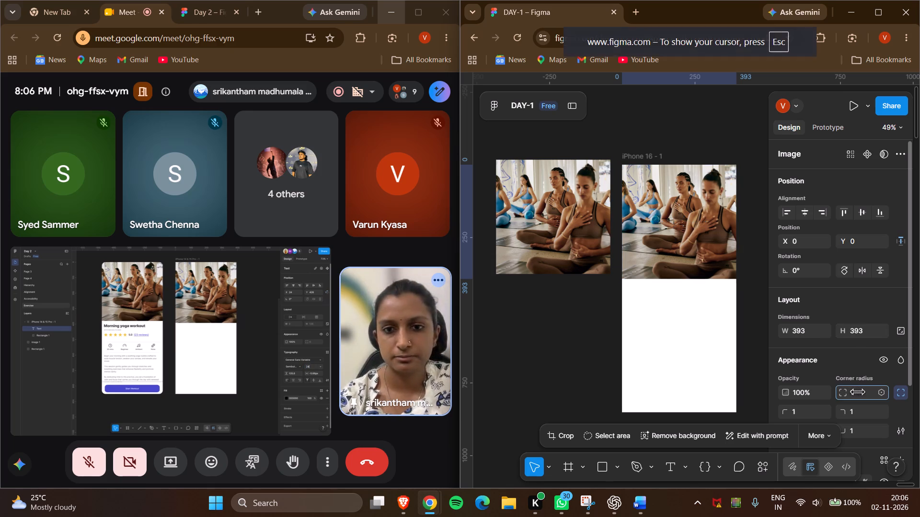
pyautogui.moveTo(695, 280); pyautogui.dragTo(829, 281)
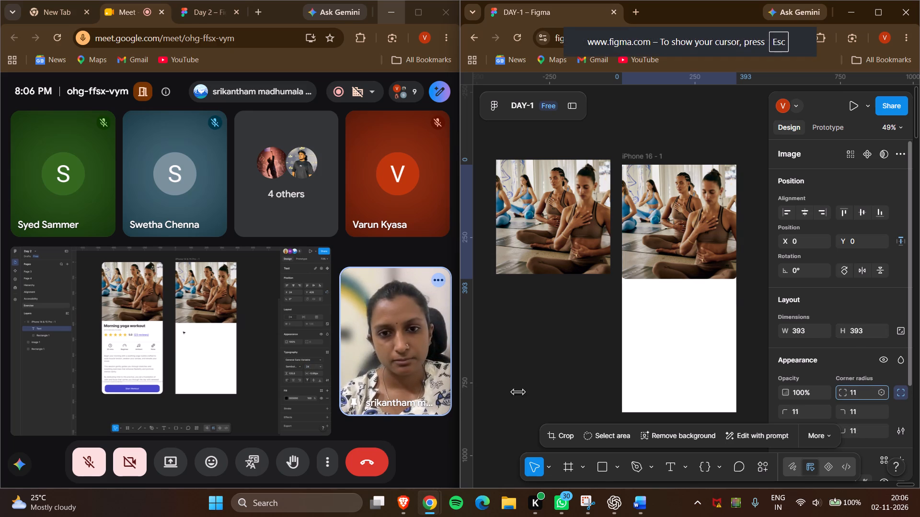
pyautogui.moveTo(829, 281); pyautogui.dragTo(844, 275)
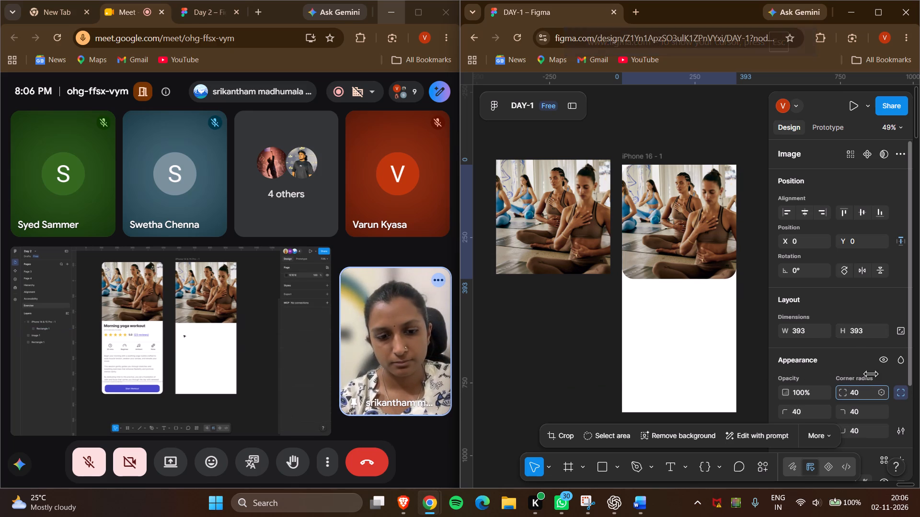
pyautogui.moveTo(844, 275); pyautogui.dragTo(764, 282)
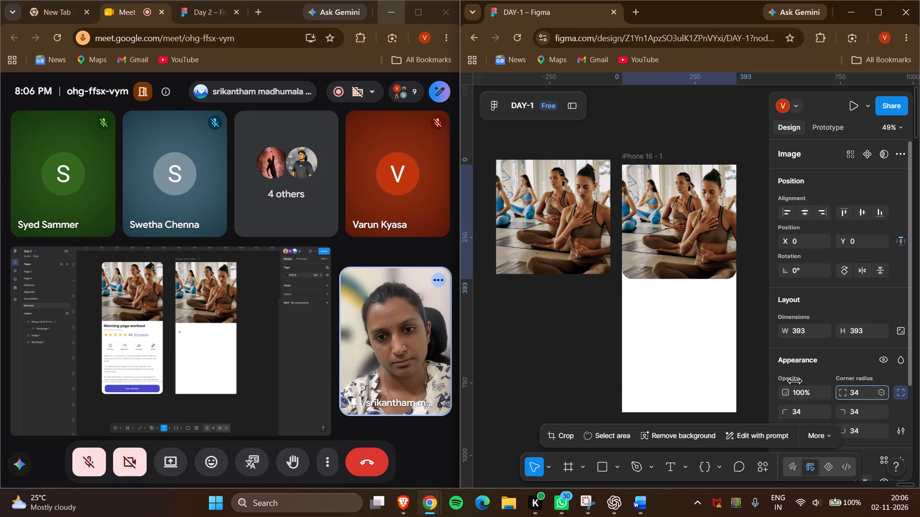
pyautogui.moveTo(764, 282); pyautogui.dragTo(719, 282)
pyautogui.click(703, 237)
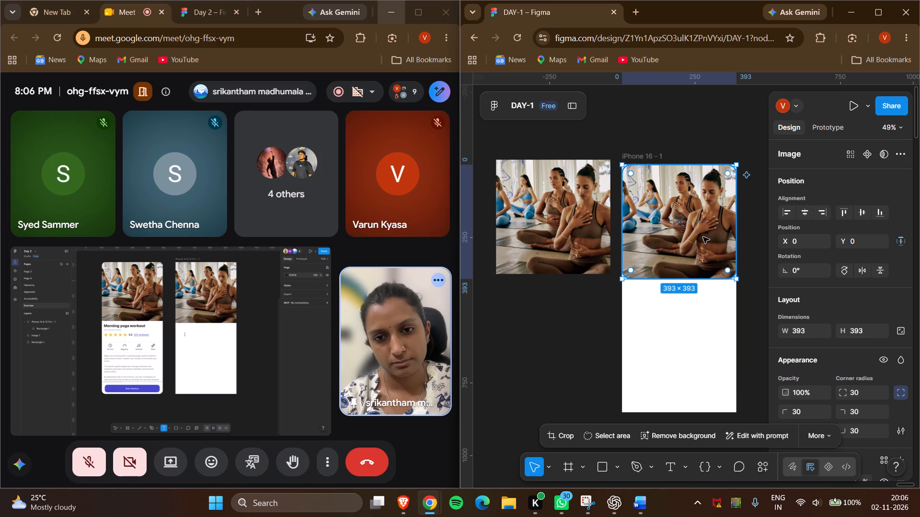
# Shrink the frame's yoga image to about 380 × 375 and inset it at about X 7, Y 14.
pyautogui.moveTo(735, 165); pyautogui.dragTo(729, 170)
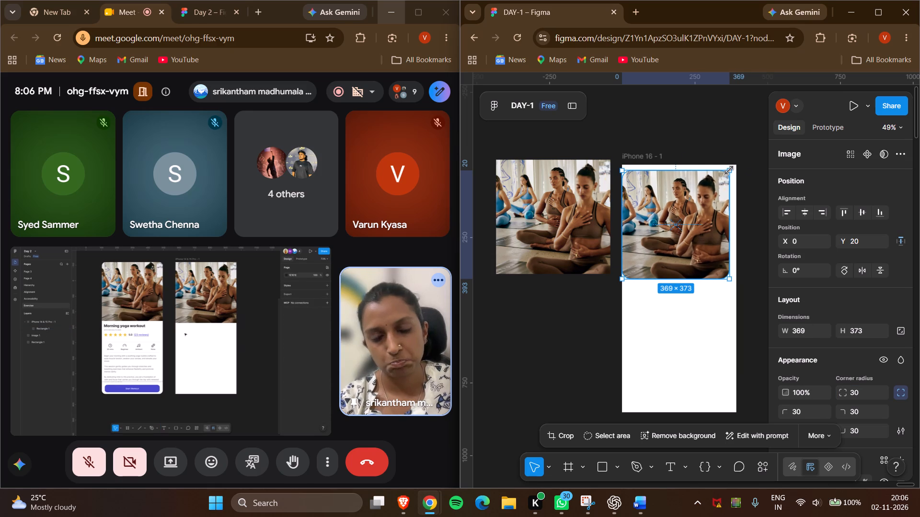
pyautogui.moveTo(729, 170); pyautogui.dragTo(733, 170)
pyautogui.click(689, 212)
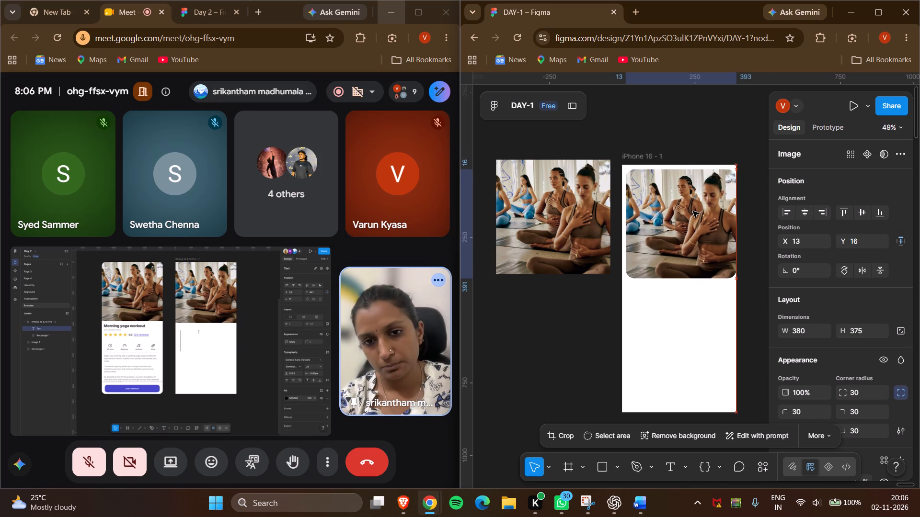
pyautogui.click(532, 369)
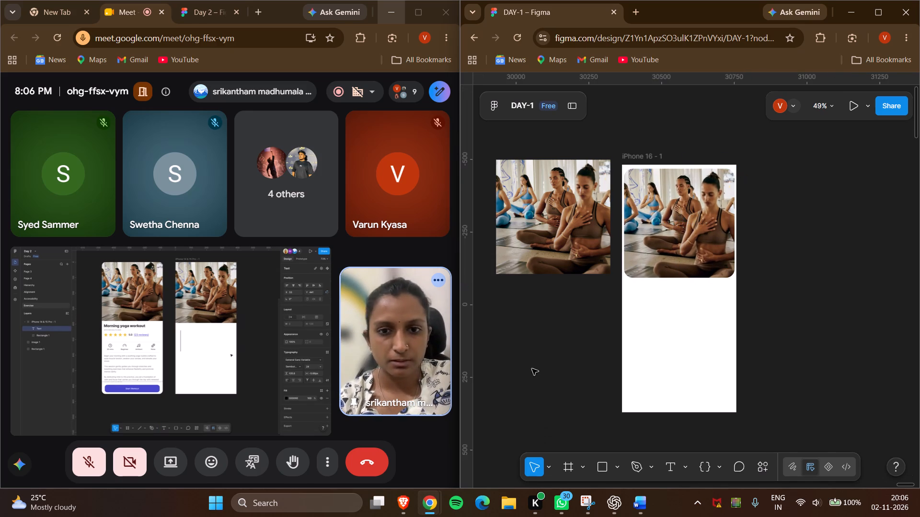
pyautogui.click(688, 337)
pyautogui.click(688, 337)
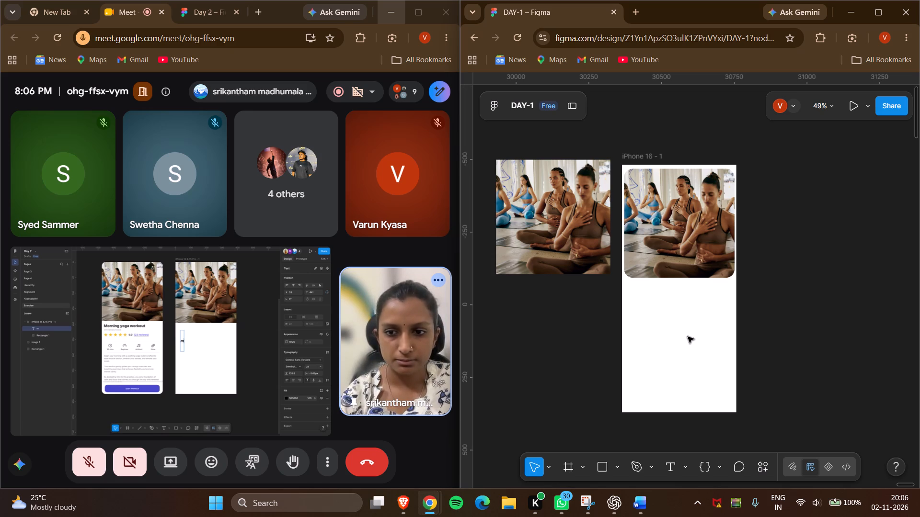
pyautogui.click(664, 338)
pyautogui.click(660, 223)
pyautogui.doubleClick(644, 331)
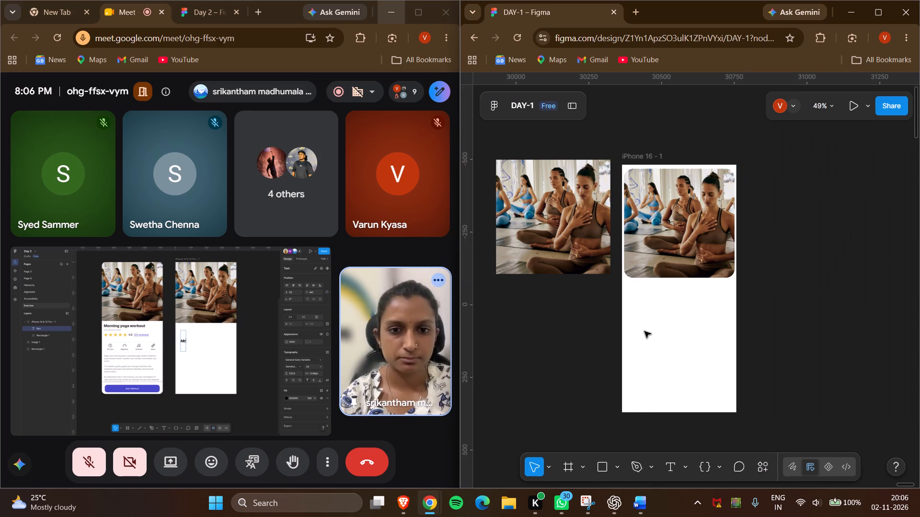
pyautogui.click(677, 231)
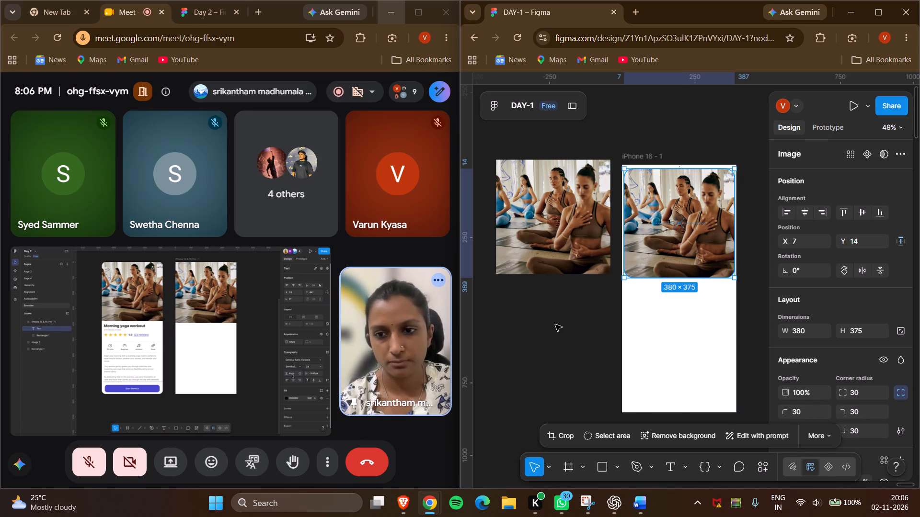
# Add a text box about 318 × 65 below the frame's yoga image, reading "Morning Yoga workout".
pyautogui.hscroll(1, 555, 325)
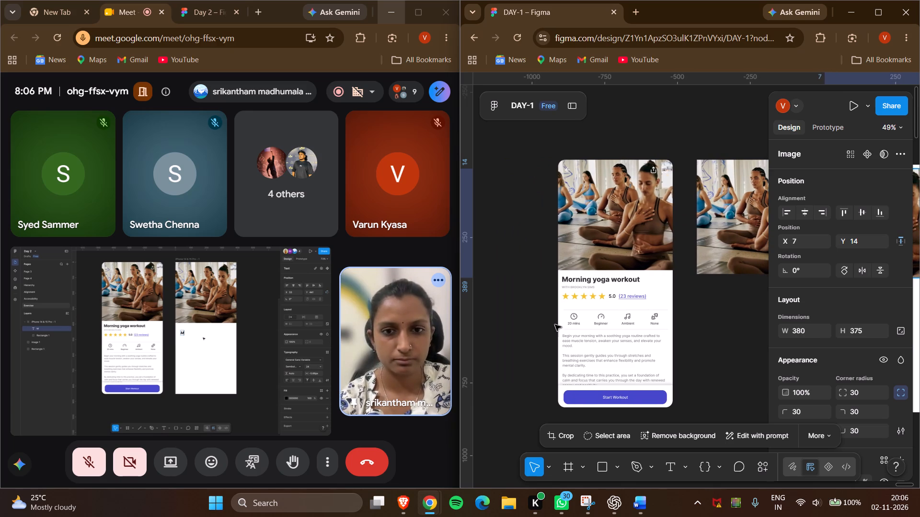
pyautogui.hscroll(1, 555, 325)
pyautogui.hscroll(-1, 700, 415)
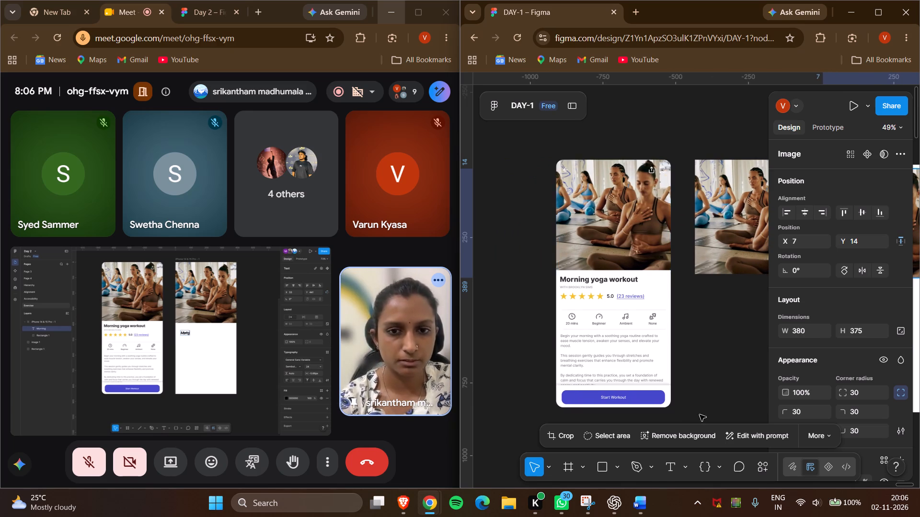
pyautogui.hscroll(-4, 700, 415)
pyautogui.click(676, 466)
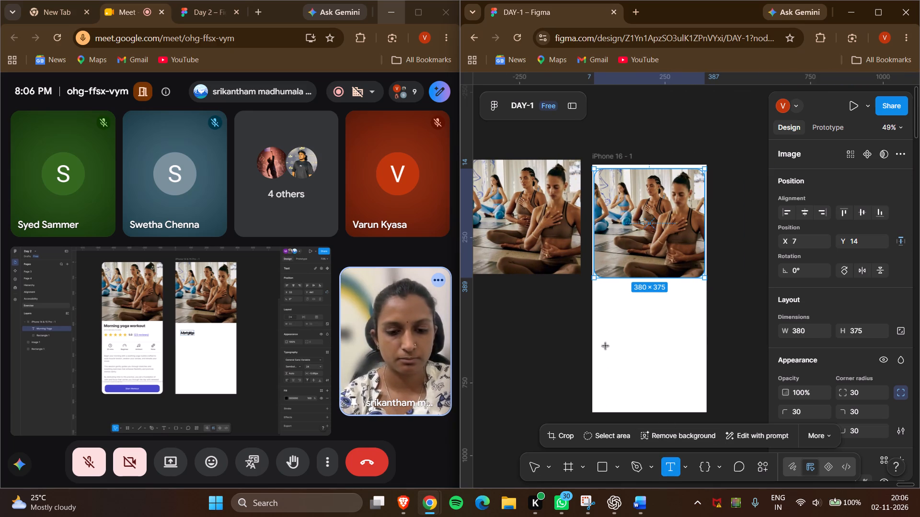
pyautogui.moveTo(600, 291); pyautogui.dragTo(688, 308)
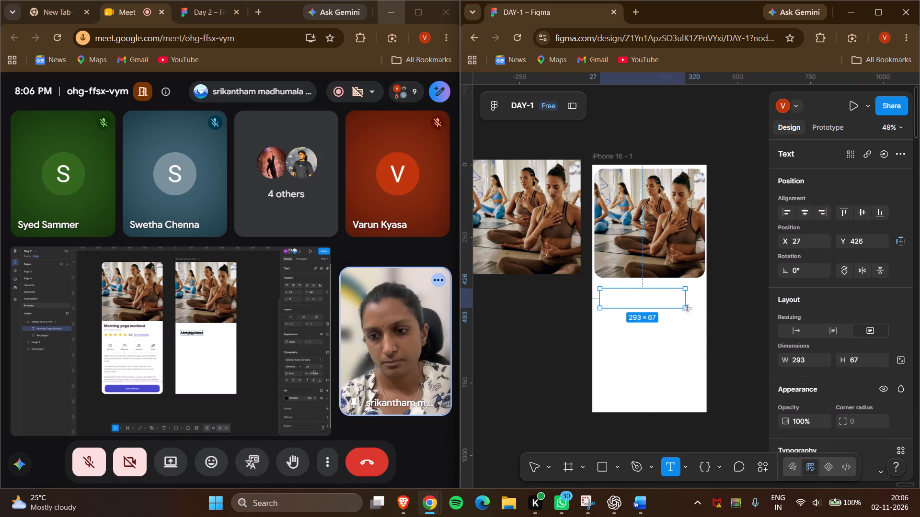
pyautogui.moveTo(688, 308); pyautogui.dragTo(692, 308)
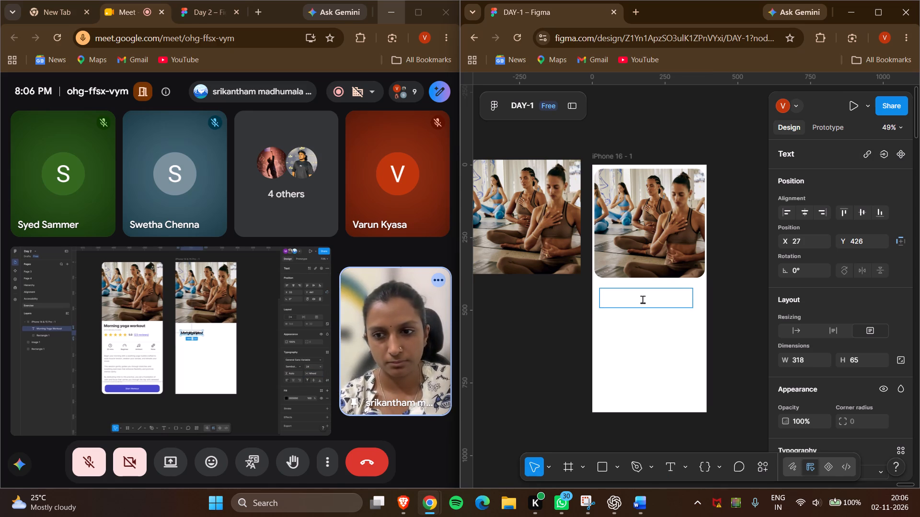
pyautogui.press('m')
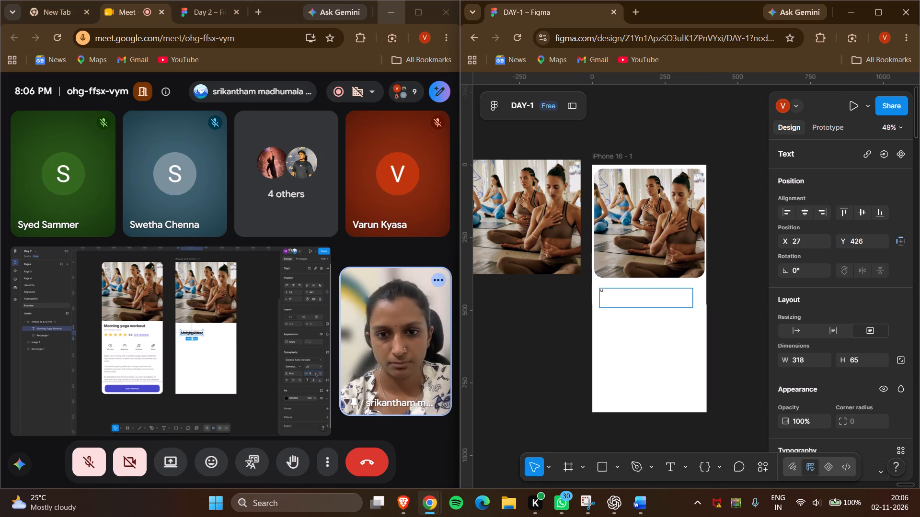
pyautogui.press('o')
pyautogui.write('rning')
pyautogui.press('space')
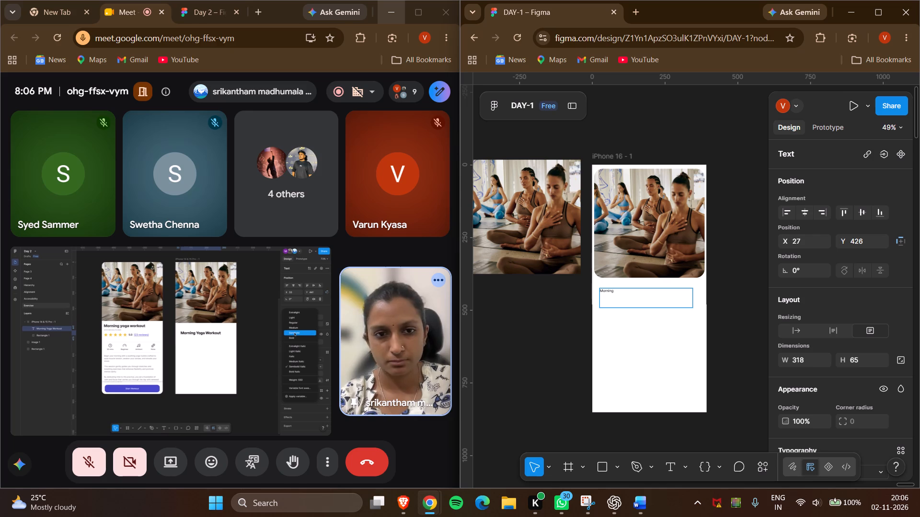
pyautogui.hotkey('shift', 'y')
pyautogui.write('oga workou')
pyautogui.press('t')
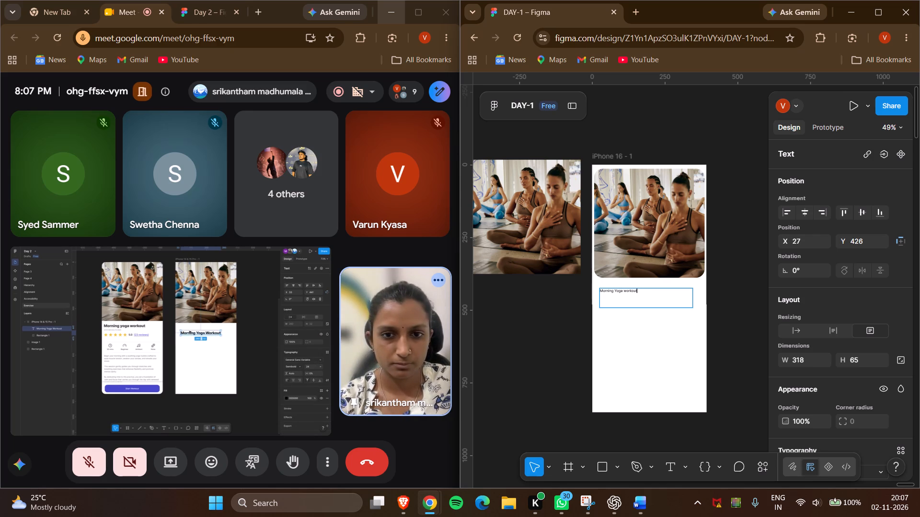
# Change the capital Y in the heading to lowercase so it reads "Morning yoga workout".
pyautogui.press('Left')
pyautogui.press('Left')
pyautogui.press('Left')
pyautogui.press('Left')
pyautogui.press('Left')
pyautogui.press('Left')
pyautogui.press('Left')
pyautogui.press('Left')
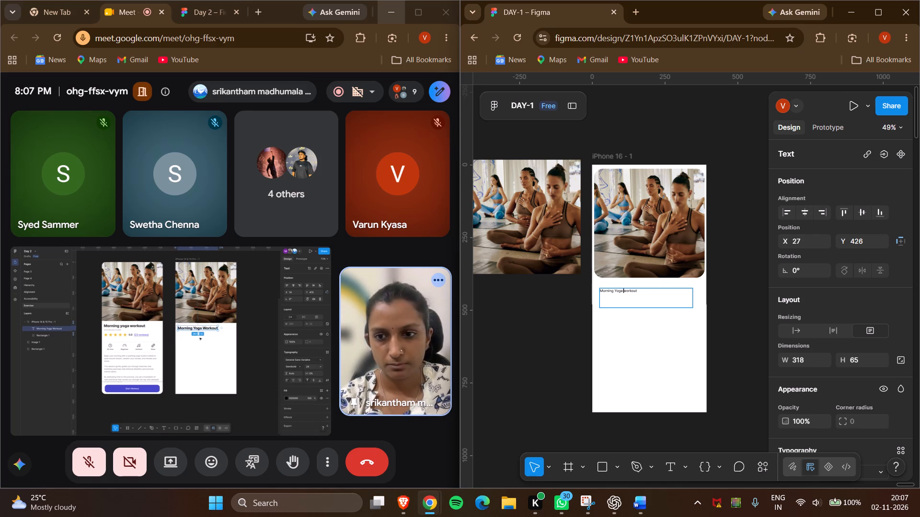
pyautogui.press('Left')
pyautogui.press('Left')
pyautogui.press('Left')
pyautogui.press('BackSpace')
pyautogui.press('y')
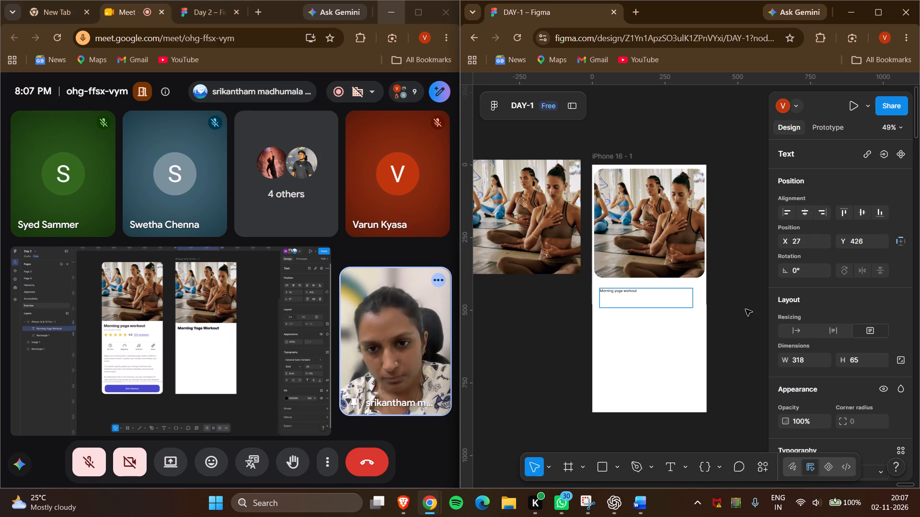
# Select all the heading text and set its box resizing to auto width.
pyautogui.click(661, 293)
pyautogui.doubleClick(661, 293)
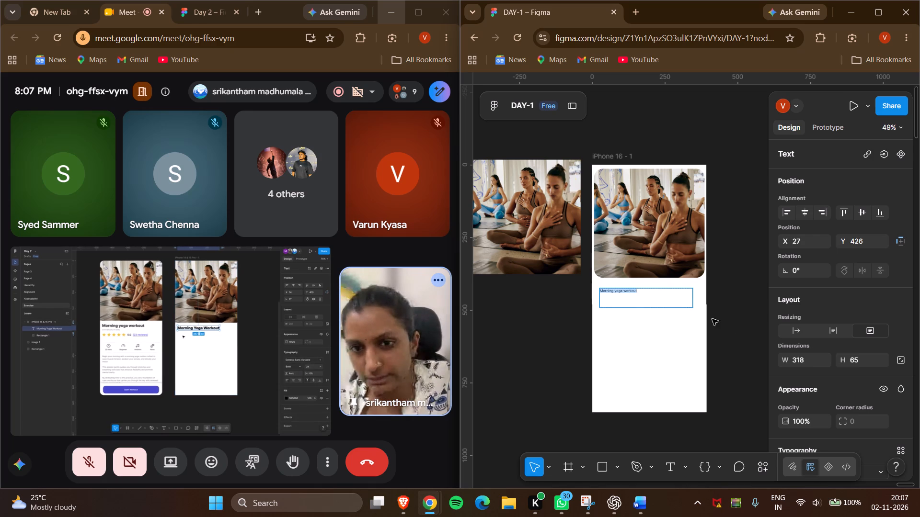
pyautogui.click(831, 330)
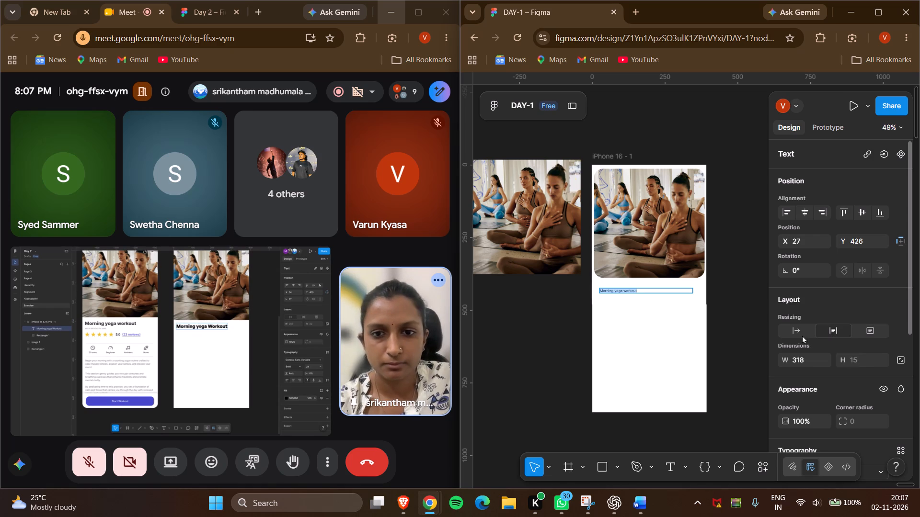
pyautogui.click(793, 335)
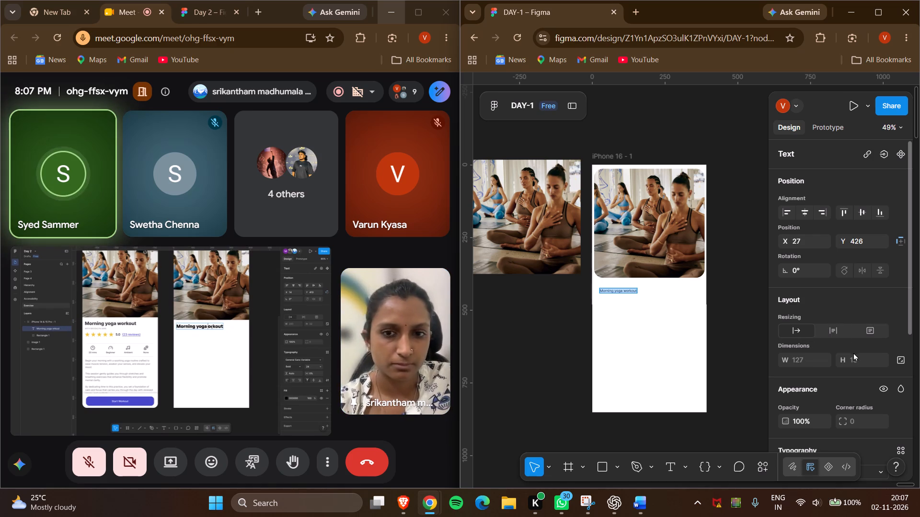
# Try font sizes 18 and 24 on the "Morning yoga workout" heading, and settle on 28.
pyautogui.scroll(-2, 846, 410)
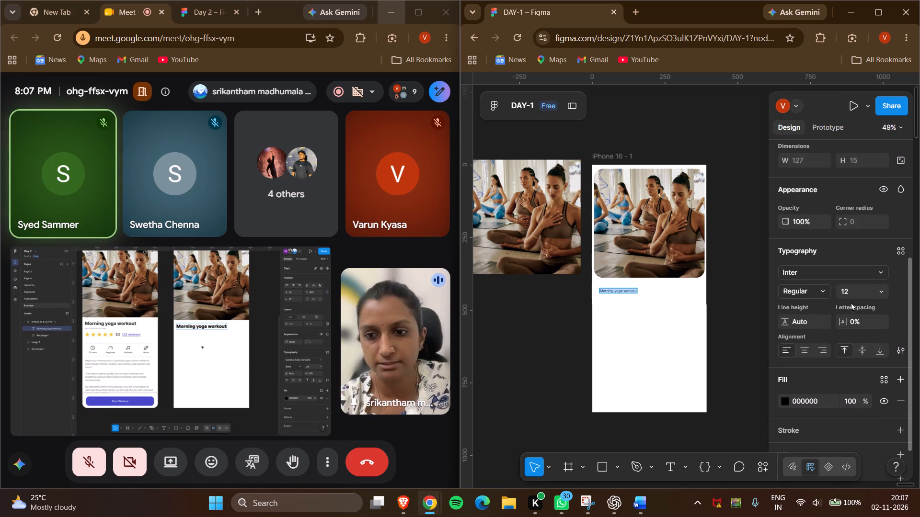
pyautogui.click(852, 289)
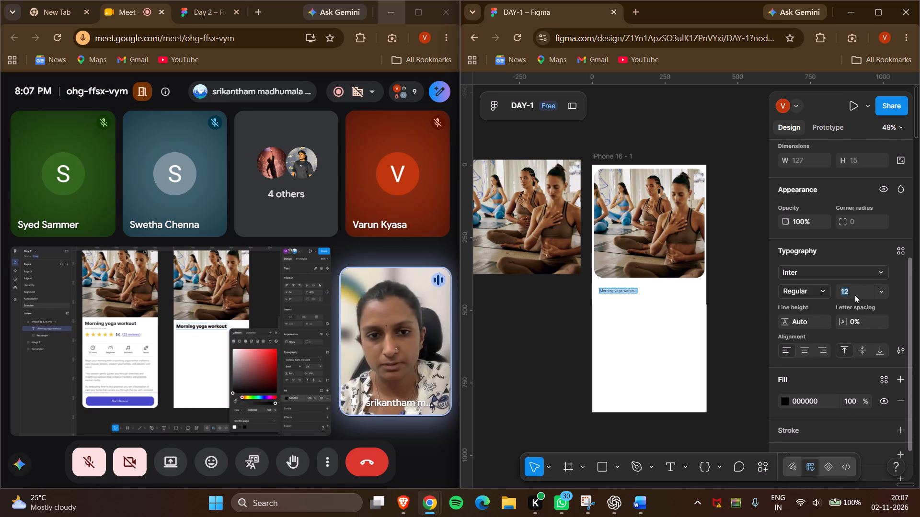
pyautogui.write('18')
pyautogui.press('Return')
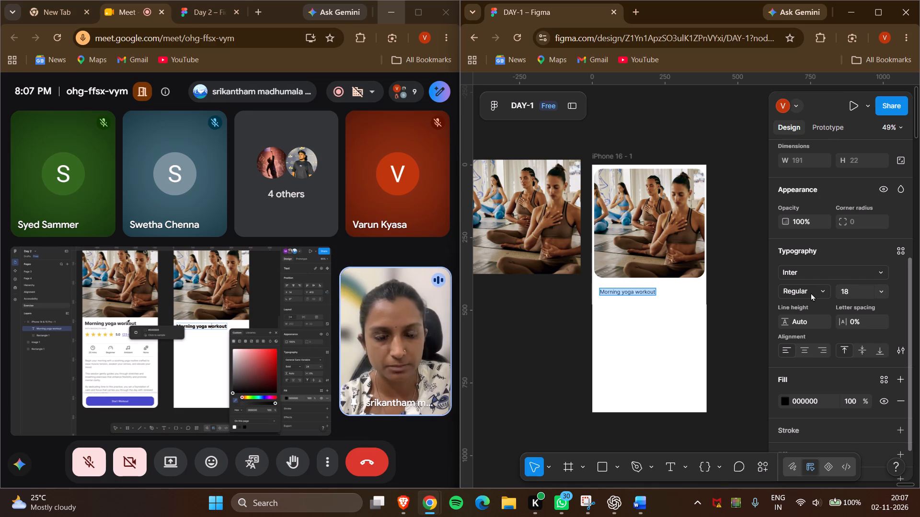
pyautogui.click(856, 288)
pyautogui.write('24')
pyautogui.press('Return')
pyautogui.click(856, 288)
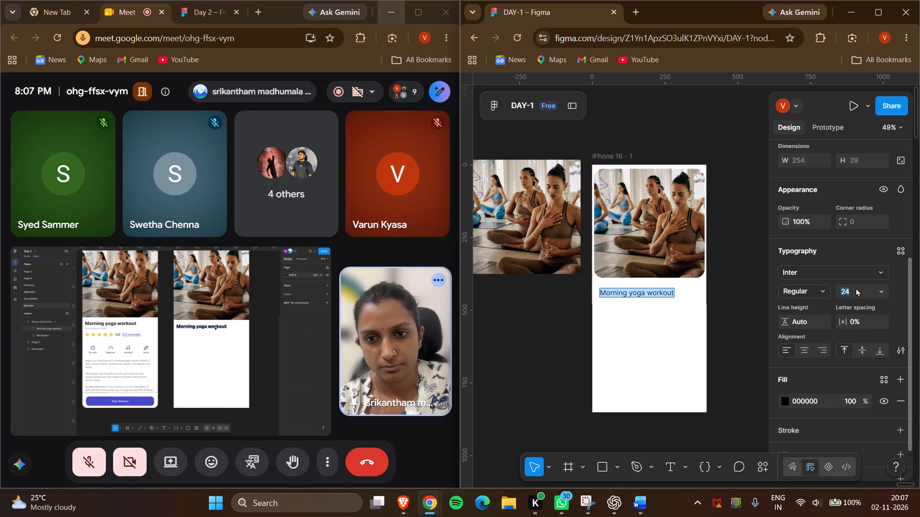
pyautogui.write('28')
pyautogui.press('Return')
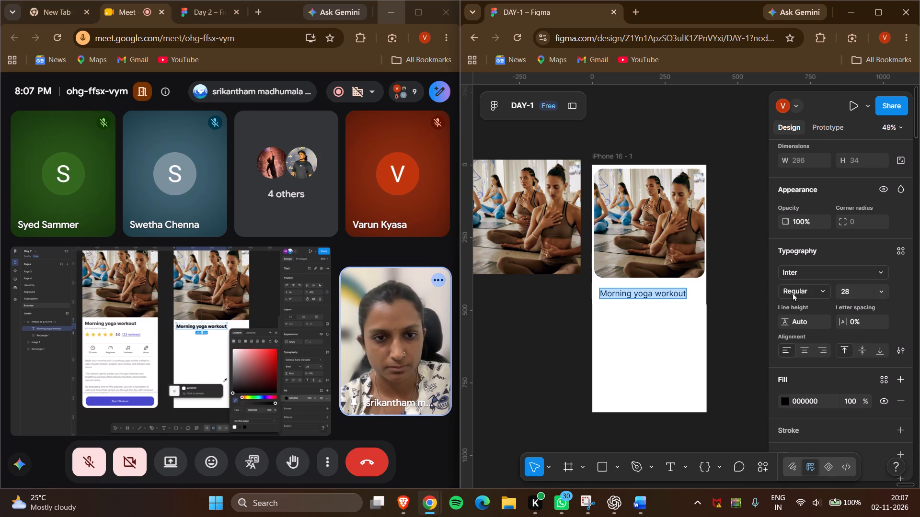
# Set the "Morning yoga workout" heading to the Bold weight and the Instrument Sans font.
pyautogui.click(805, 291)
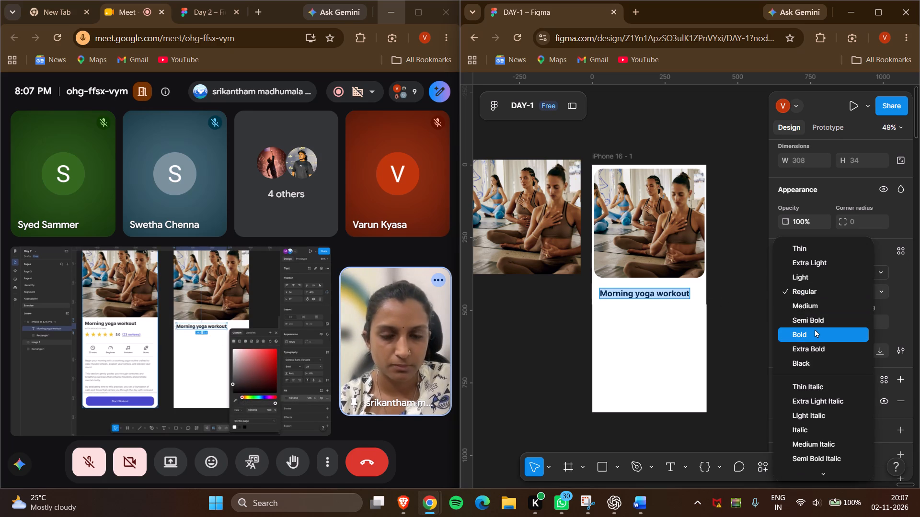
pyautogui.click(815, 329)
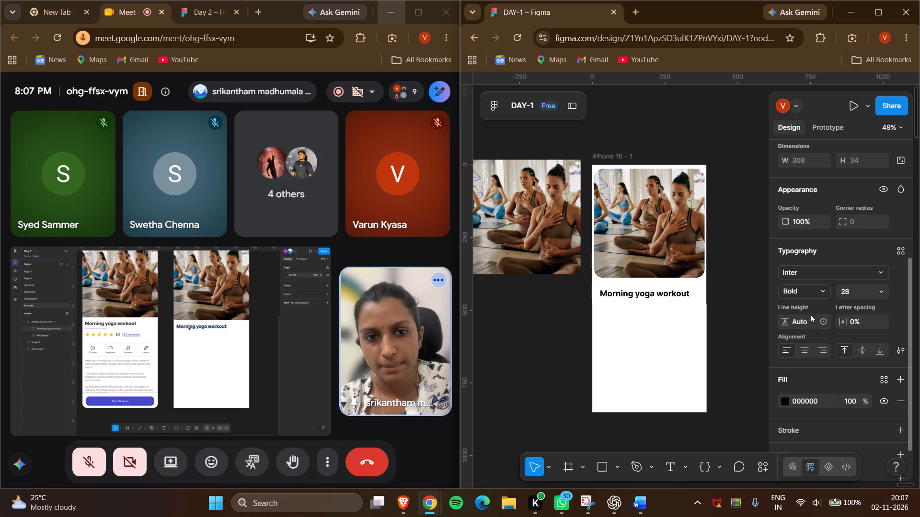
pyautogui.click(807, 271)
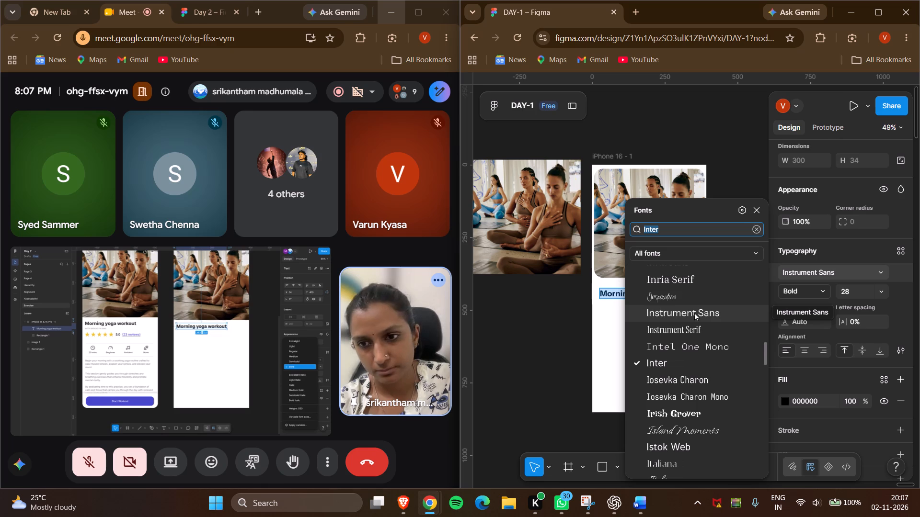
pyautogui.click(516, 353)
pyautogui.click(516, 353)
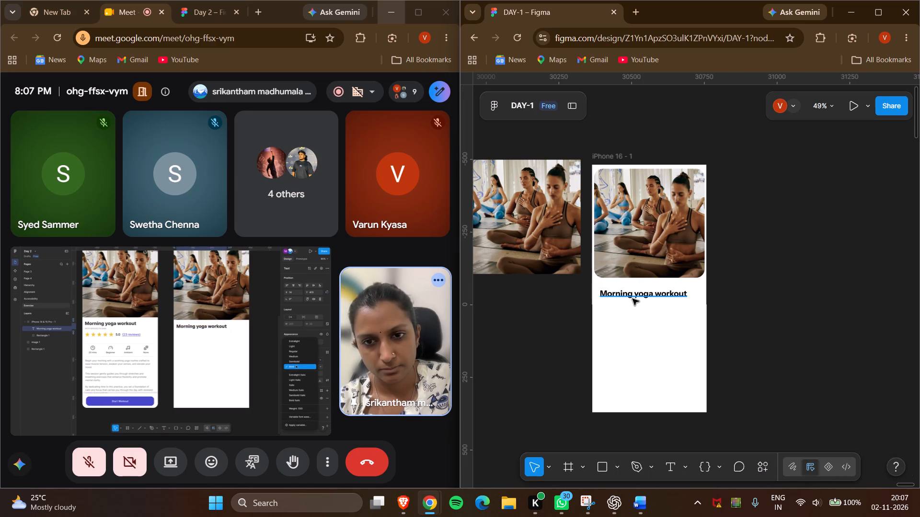
# Move the heading closer beneath the frame's yoga image, to about X 19, Y 409.
pyautogui.click(632, 299)
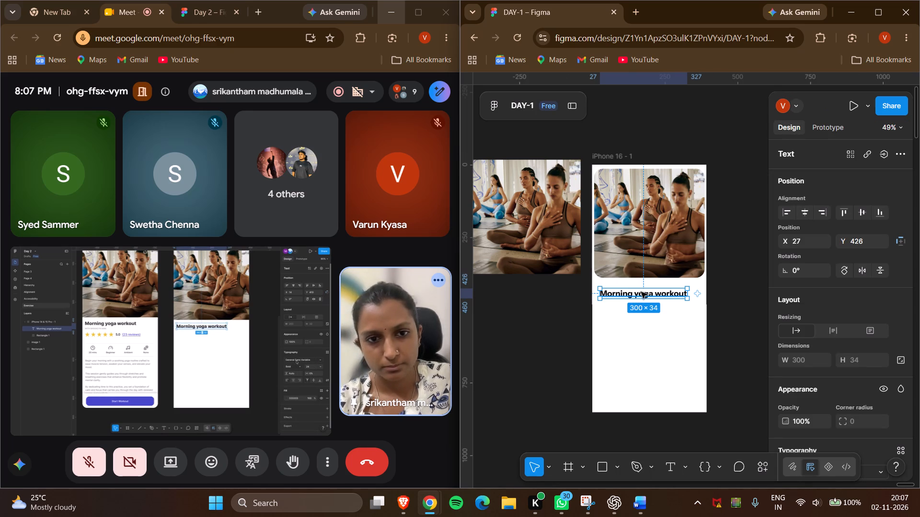
pyautogui.moveTo(641, 292); pyautogui.dragTo(639, 287)
pyautogui.click(554, 351)
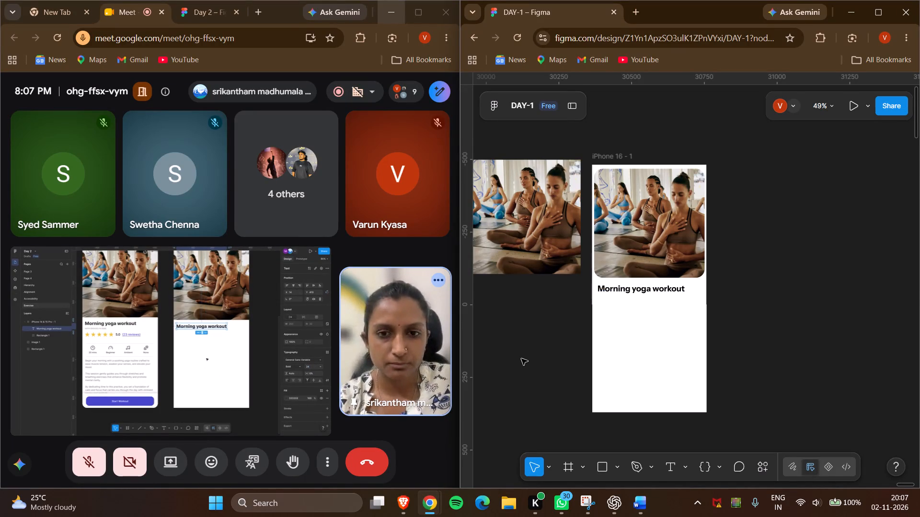
# Compare the frame with the reference screen and reposition its yoga image, horizontally centred about 12 px below the frame's top edge.
pyautogui.hscroll(1, 521, 359)
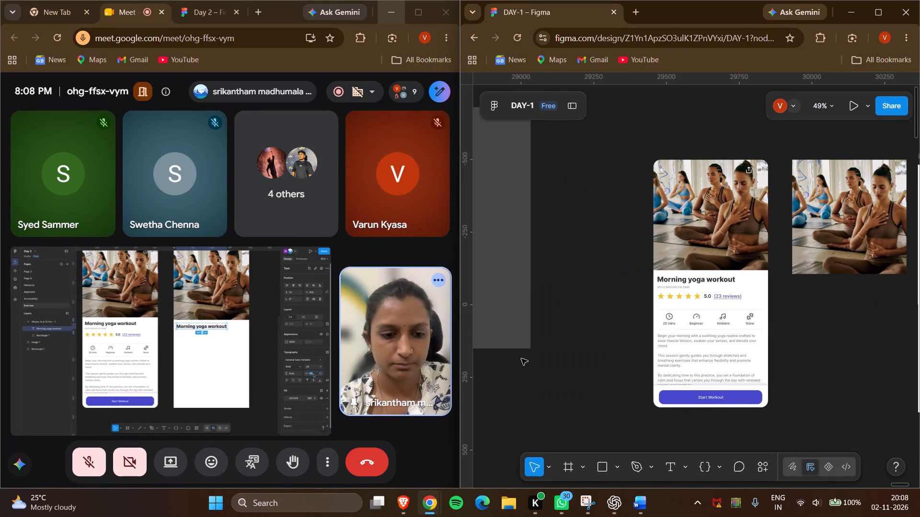
pyautogui.hscroll(1, 521, 359)
pyautogui.hscroll(-1, 521, 359)
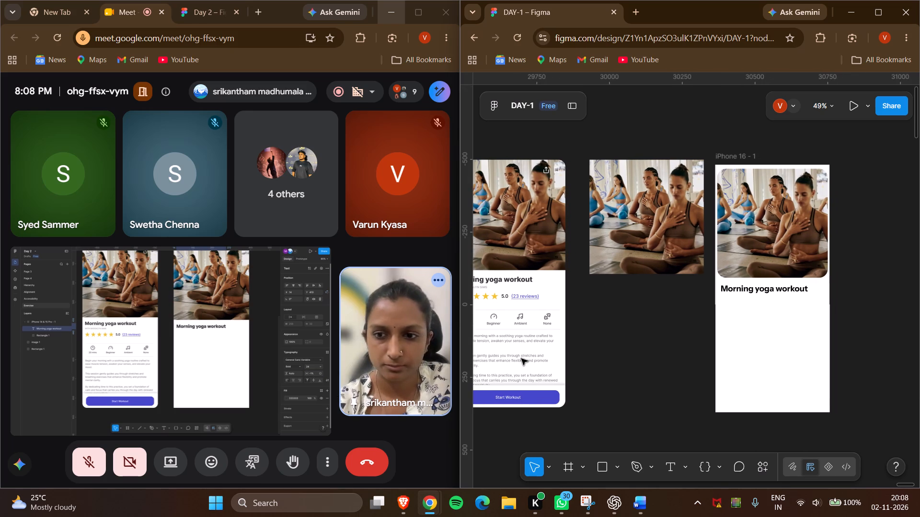
pyautogui.hscroll(-1, 521, 359)
pyautogui.moveTo(785, 254); pyautogui.dragTo(785, 249)
pyautogui.click(672, 359)
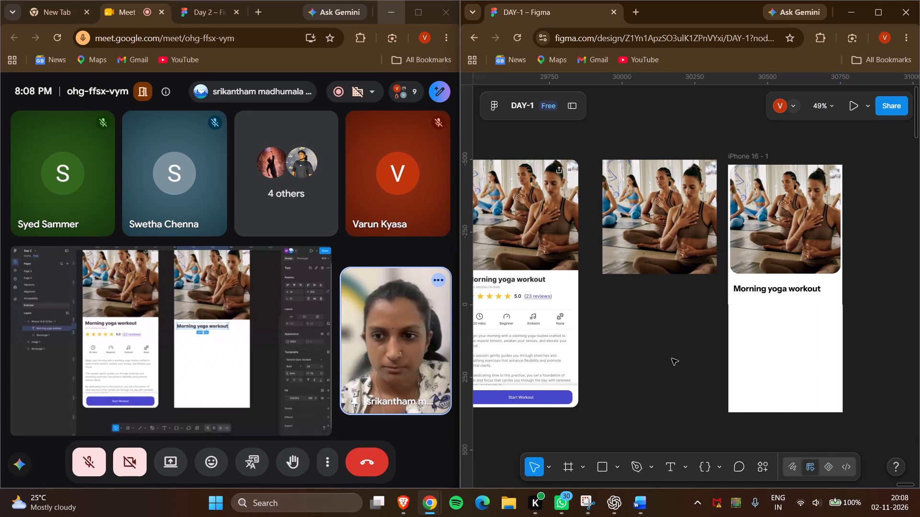
pyautogui.moveTo(774, 251); pyautogui.dragTo(775, 256)
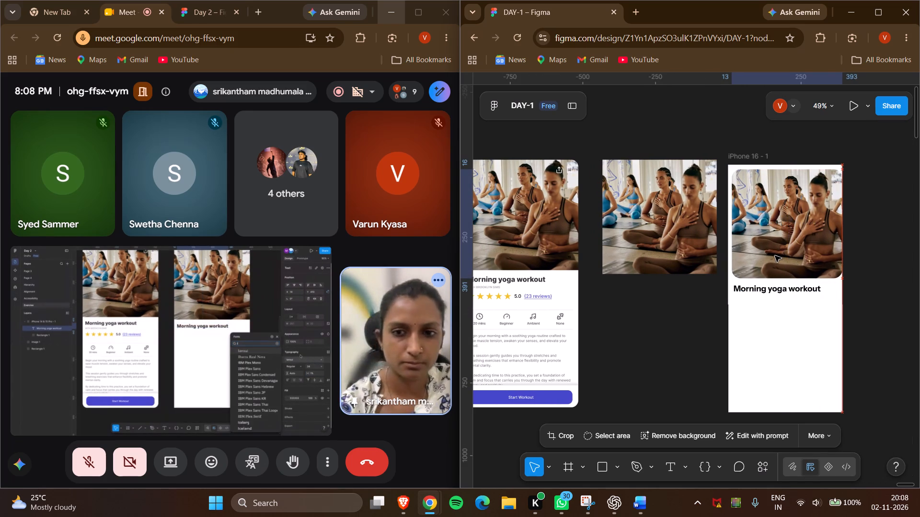
pyautogui.moveTo(775, 256); pyautogui.dragTo(772, 255)
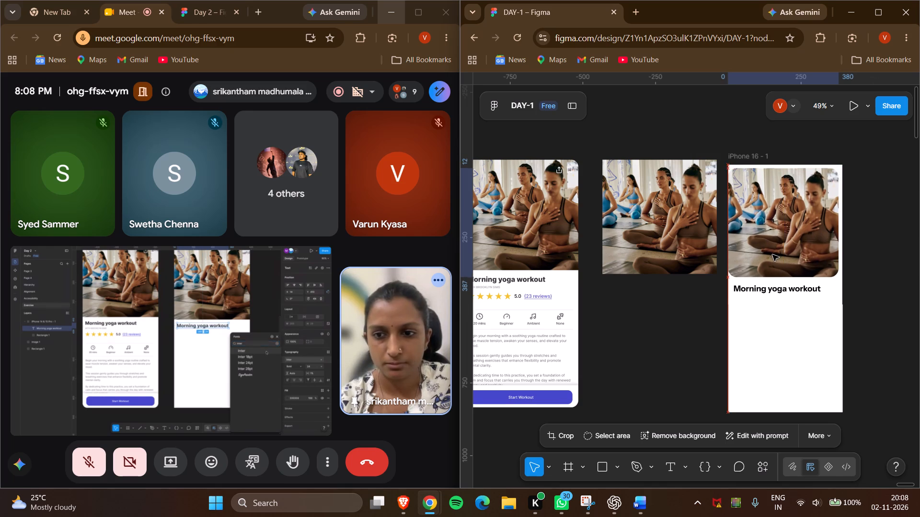
pyautogui.moveTo(772, 255); pyautogui.dragTo(774, 255)
pyautogui.click(632, 349)
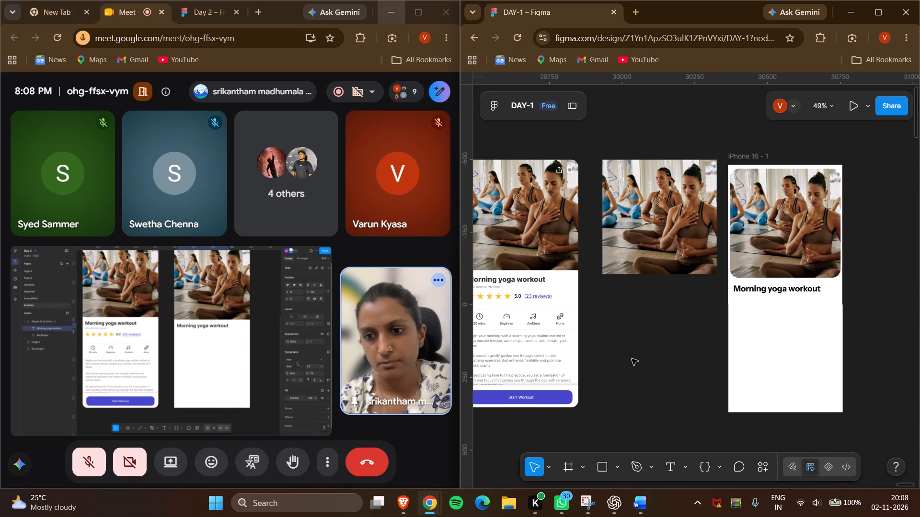
# Set the font of the frame's "Morning yoga workout" heading to Inter.
pyautogui.click(767, 289)
pyautogui.hscroll(-4, 576, 348)
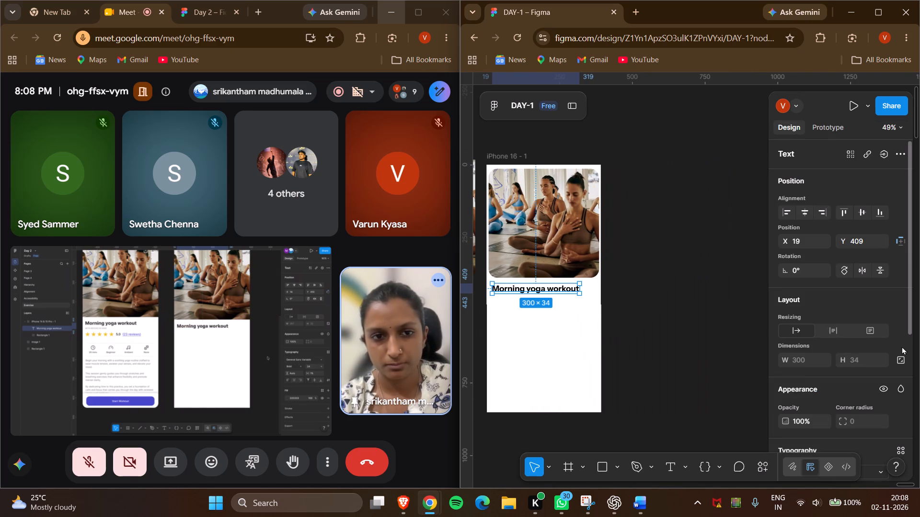
pyautogui.scroll(-3, 906, 348)
pyautogui.click(827, 332)
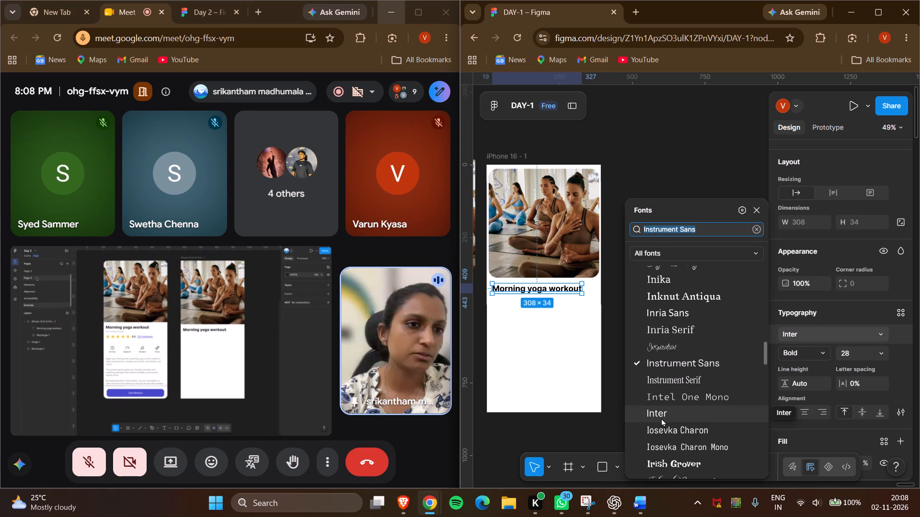
pyautogui.click(661, 418)
# Inspect the heading area of the reference workout screen image, and close its image fill settings.
pyautogui.hscroll(2, 594, 417)
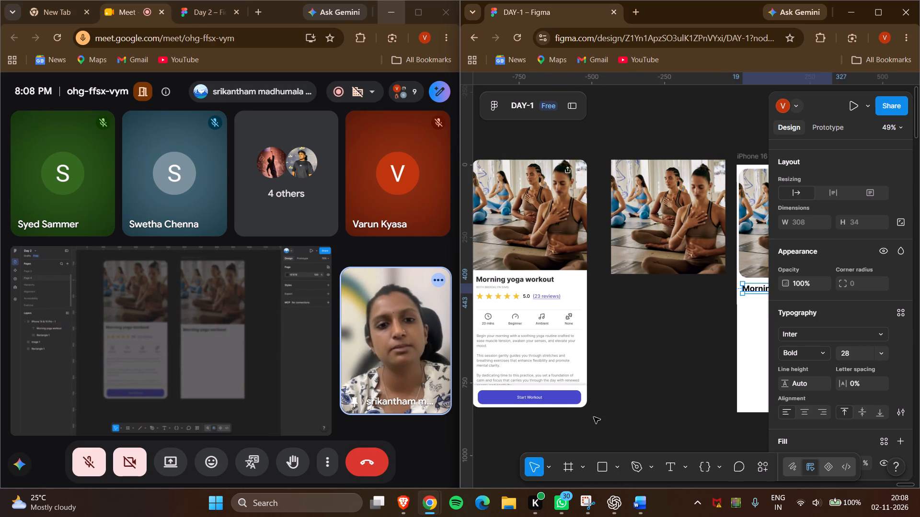
pyautogui.click(527, 277)
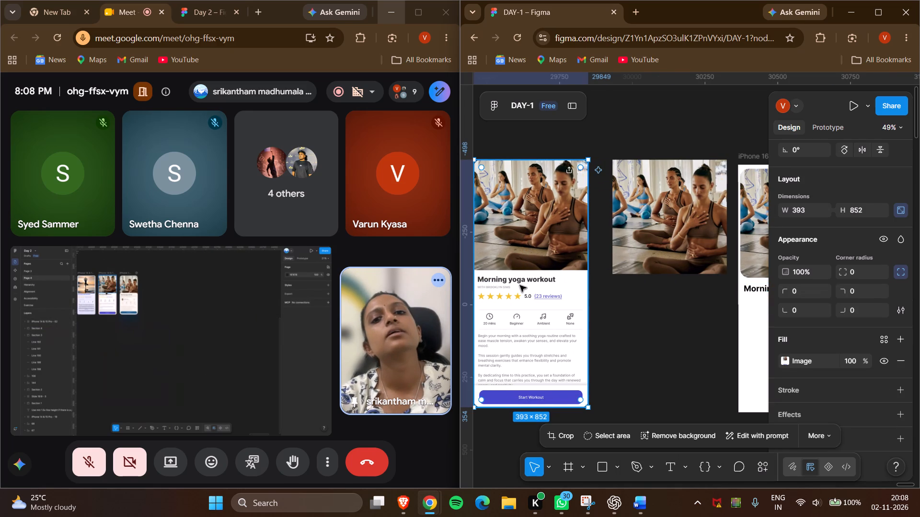
pyautogui.click(520, 285)
pyautogui.doubleClick(518, 281)
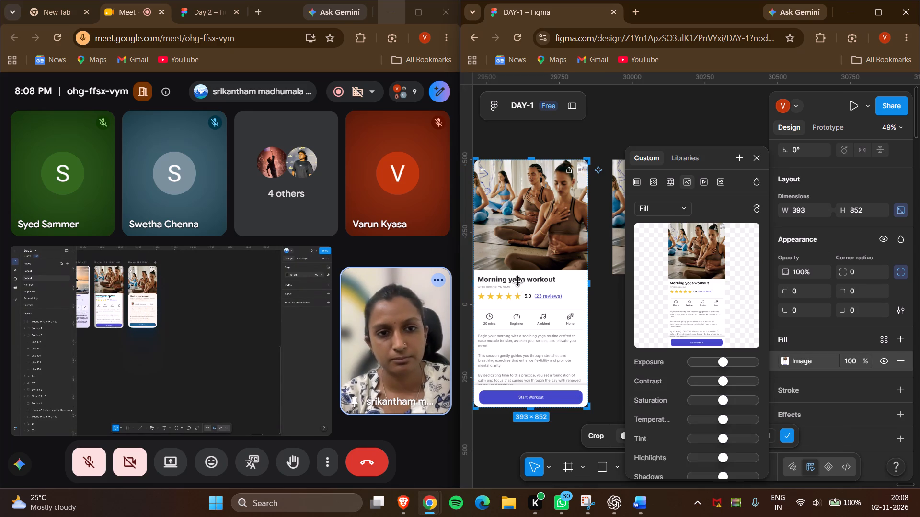
pyautogui.click(518, 281)
pyautogui.click(607, 308)
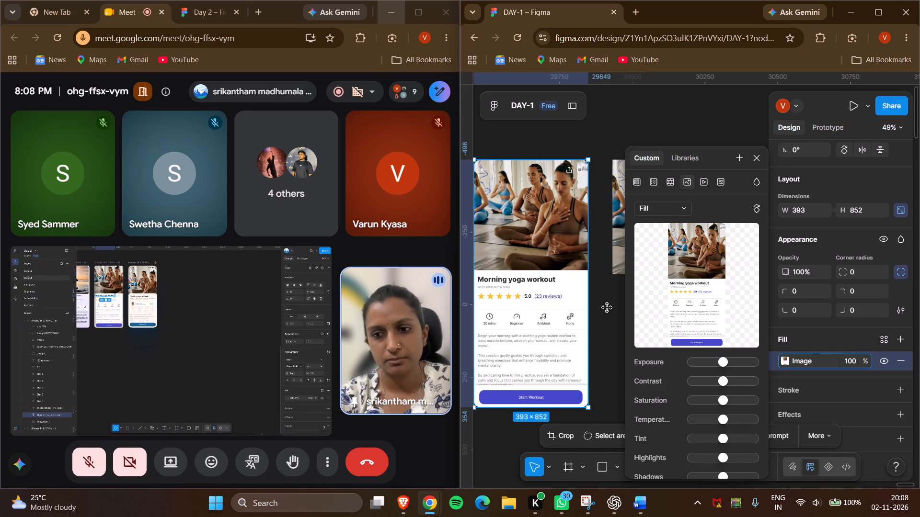
pyautogui.click(607, 308)
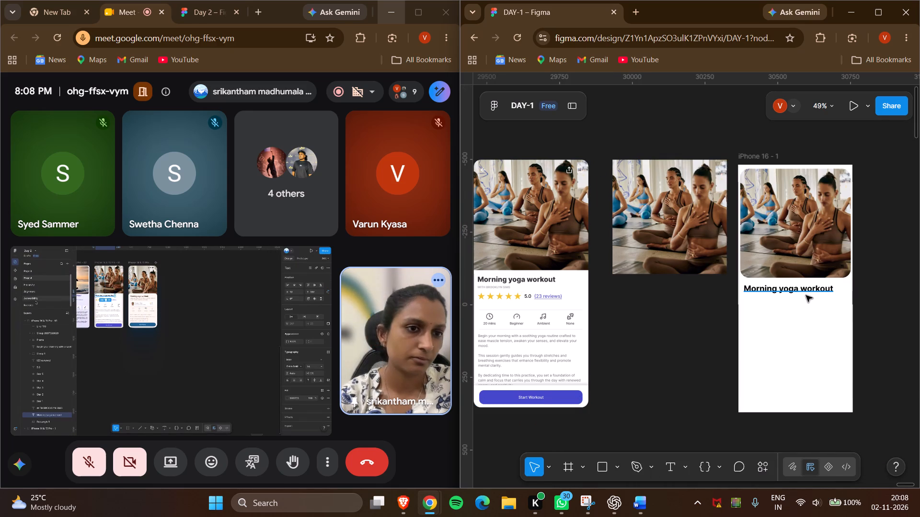
# Set the weight of the frame's "Morning yoga workout" heading to Extra Bold.
pyautogui.click(806, 295)
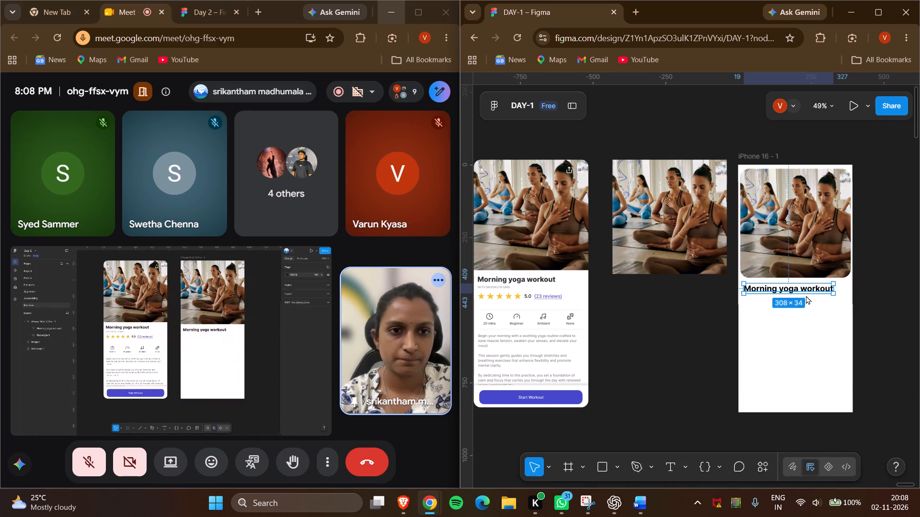
pyautogui.hscroll(-1, 699, 341)
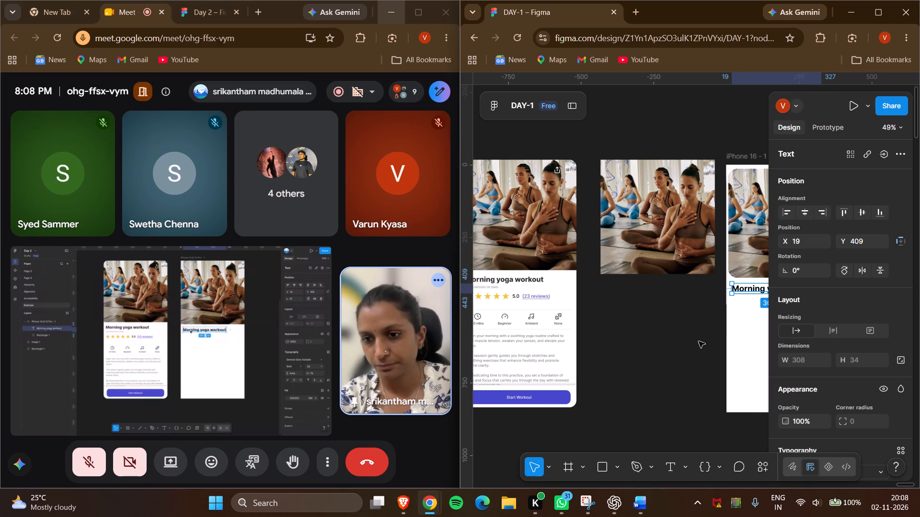
pyautogui.hscroll(-2, 699, 341)
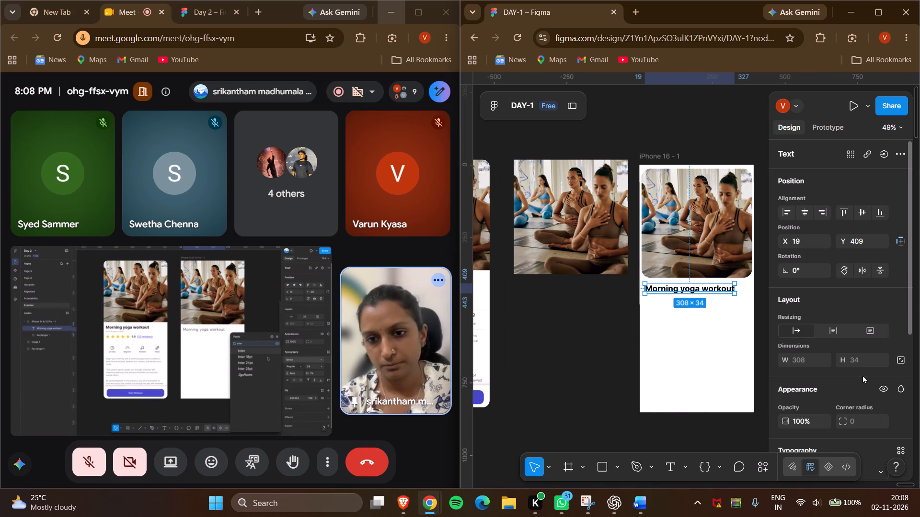
pyautogui.scroll(-2, 842, 403)
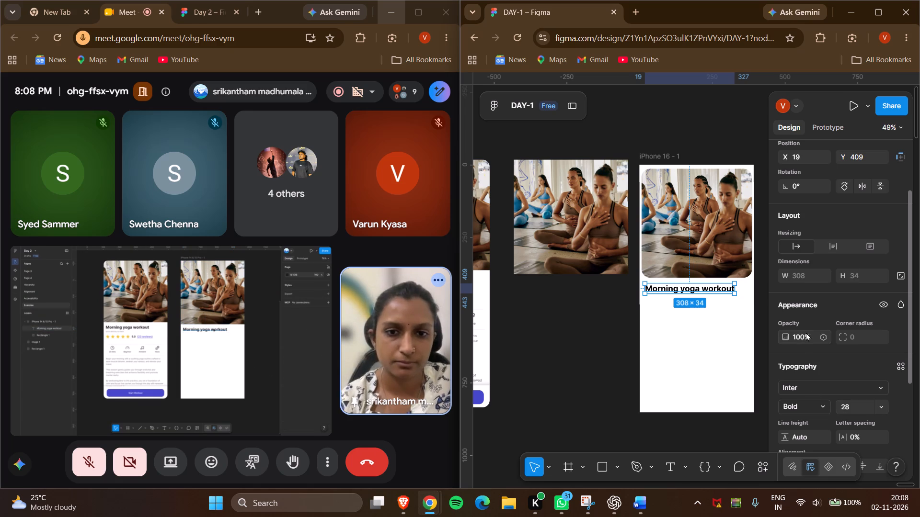
pyautogui.click(801, 402)
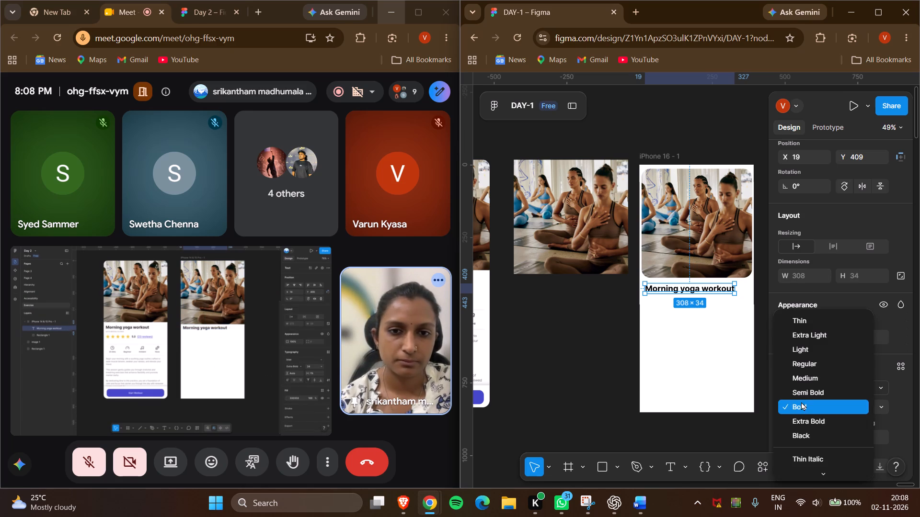
pyautogui.click(804, 416)
pyautogui.click(591, 369)
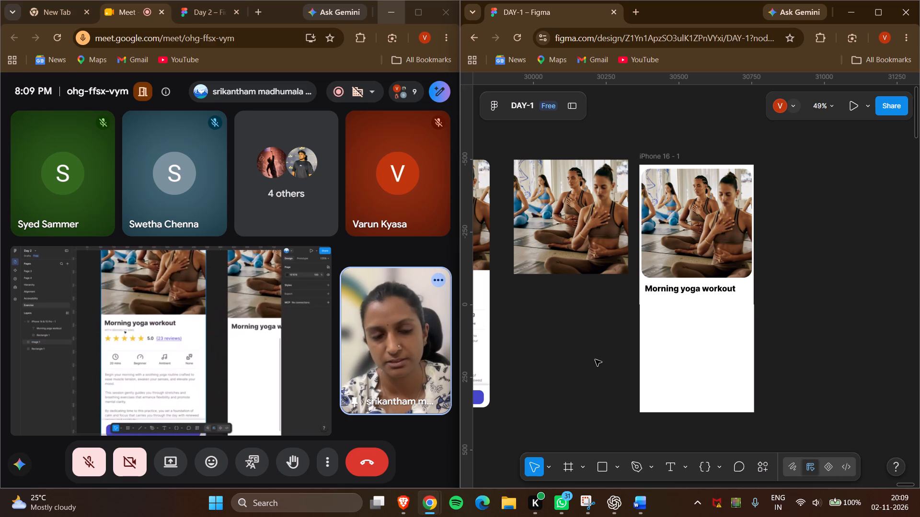
# Examine the reference screen's heading, instructor line, rating and workout details up close.
pyautogui.hscroll(2, 595, 360)
pyautogui.hscroll(-1, 585, 273)
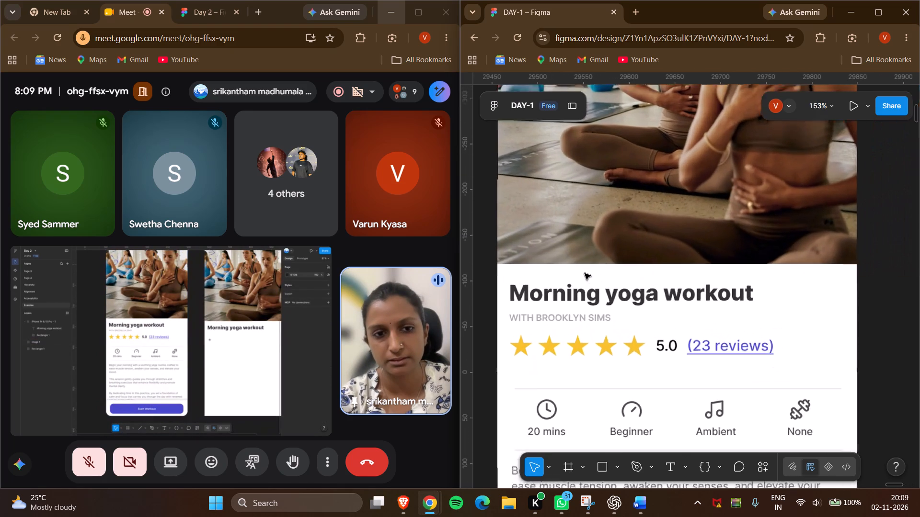
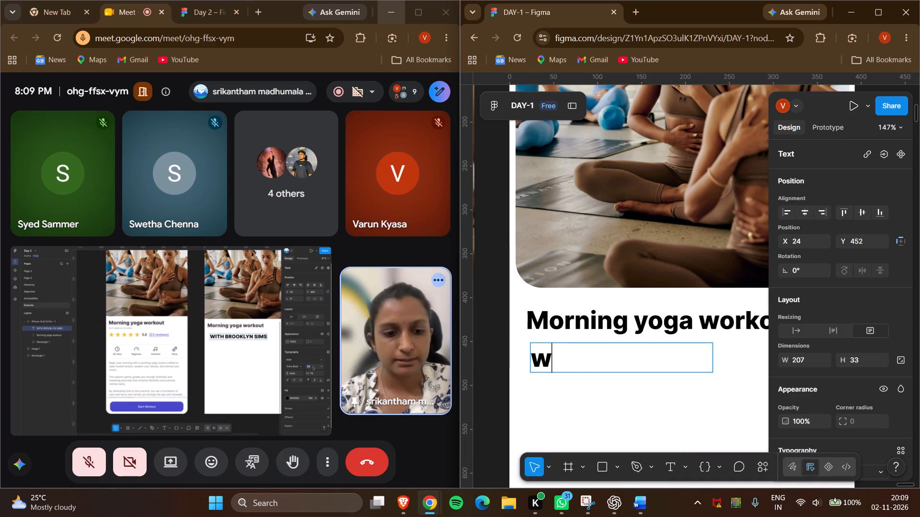
# Write the instructor line in capitals beneath the frame's "Morning yoga workout" heading, following the wording on the reference screen.
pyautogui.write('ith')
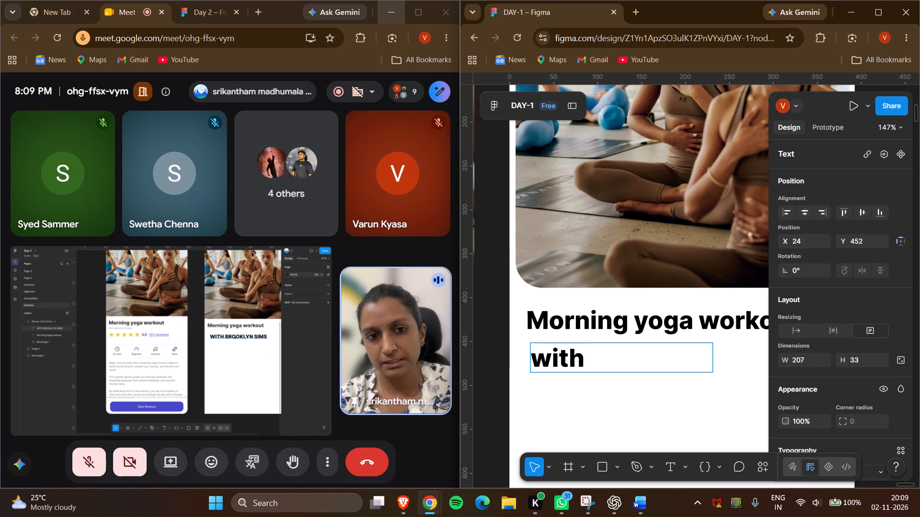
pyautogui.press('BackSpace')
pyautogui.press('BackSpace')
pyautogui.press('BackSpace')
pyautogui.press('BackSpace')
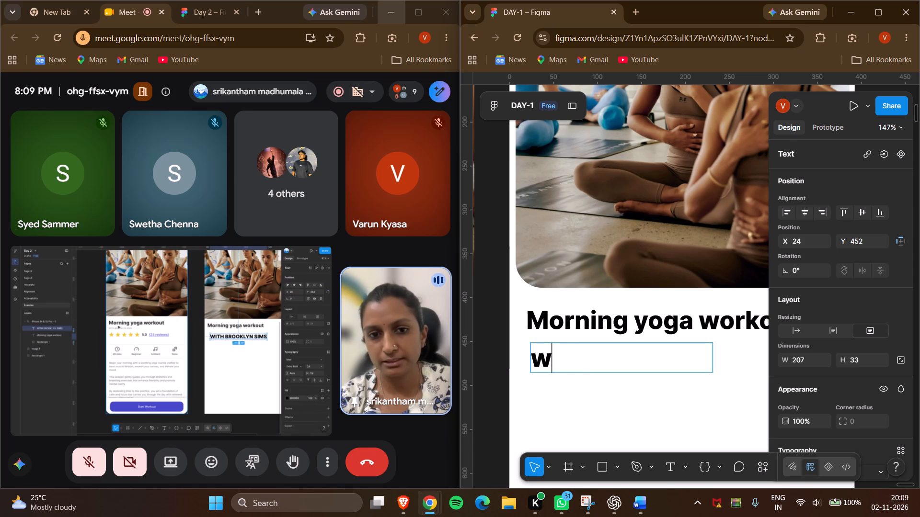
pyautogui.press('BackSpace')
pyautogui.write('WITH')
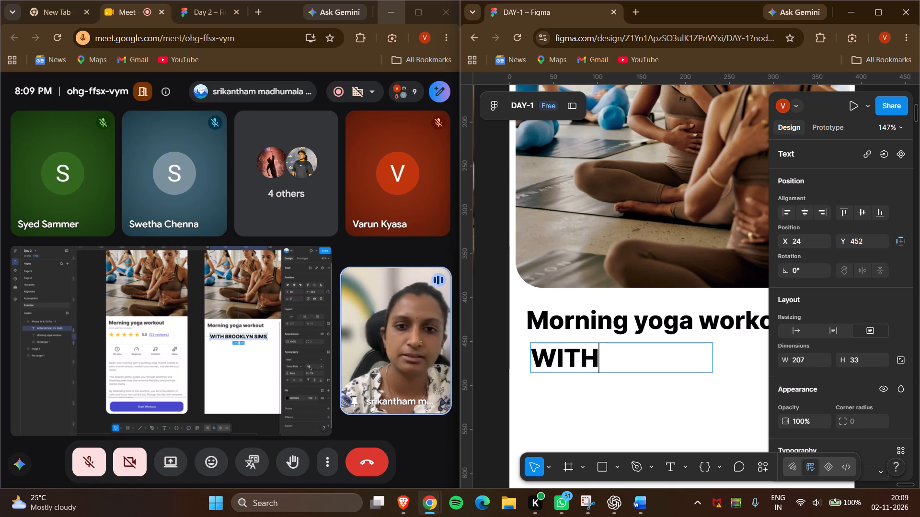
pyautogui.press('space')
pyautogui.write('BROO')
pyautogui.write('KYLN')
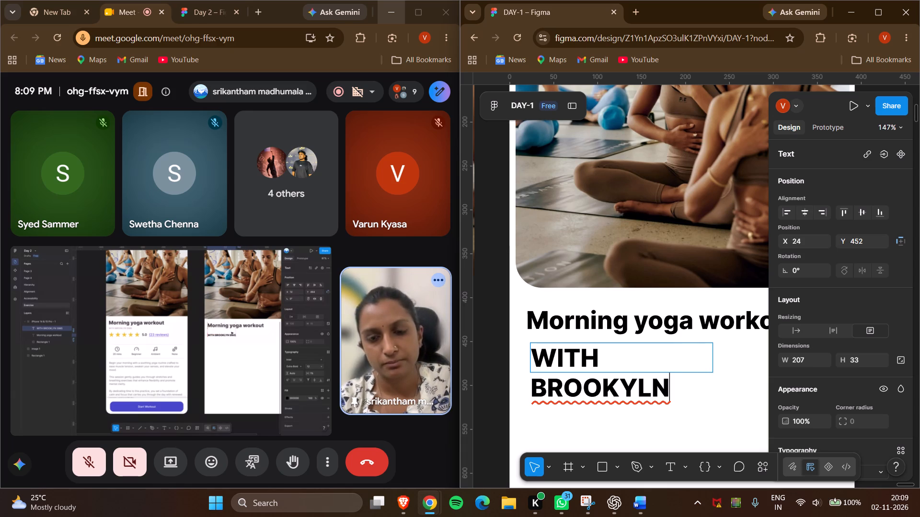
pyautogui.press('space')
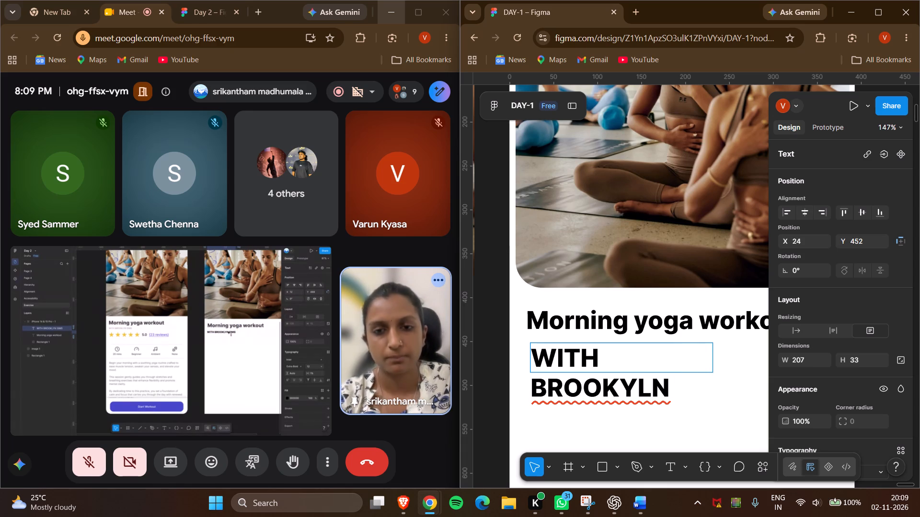
pyautogui.hscroll(6, 556, 343)
pyautogui.hscroll(-2, 556, 343)
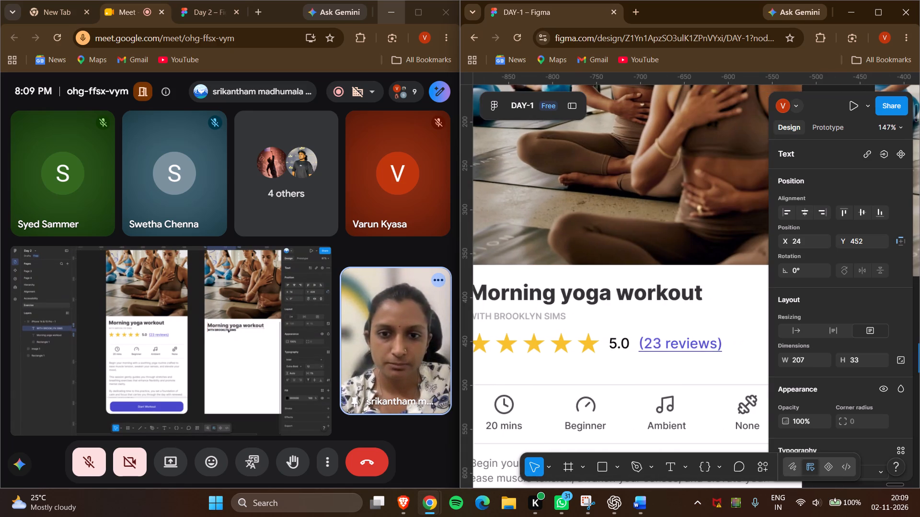
pyautogui.hscroll(-3, 556, 343)
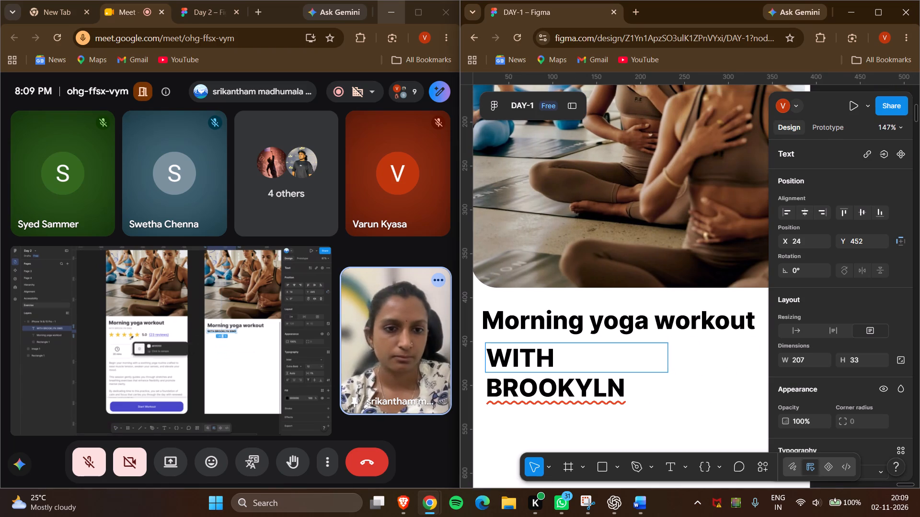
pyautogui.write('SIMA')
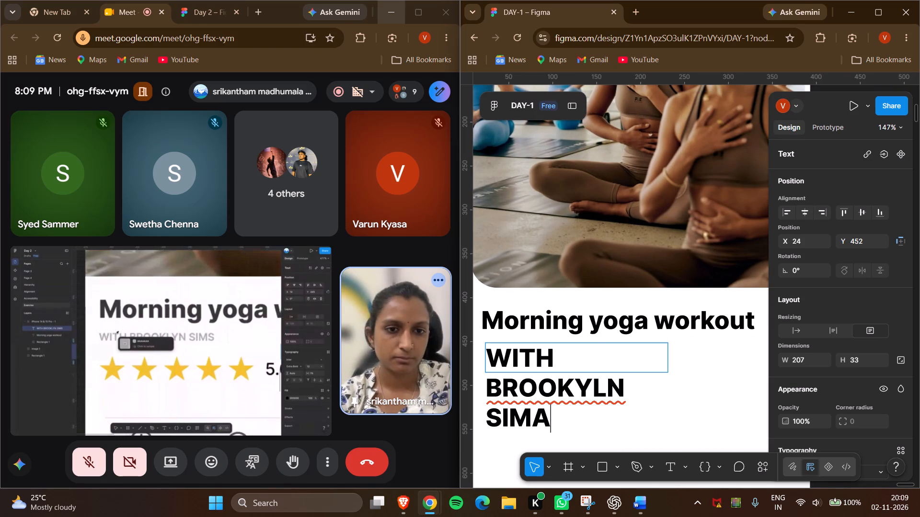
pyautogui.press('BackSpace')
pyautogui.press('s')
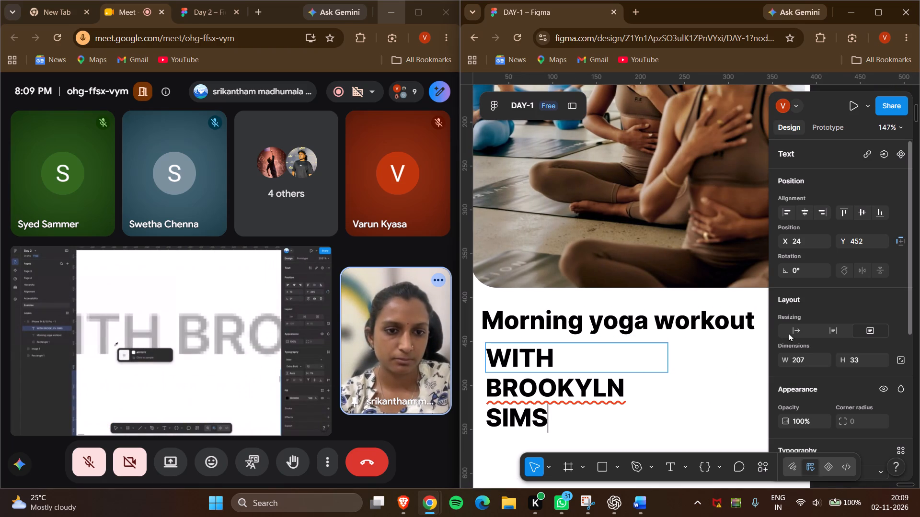
# Set the instructor line's text box resizing to auto width.
pyautogui.click(789, 333)
# Set the font size of the entire instructor line to 12.
pyautogui.scroll(-1, 848, 335)
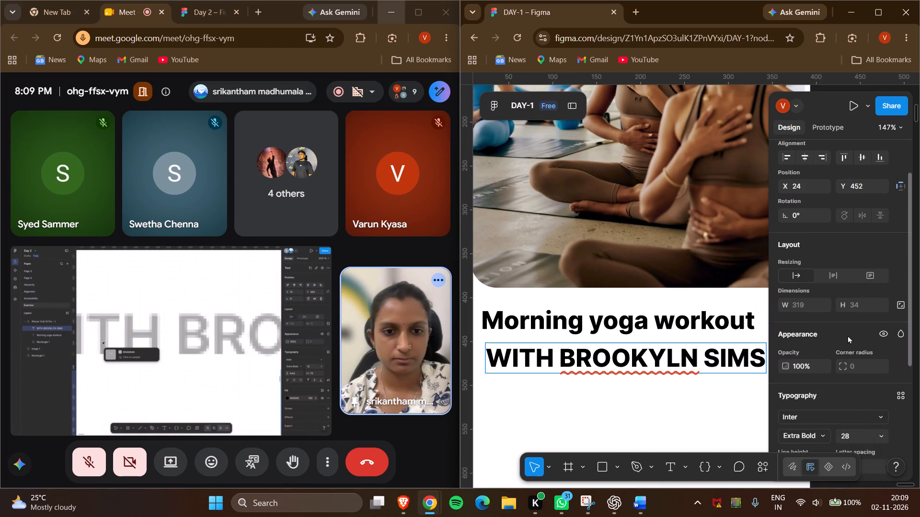
pyautogui.scroll(-2, 848, 335)
pyautogui.click(852, 362)
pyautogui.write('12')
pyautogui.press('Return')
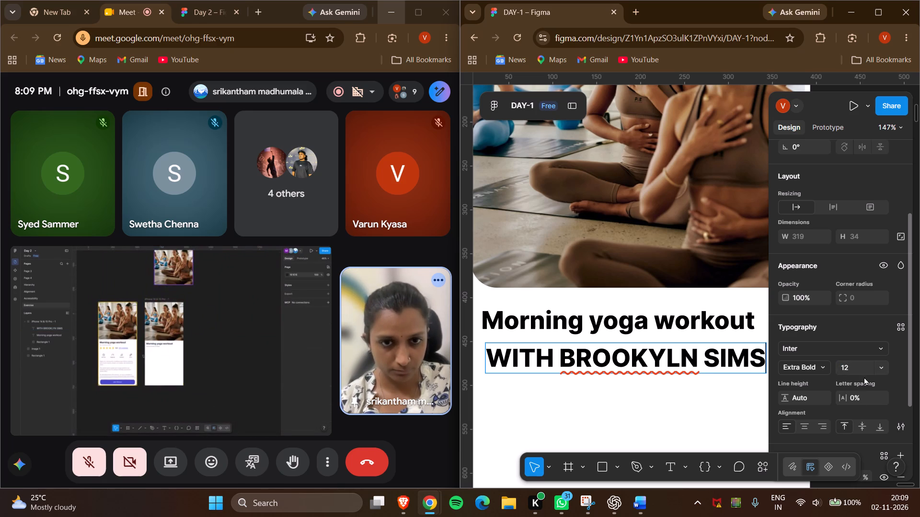
pyautogui.click(692, 364)
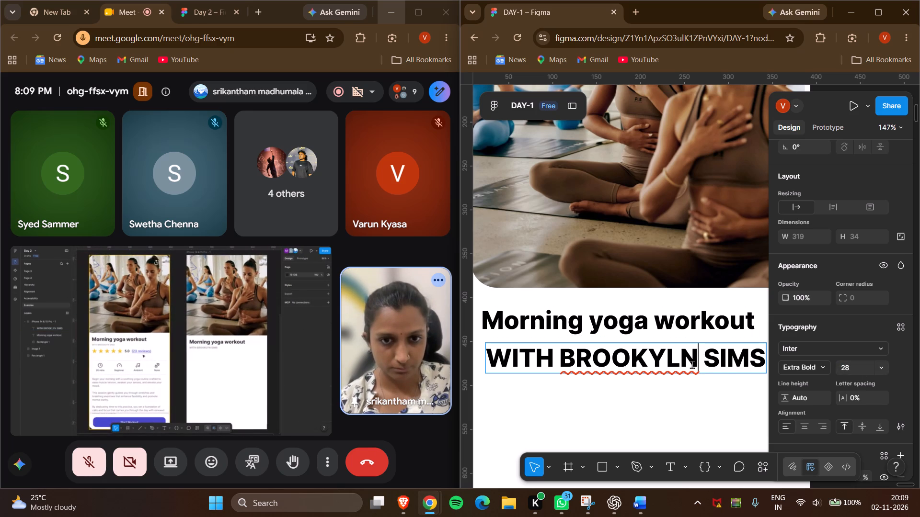
pyautogui.hotkey('ctrl', 'a')
pyautogui.click(844, 366)
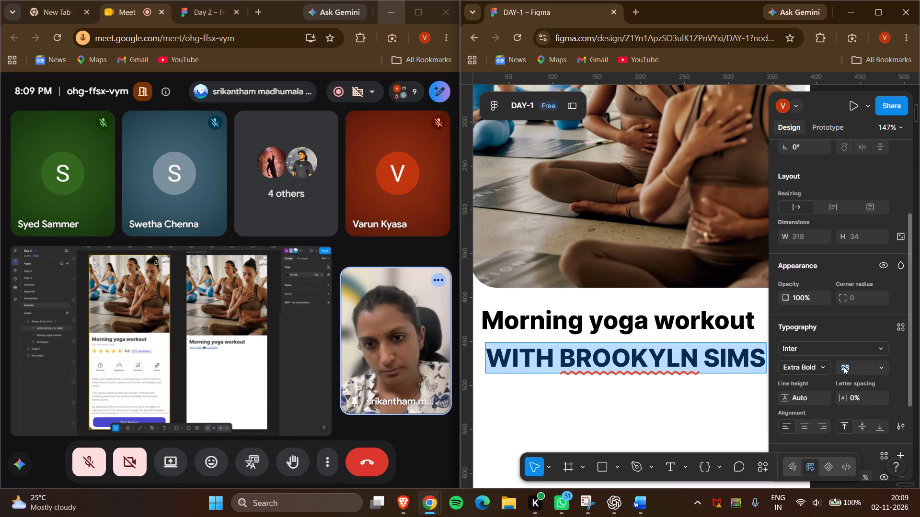
pyautogui.hotkey('ctrl', 'a')
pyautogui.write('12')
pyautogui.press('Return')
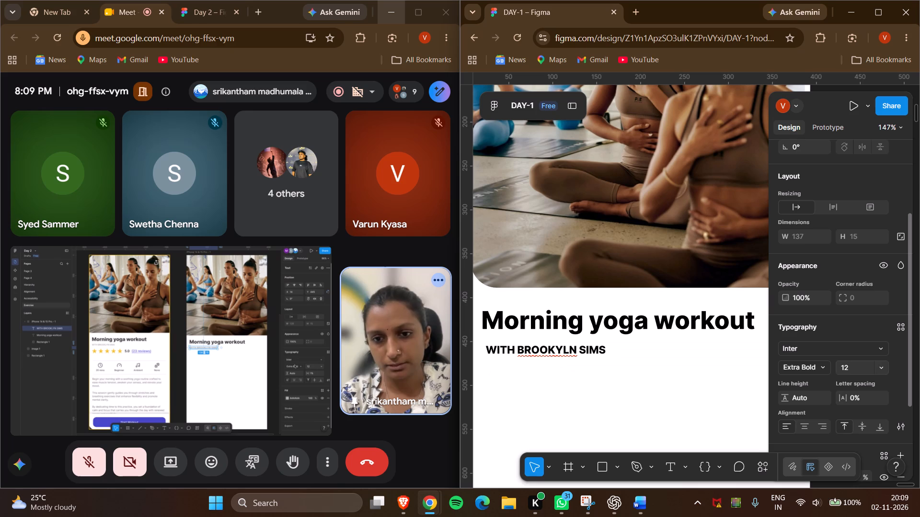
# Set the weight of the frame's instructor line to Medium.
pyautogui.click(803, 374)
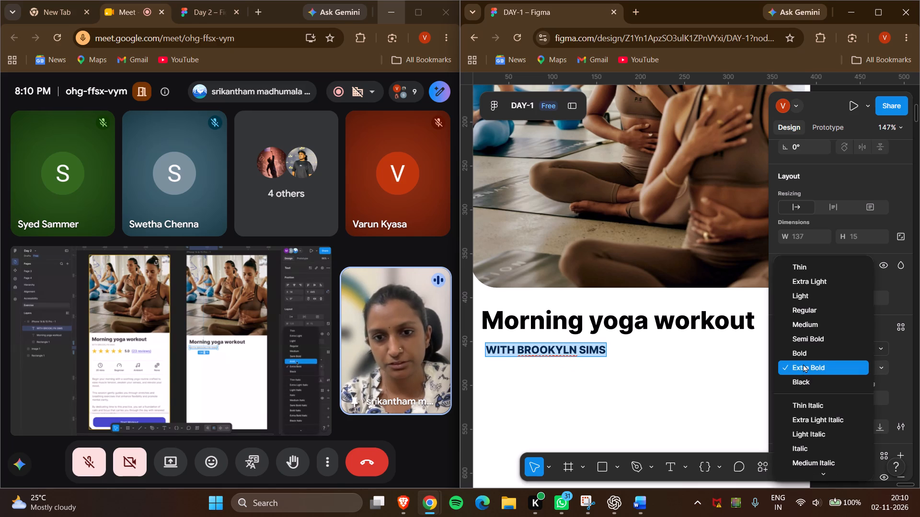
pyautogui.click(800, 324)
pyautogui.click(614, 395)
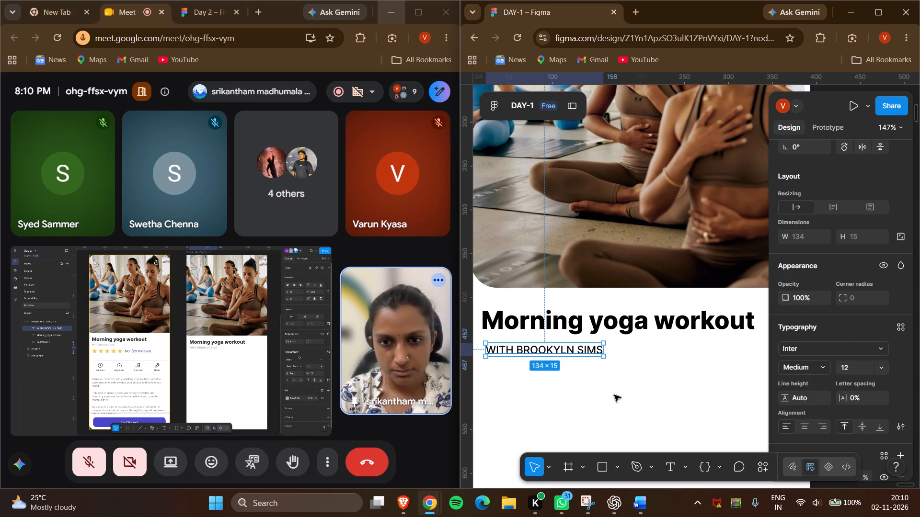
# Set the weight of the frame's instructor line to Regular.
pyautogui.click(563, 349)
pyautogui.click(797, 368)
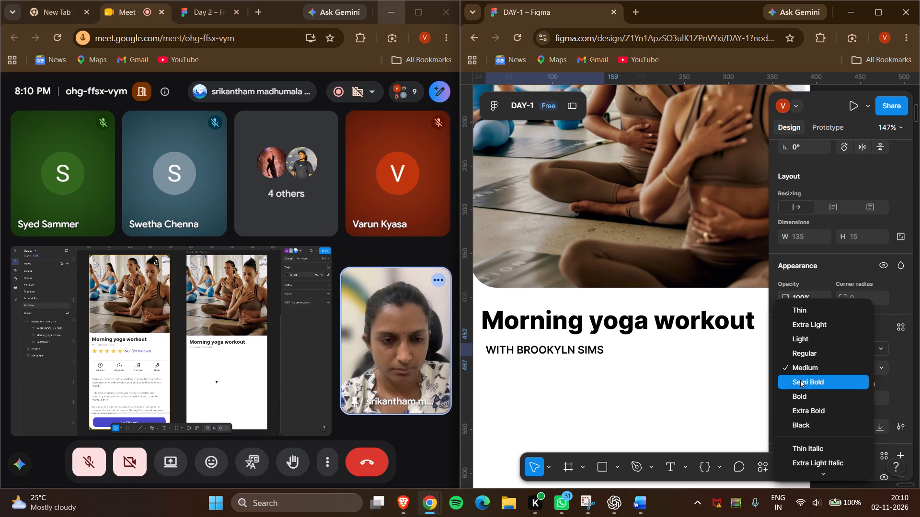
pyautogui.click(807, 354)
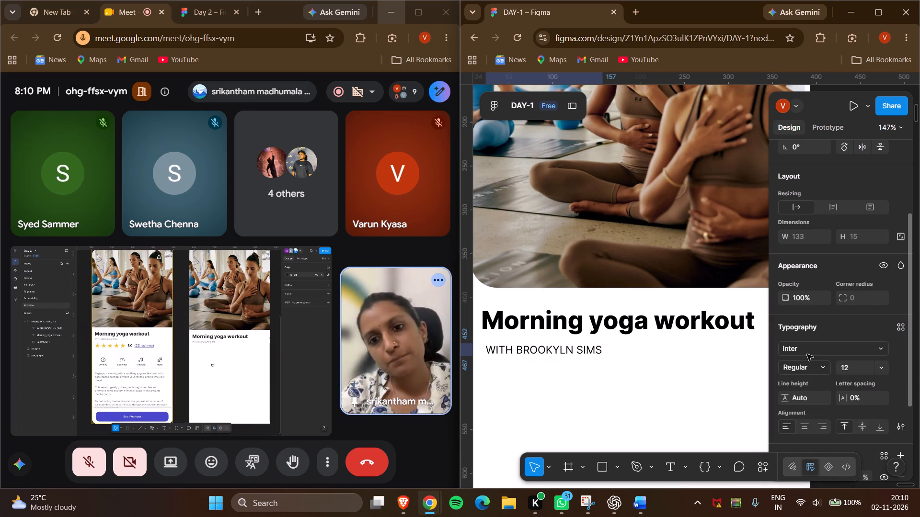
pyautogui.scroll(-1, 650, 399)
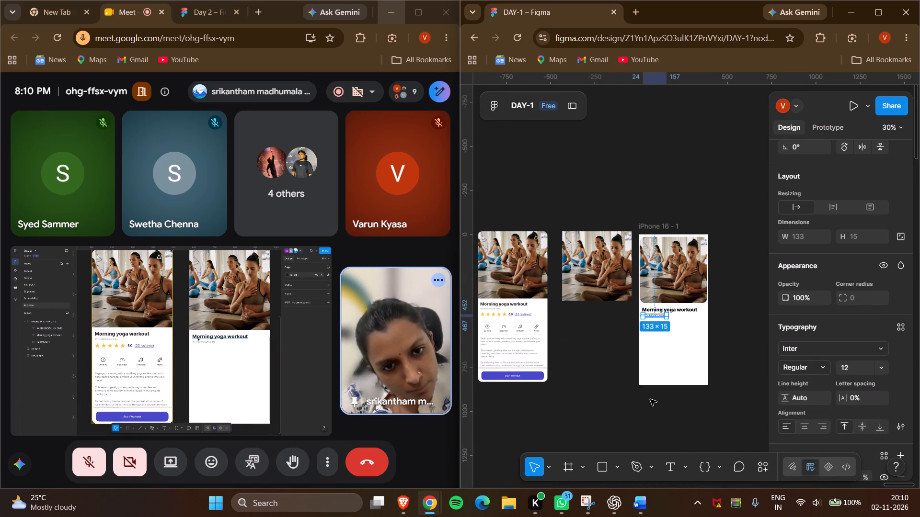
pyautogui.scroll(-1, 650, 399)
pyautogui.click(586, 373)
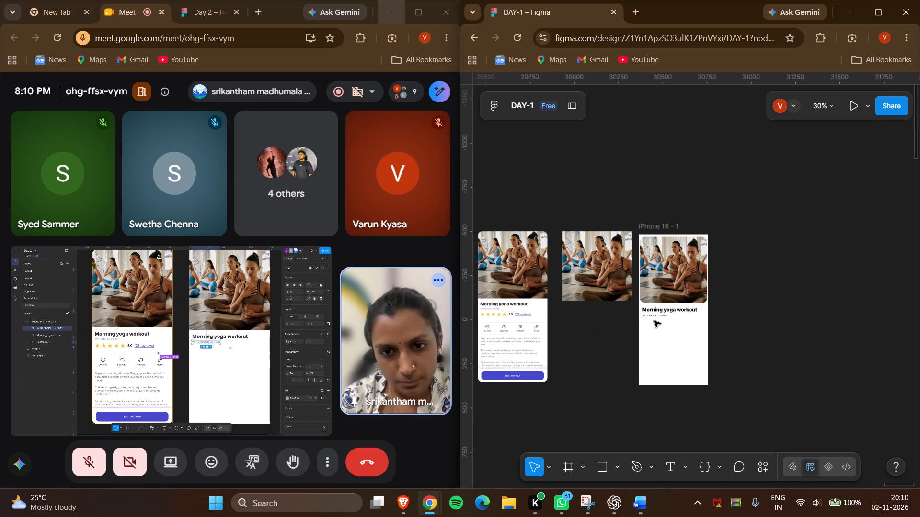
# Move the instructor line up beneath the heading and align it with the heading's left edge, at X 14, Y 443.
pyautogui.click(676, 288)
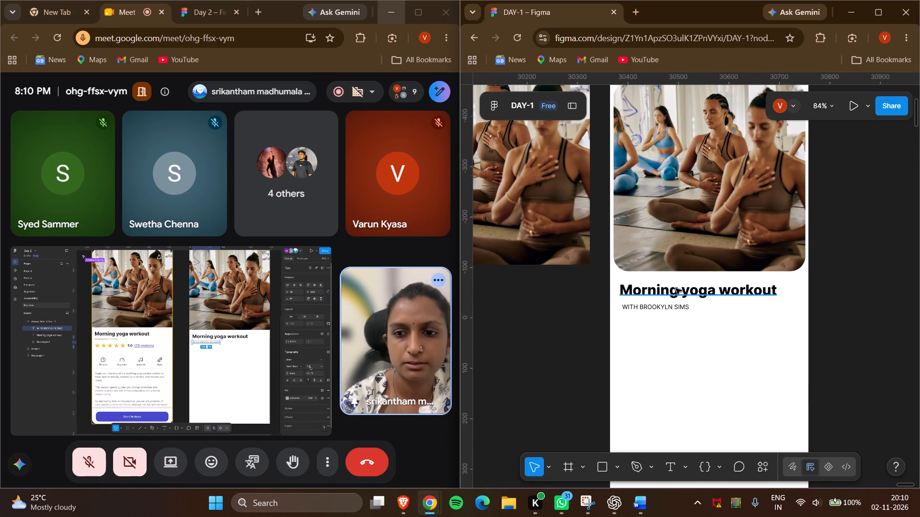
pyautogui.click(652, 310)
pyautogui.moveTo(652, 310); pyautogui.dragTo(651, 300)
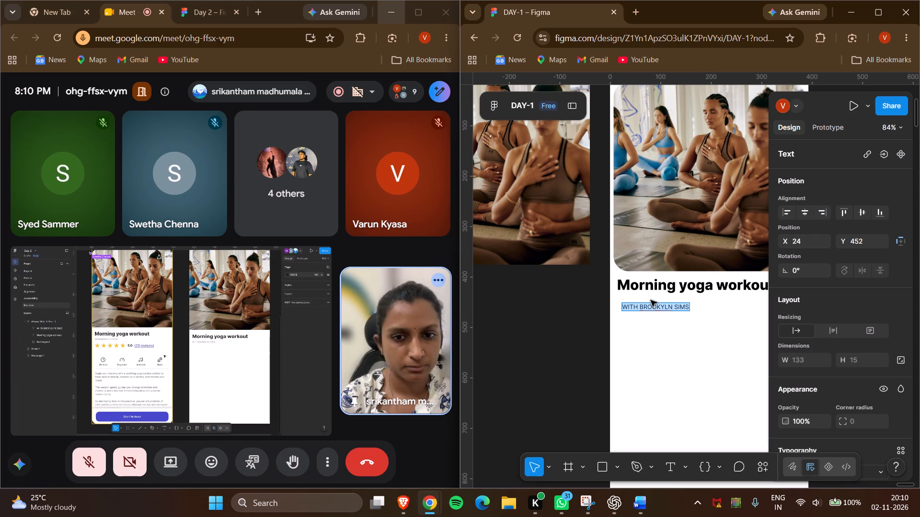
pyautogui.moveTo(651, 300); pyautogui.dragTo(650, 299)
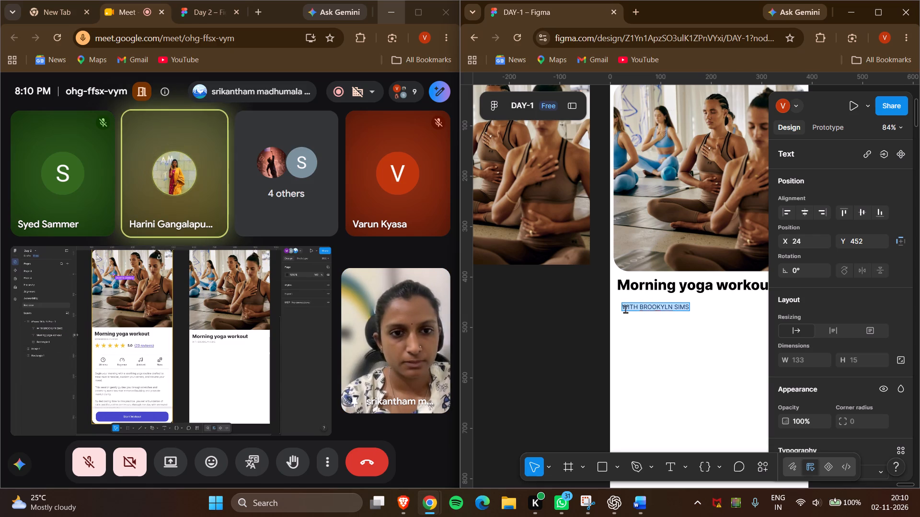
pyautogui.click(678, 307)
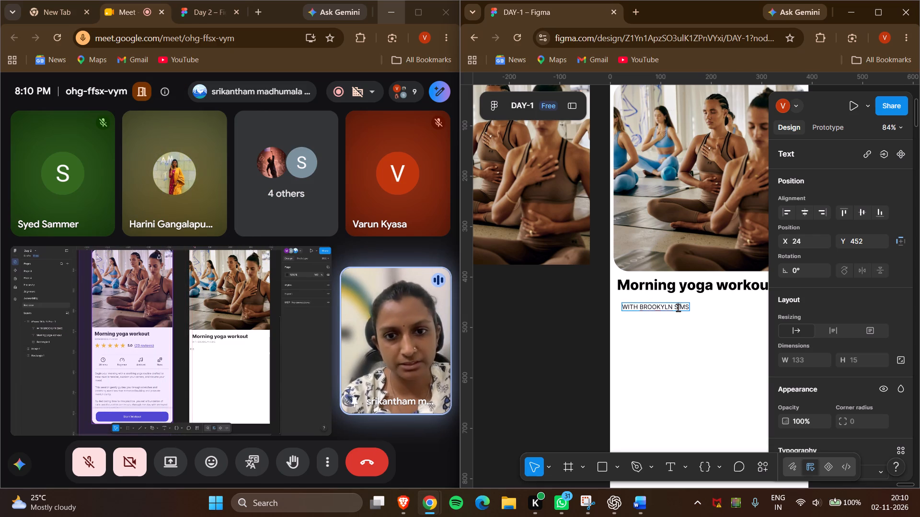
pyautogui.click(645, 308)
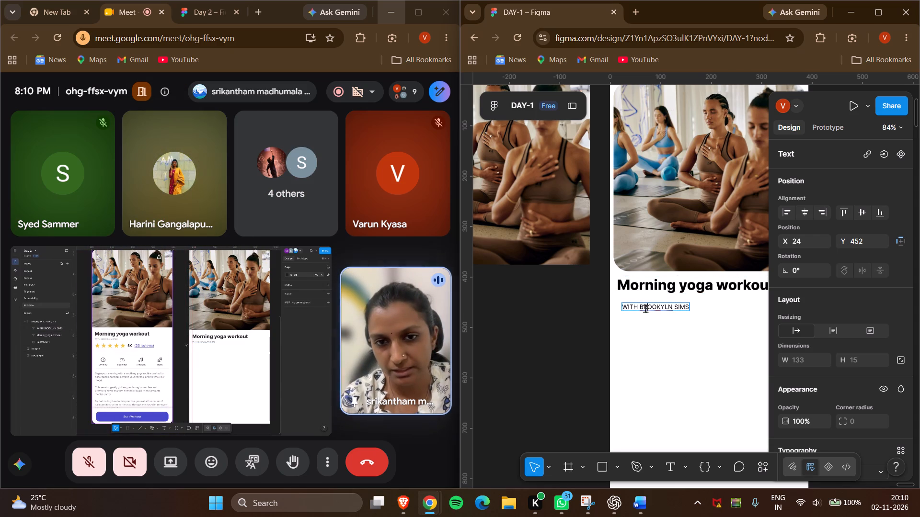
pyautogui.click(703, 306)
pyautogui.moveTo(662, 308); pyautogui.dragTo(662, 304)
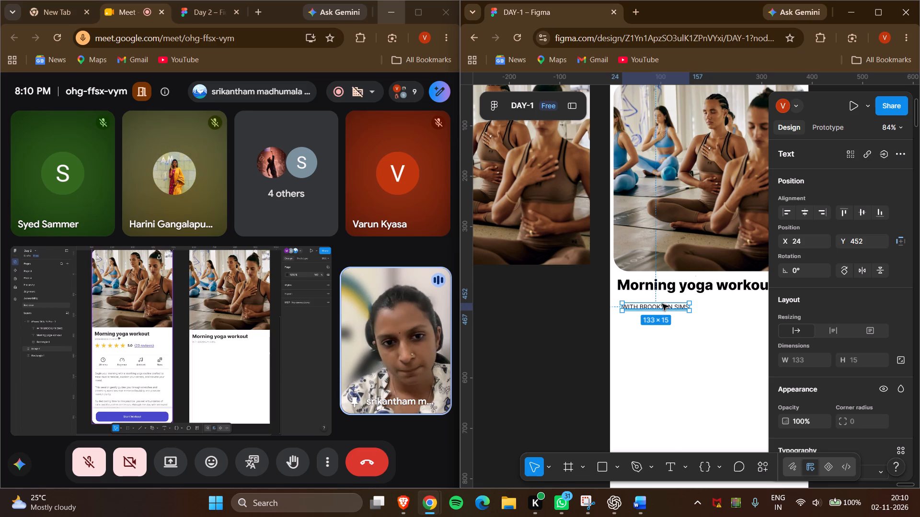
pyautogui.moveTo(662, 304); pyautogui.dragTo(657, 303)
pyautogui.click(584, 353)
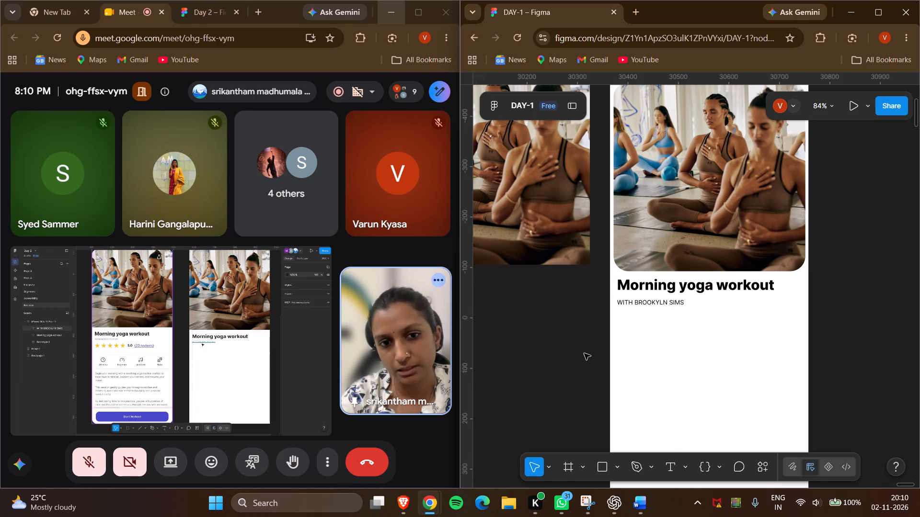
# Compare the instructor line with the reference screen and set its weight to Extra Light.
pyautogui.hscroll(7, 638, 355)
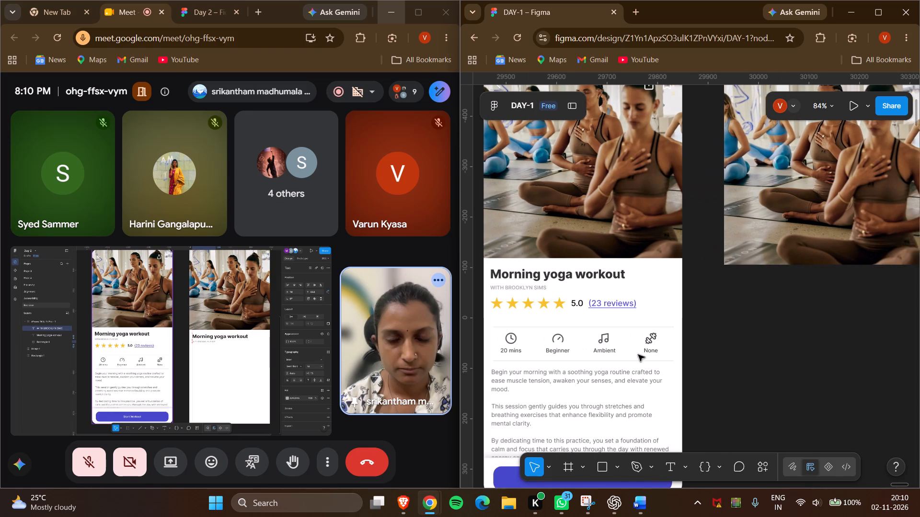
pyautogui.hscroll(-3, 638, 355)
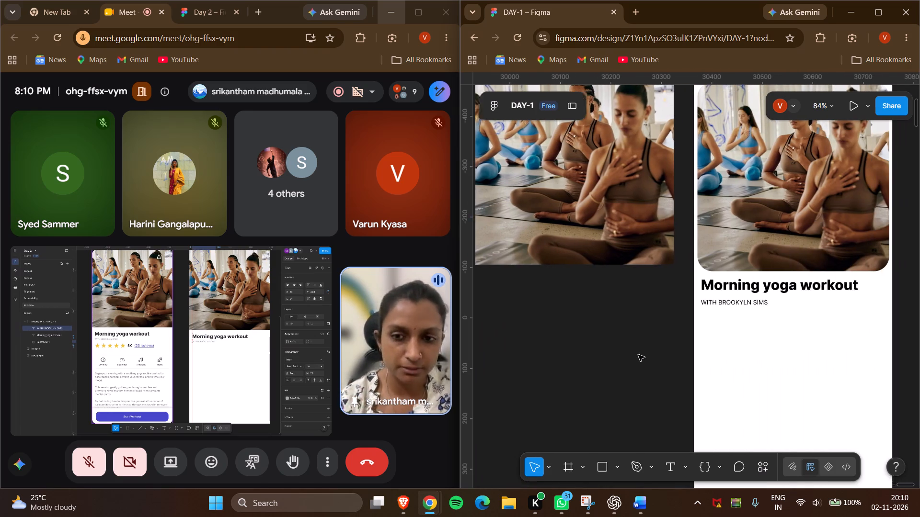
pyautogui.hscroll(-2, 638, 355)
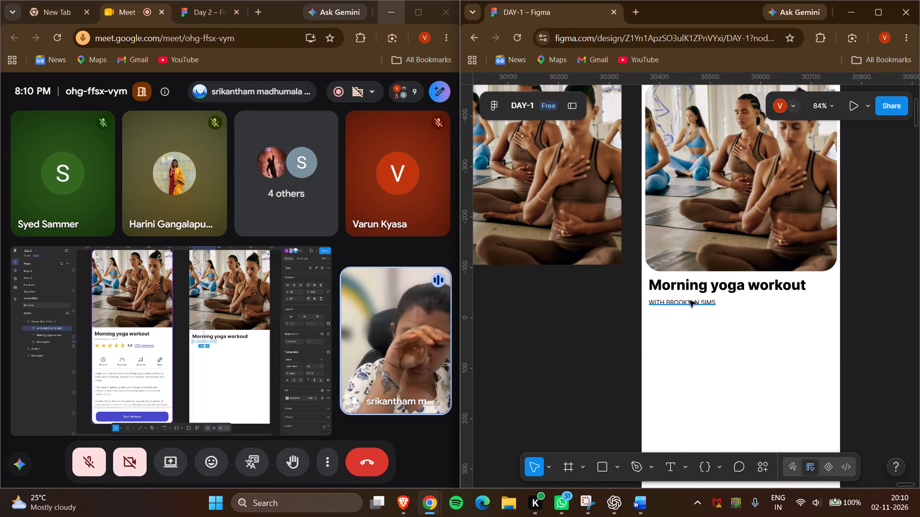
pyautogui.click(687, 301)
pyautogui.scroll(-1, 829, 382)
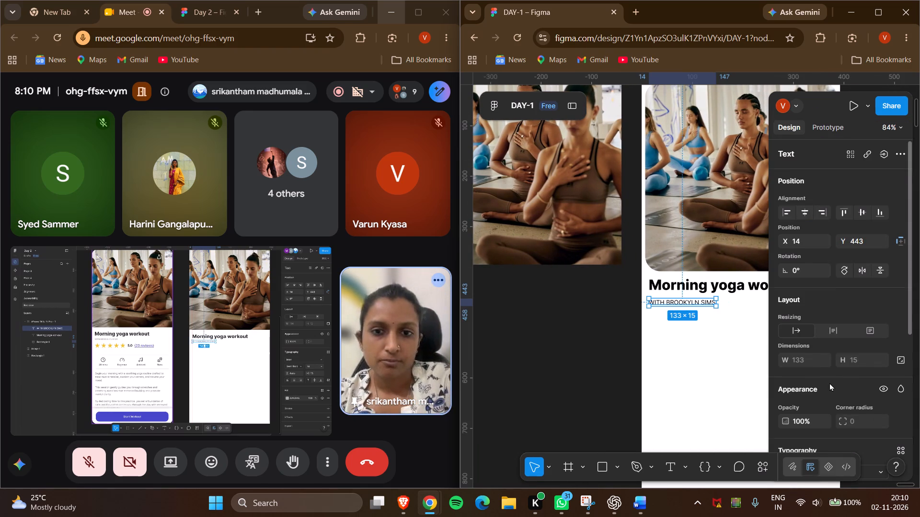
pyautogui.scroll(-2, 829, 382)
pyautogui.click(811, 337)
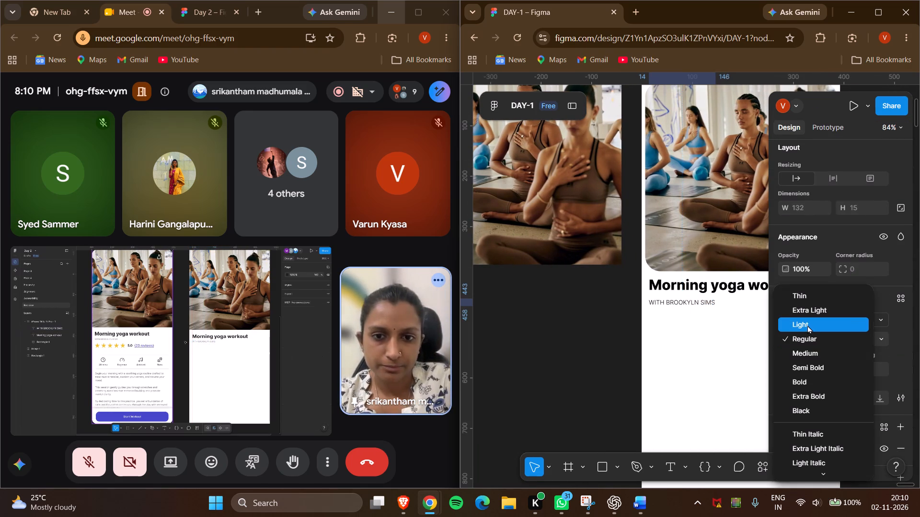
pyautogui.click(807, 311)
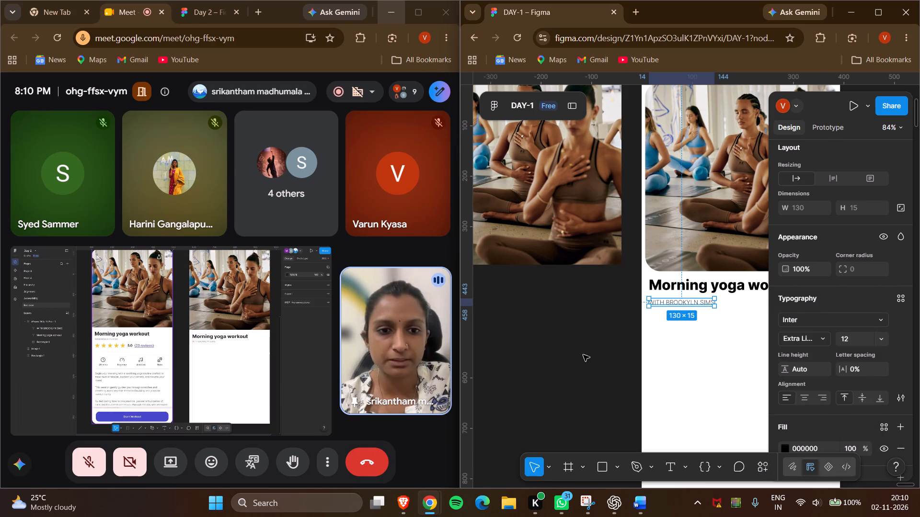
pyautogui.click(572, 358)
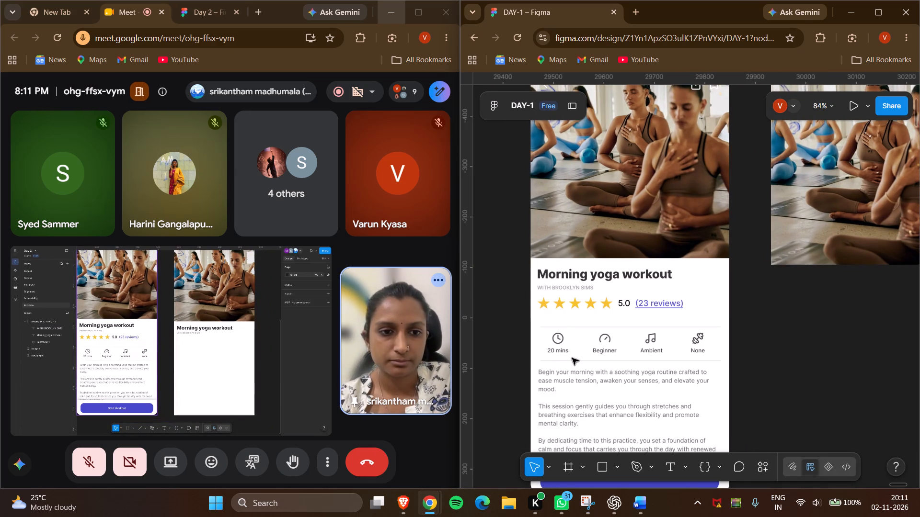
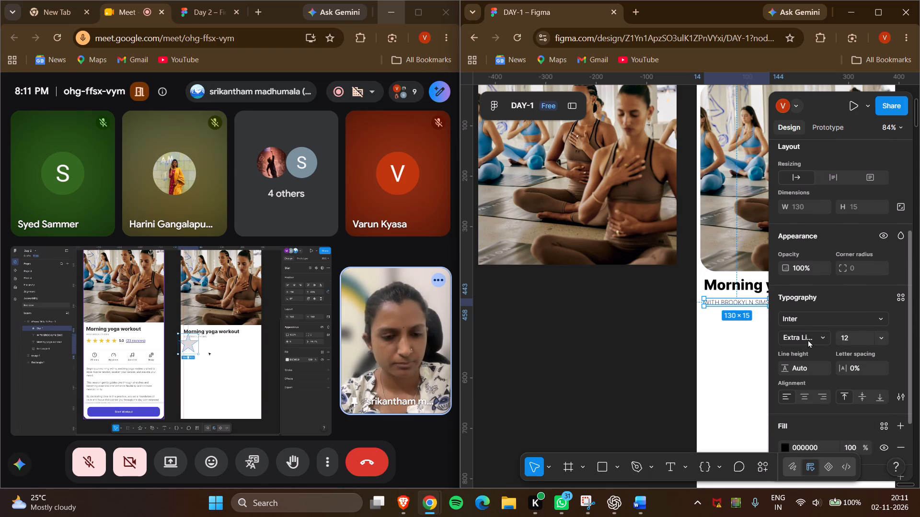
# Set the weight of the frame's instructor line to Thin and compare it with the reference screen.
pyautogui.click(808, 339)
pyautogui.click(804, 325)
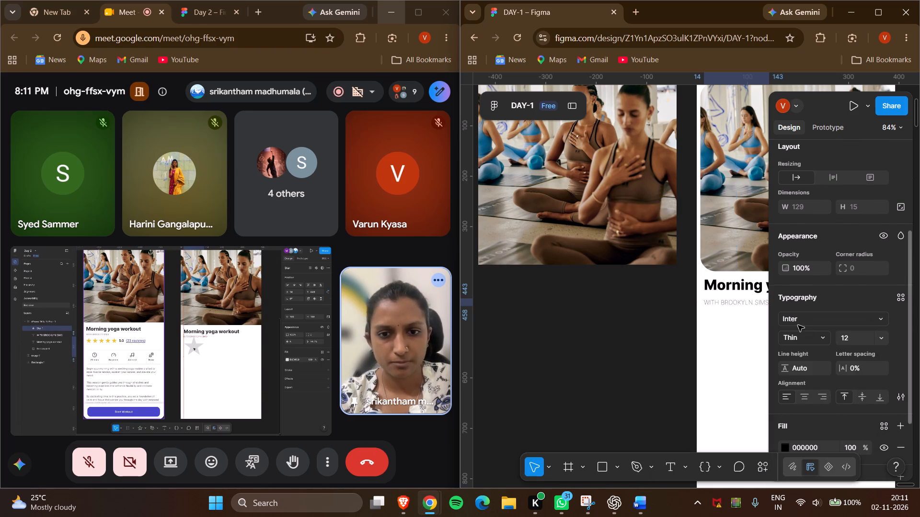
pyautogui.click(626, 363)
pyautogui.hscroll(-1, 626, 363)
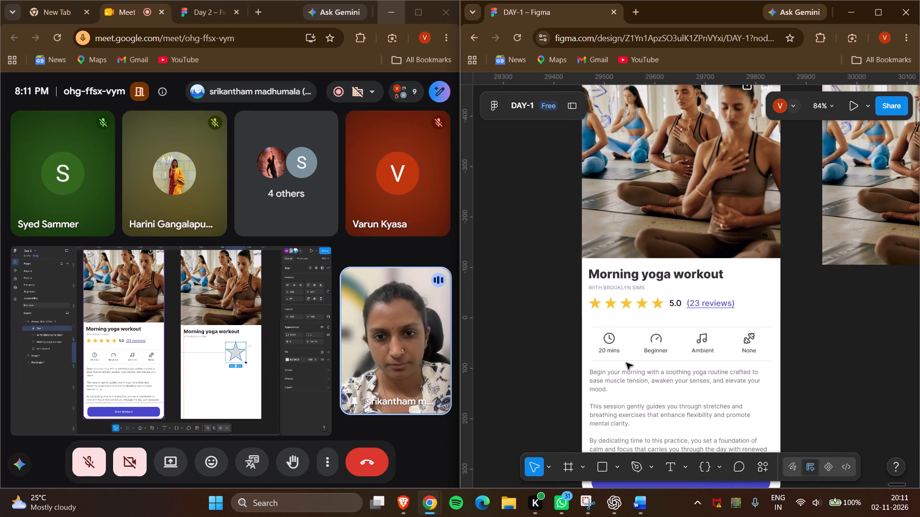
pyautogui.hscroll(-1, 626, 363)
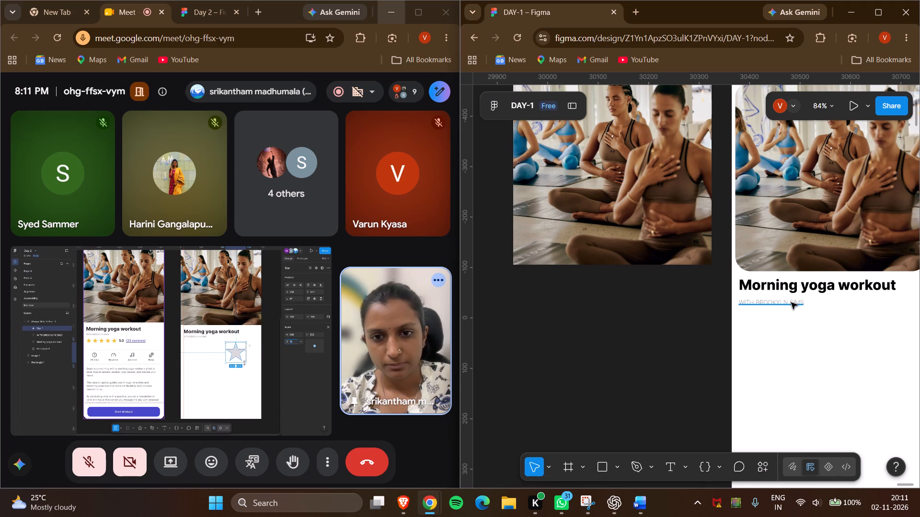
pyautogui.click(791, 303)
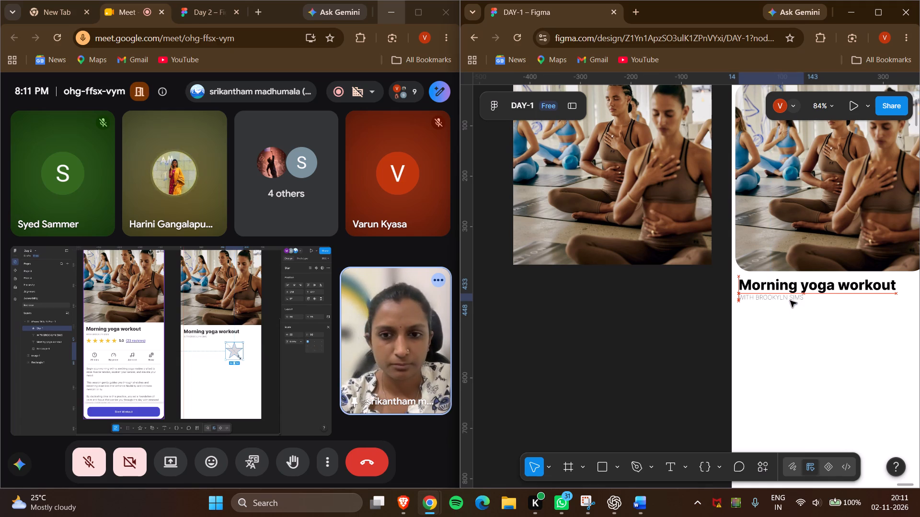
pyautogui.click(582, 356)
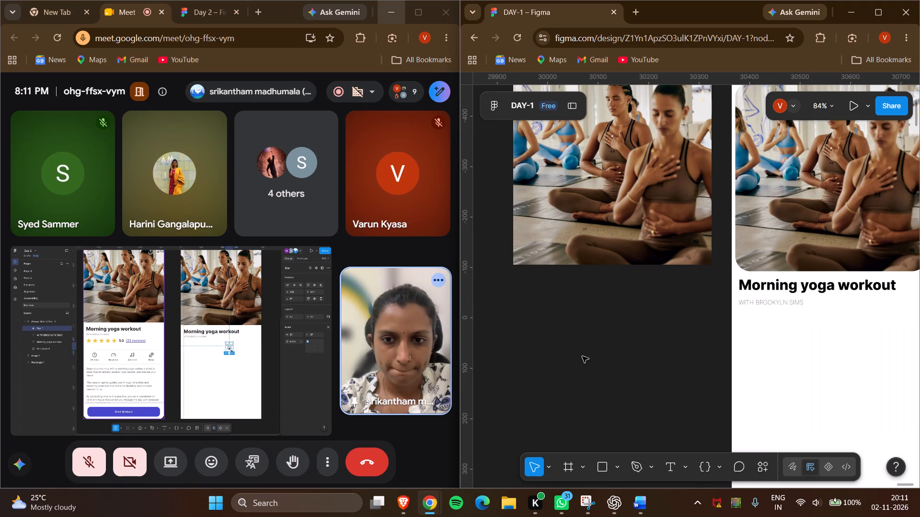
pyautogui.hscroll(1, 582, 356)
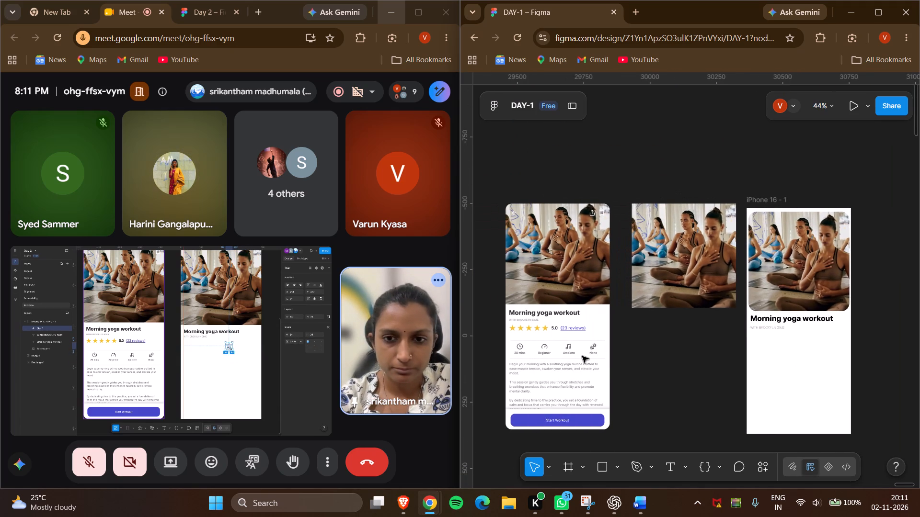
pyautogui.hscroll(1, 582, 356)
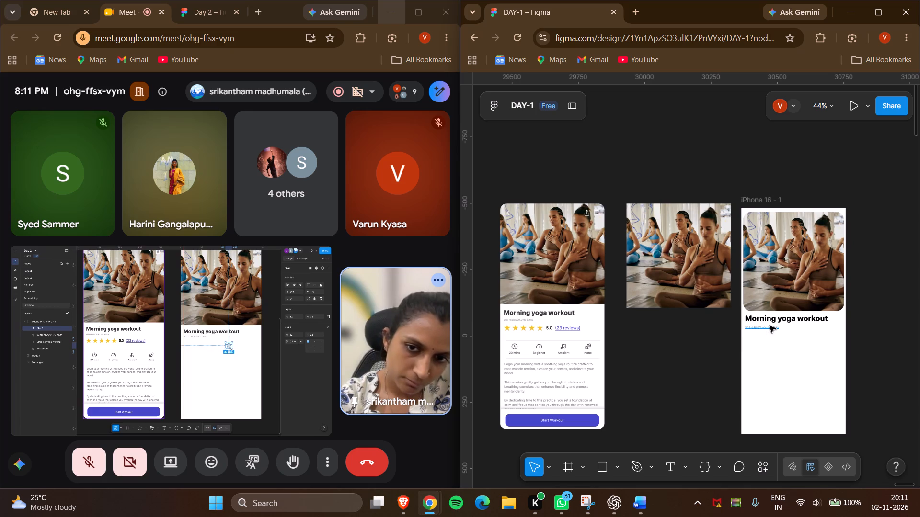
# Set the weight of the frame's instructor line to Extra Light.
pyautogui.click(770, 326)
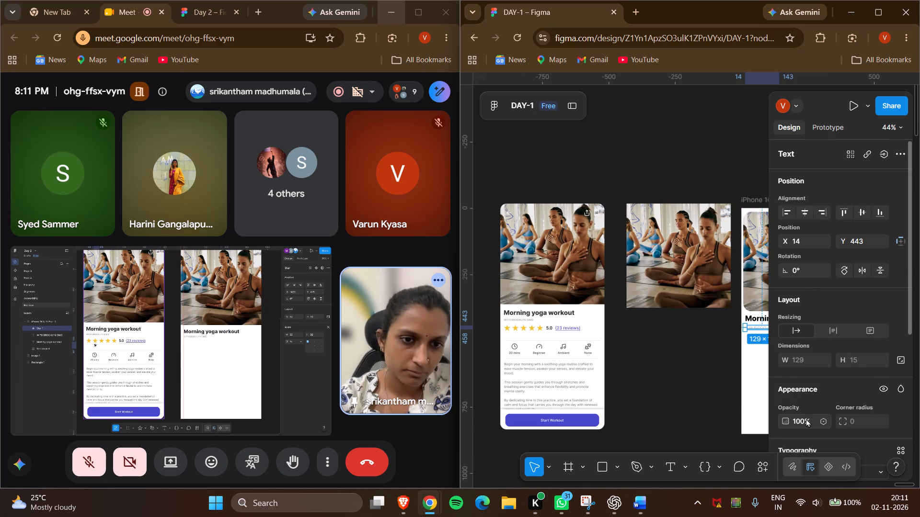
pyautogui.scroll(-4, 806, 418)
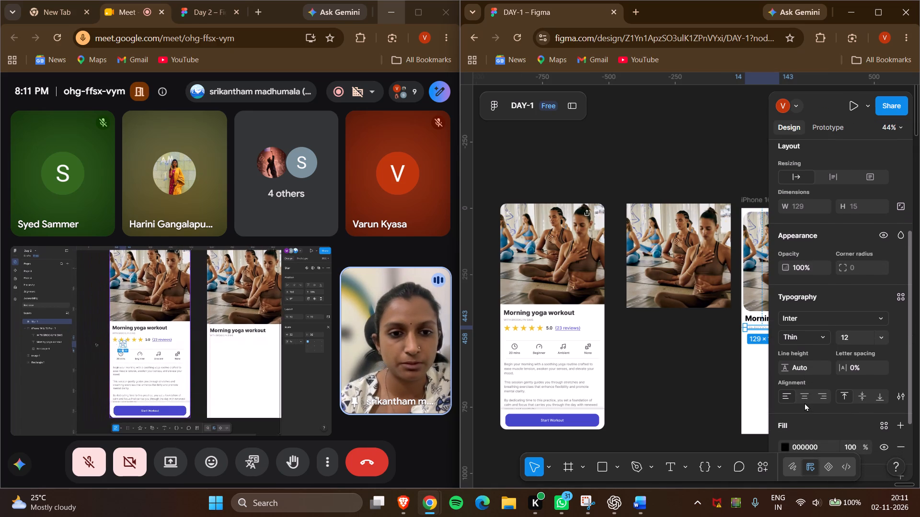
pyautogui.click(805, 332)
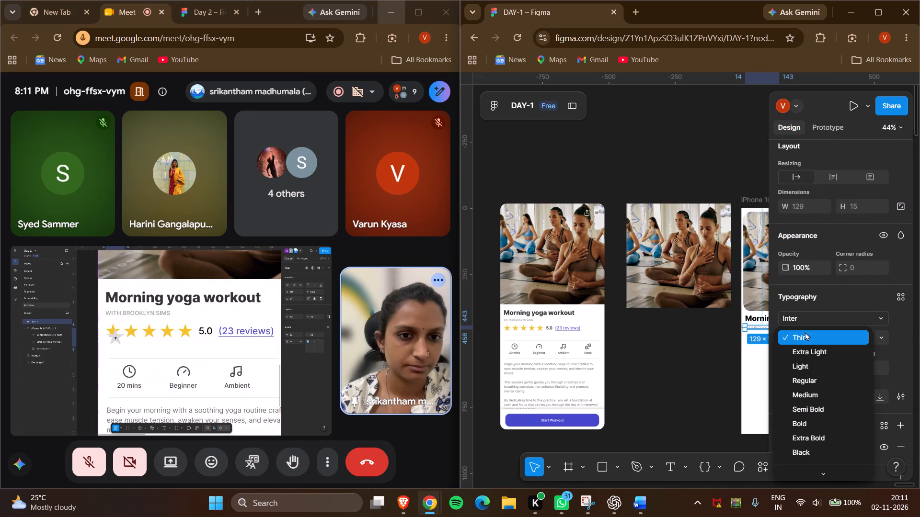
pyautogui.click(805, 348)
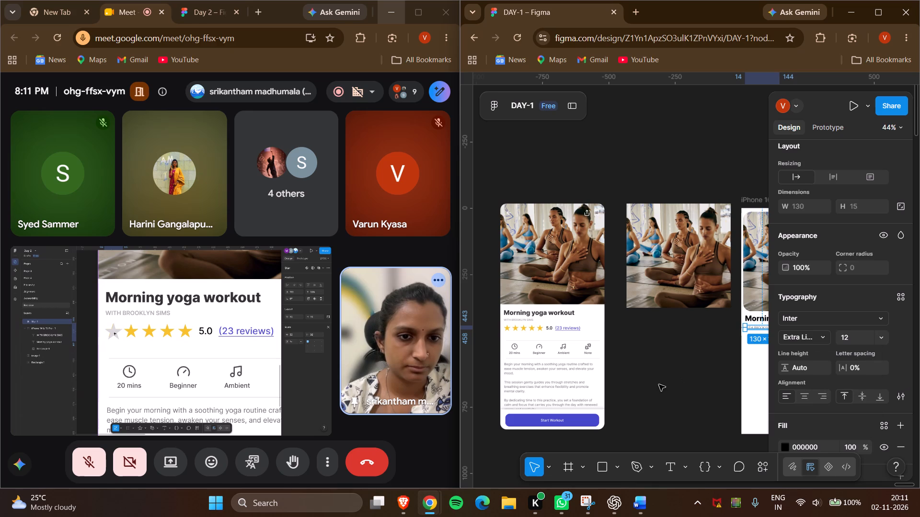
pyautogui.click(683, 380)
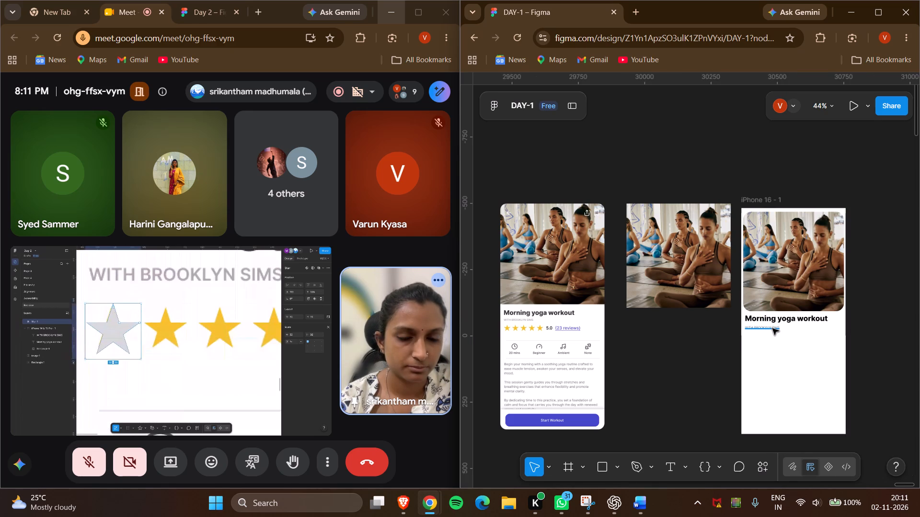
# Set the weight of the frame's instructor line to Light.
pyautogui.click(770, 327)
pyautogui.click(770, 327)
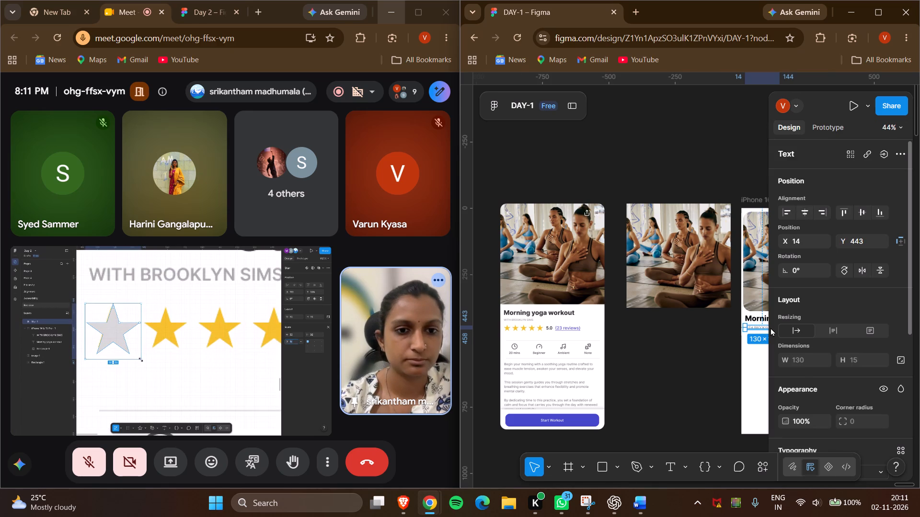
pyautogui.scroll(-2, 804, 383)
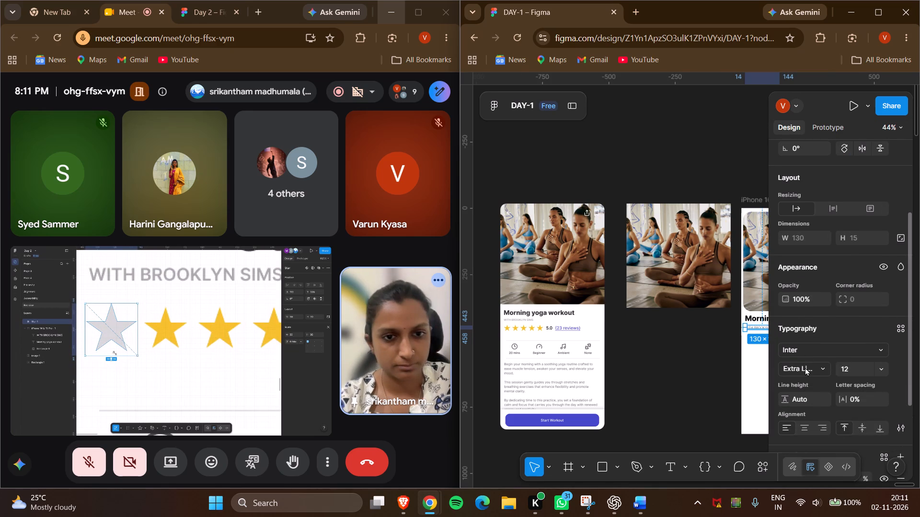
pyautogui.click(805, 367)
pyautogui.click(797, 385)
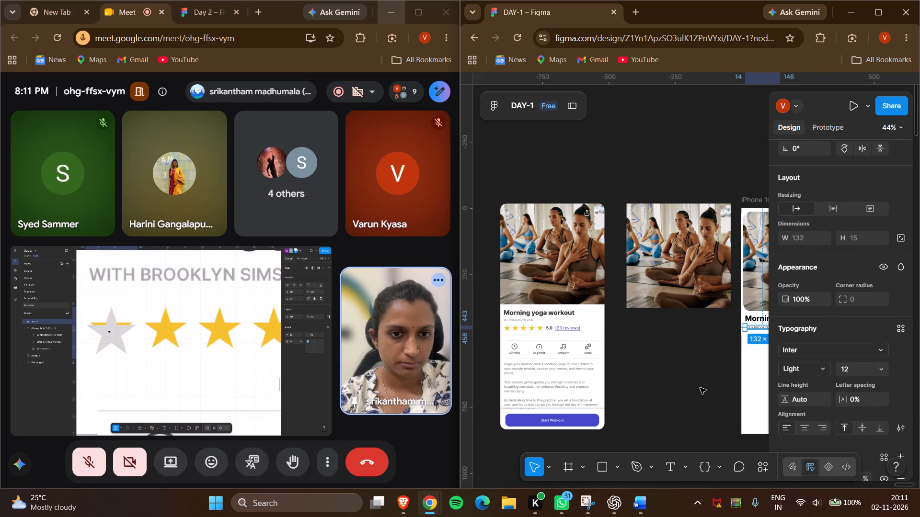
pyautogui.click(700, 388)
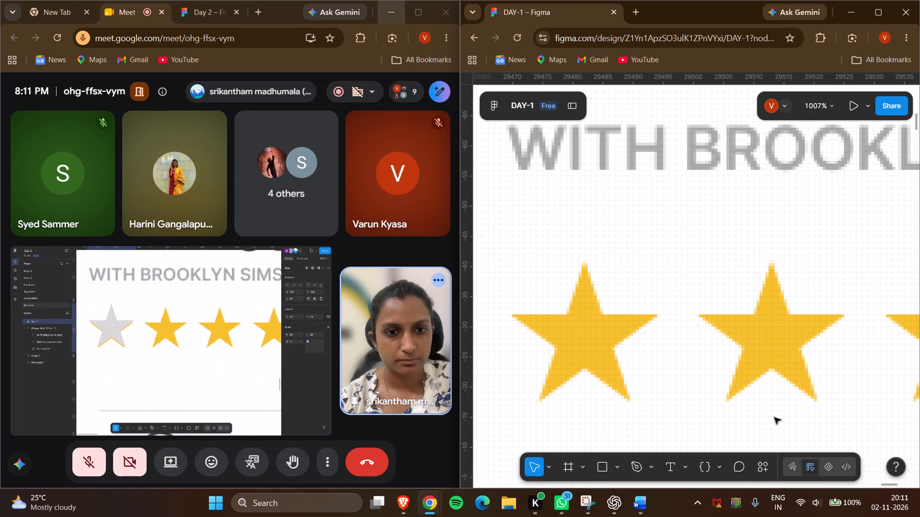
# Draw a star about 15 × 15 over the reference screen's first yellow rating star.
pyautogui.click(614, 464)
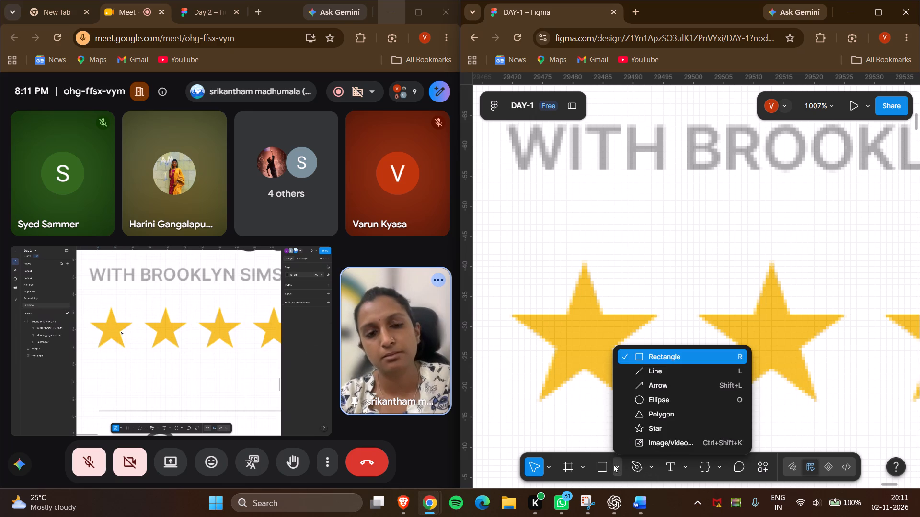
pyautogui.click(651, 423)
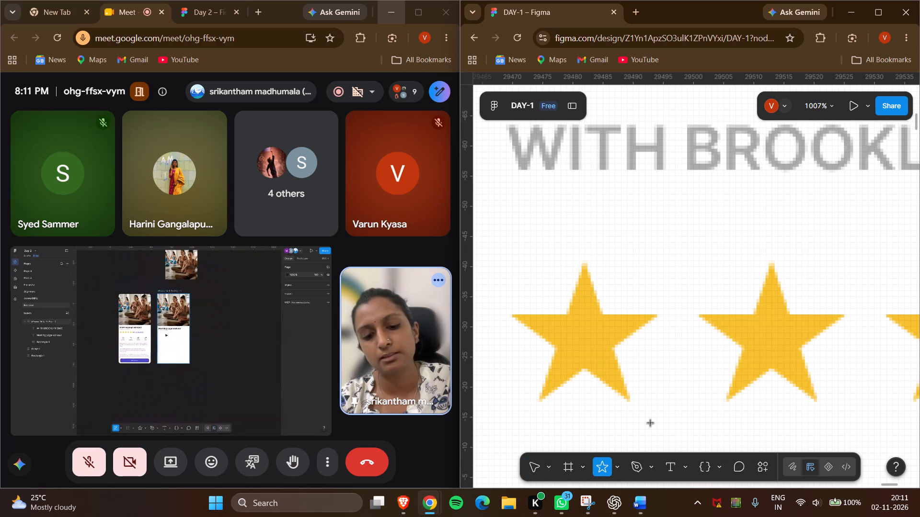
pyautogui.moveTo(572, 320); pyautogui.dragTo(603, 345)
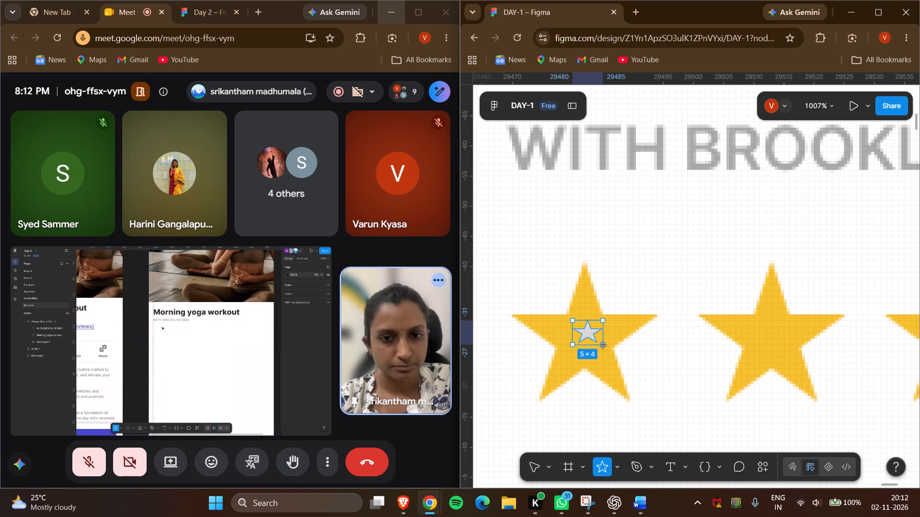
pyautogui.moveTo(603, 345); pyautogui.dragTo(626, 380)
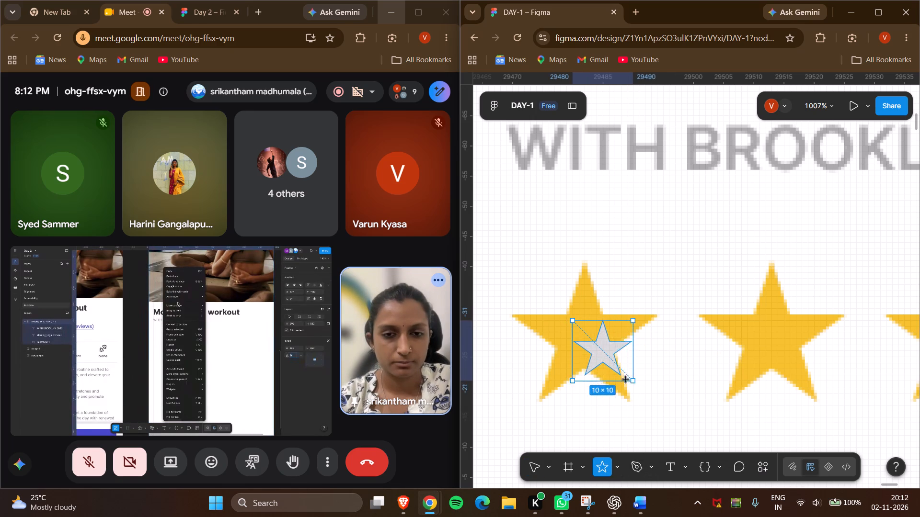
pyautogui.moveTo(626, 380); pyautogui.dragTo(663, 408)
# Enlarge the new star to about 22 × 22 and centre it over the reference star, at about X 29471, Y -39.
pyautogui.keyDown('shift'); pyautogui.moveTo(615, 367); pyautogui.dragTo(583, 342); pyautogui.keyUp('shift')
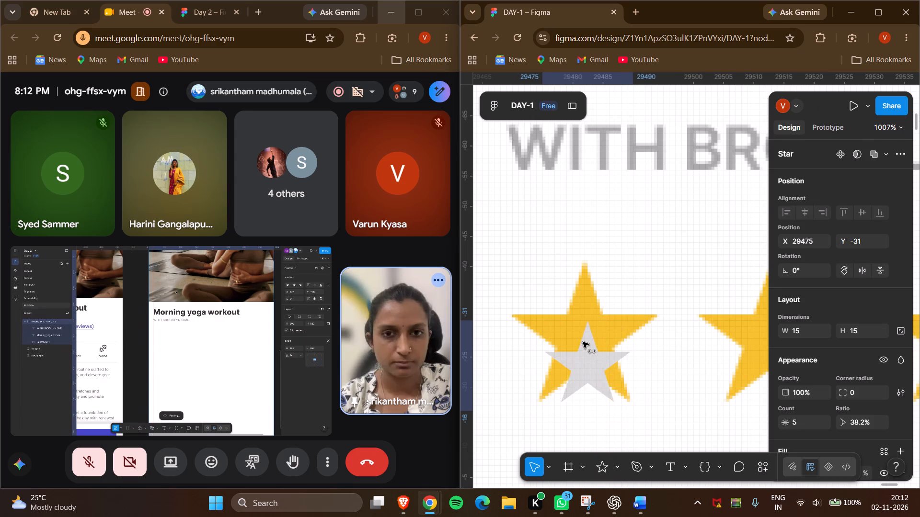
pyautogui.keyDown('shift'); pyautogui.moveTo(583, 342); pyautogui.dragTo(578, 335); pyautogui.keyUp('shift')
pyautogui.keyDown('shift'); pyautogui.moveTo(629, 381); pyautogui.dragTo(652, 404); pyautogui.keyUp('shift')
pyautogui.keyDown('shift'); pyautogui.moveTo(594, 361); pyautogui.dragTo(577, 344); pyautogui.keyUp('shift')
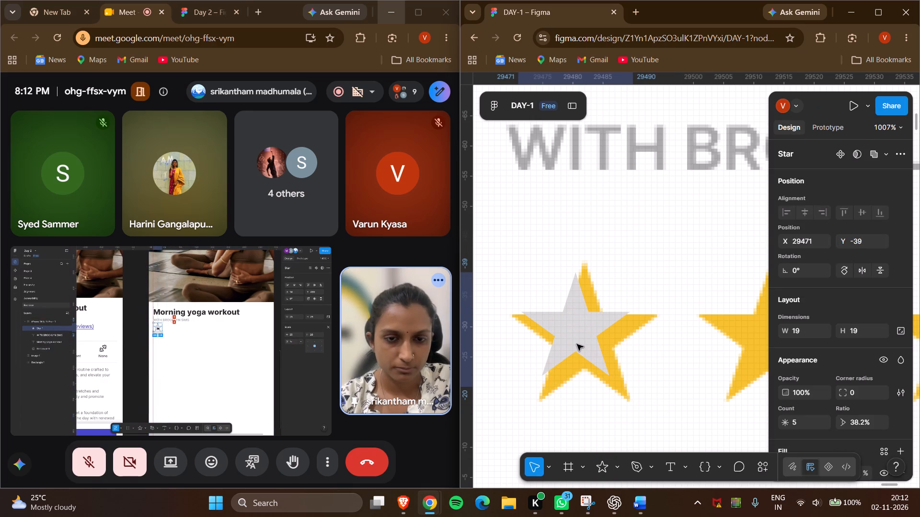
pyautogui.keyDown('shift'); pyautogui.moveTo(577, 344); pyautogui.dragTo(584, 349); pyautogui.keyUp('shift')
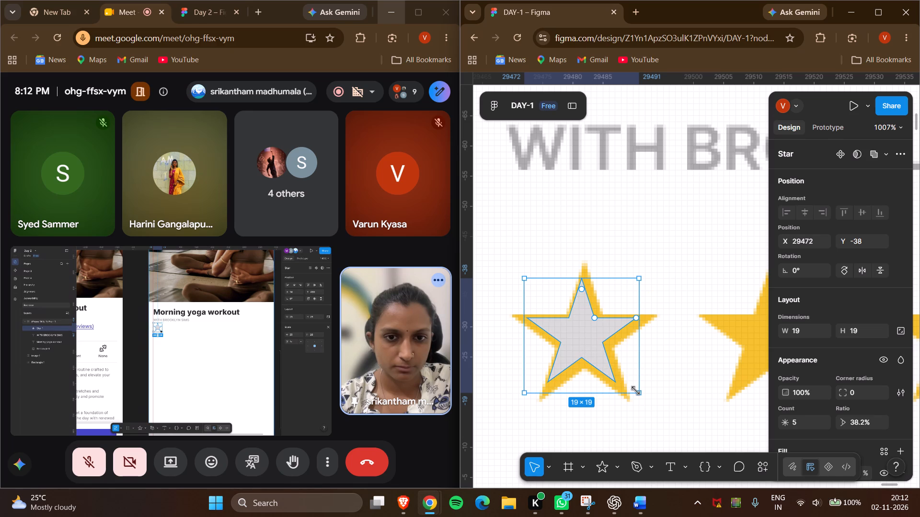
pyautogui.keyDown('shift'); pyautogui.moveTo(641, 395); pyautogui.dragTo(655, 411); pyautogui.keyUp('shift')
pyautogui.moveTo(592, 359); pyautogui.dragTo(585, 354)
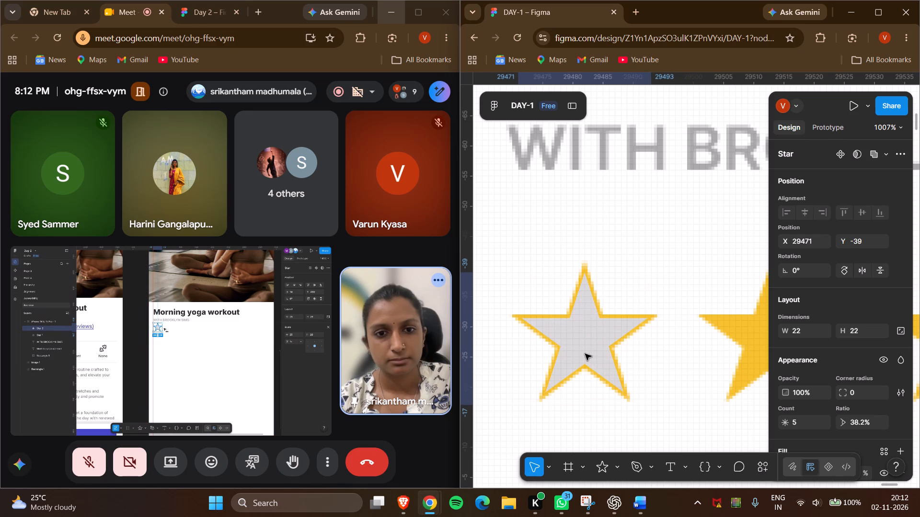
pyautogui.moveTo(585, 354); pyautogui.dragTo(585, 353)
# Enlarge the star to about 23 × 23 and shift it over the reference star to about X 29469, Y -39.
pyautogui.keyDown('shift'); pyautogui.moveTo(649, 405); pyautogui.dragTo(656, 410); pyautogui.keyUp('shift')
pyautogui.moveTo(590, 360); pyautogui.dragTo(588, 357)
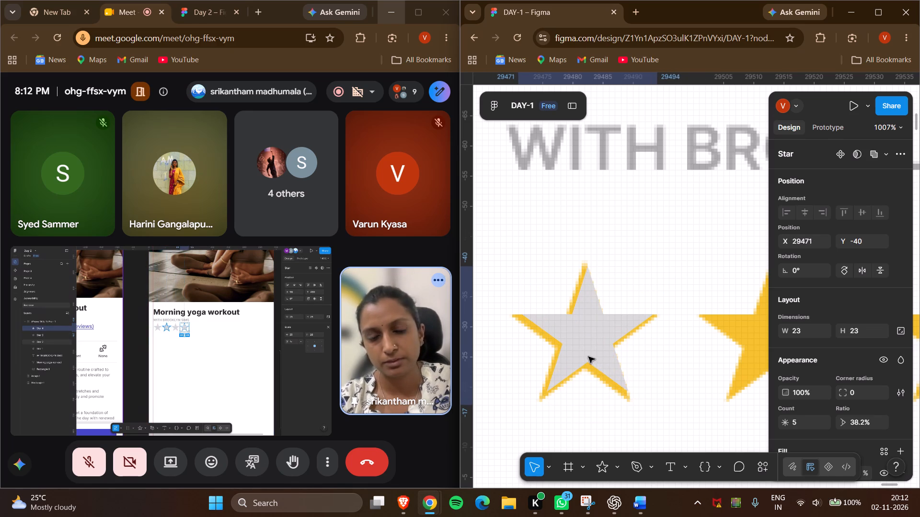
pyautogui.moveTo(588, 357); pyautogui.dragTo(587, 356)
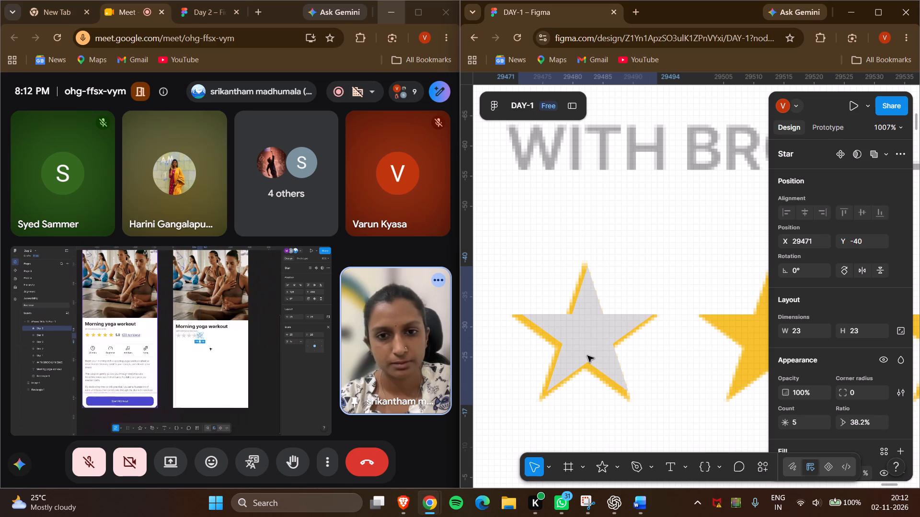
pyautogui.moveTo(587, 356); pyautogui.dragTo(587, 353)
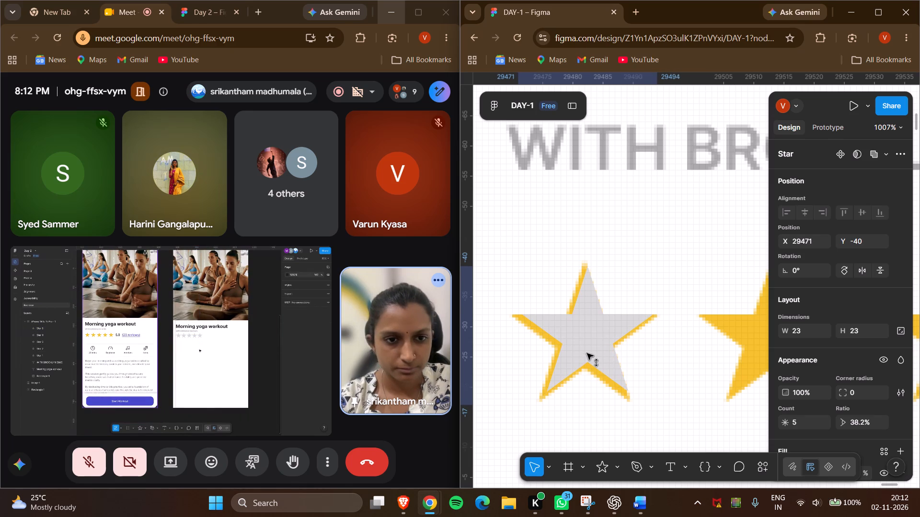
pyautogui.moveTo(587, 353); pyautogui.dragTo(582, 353)
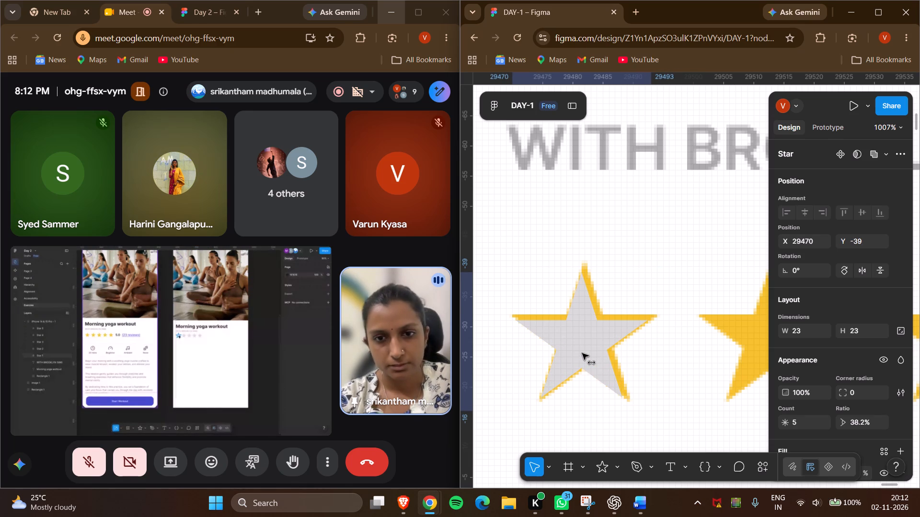
pyautogui.moveTo(582, 353); pyautogui.dragTo(581, 351)
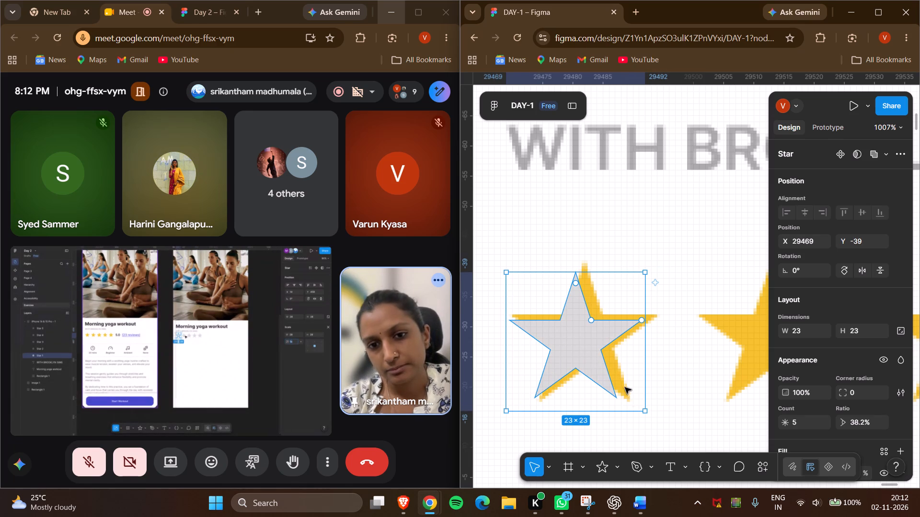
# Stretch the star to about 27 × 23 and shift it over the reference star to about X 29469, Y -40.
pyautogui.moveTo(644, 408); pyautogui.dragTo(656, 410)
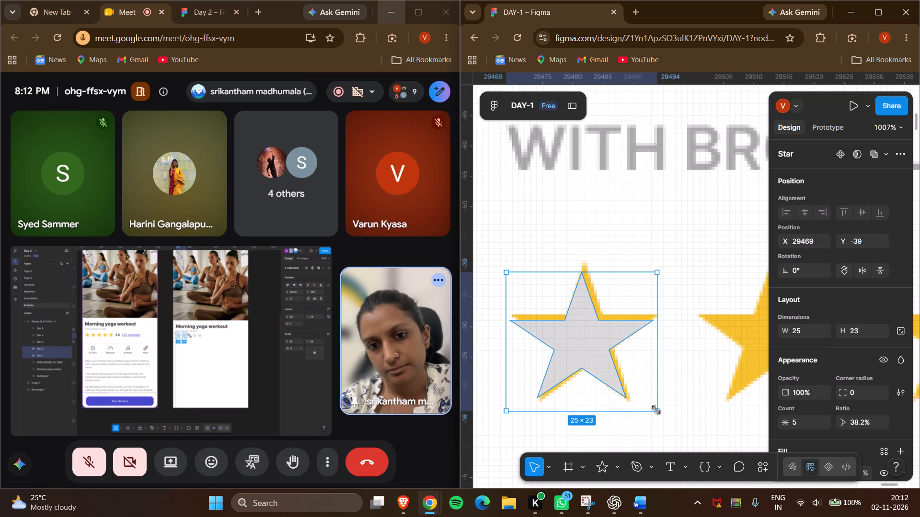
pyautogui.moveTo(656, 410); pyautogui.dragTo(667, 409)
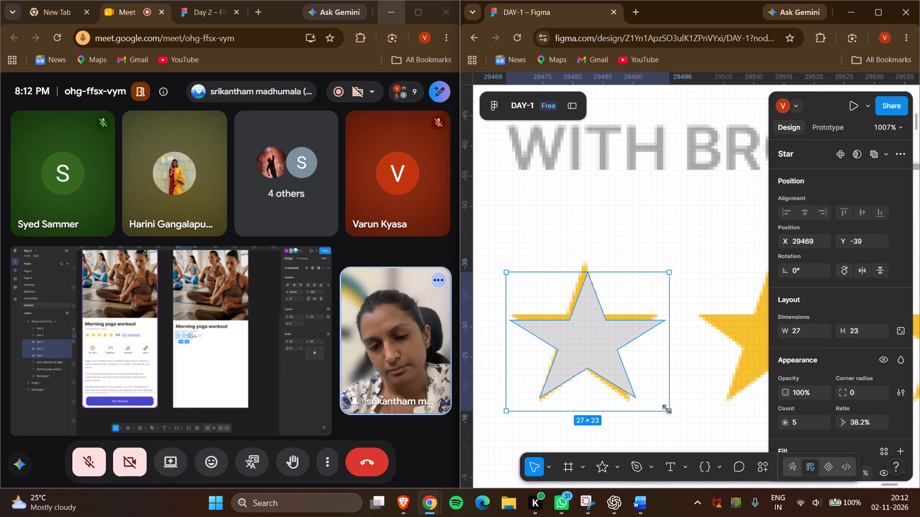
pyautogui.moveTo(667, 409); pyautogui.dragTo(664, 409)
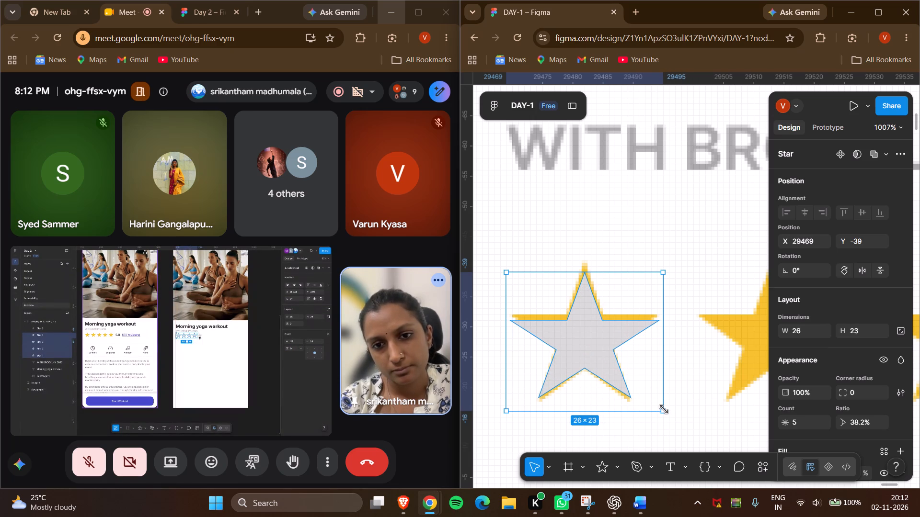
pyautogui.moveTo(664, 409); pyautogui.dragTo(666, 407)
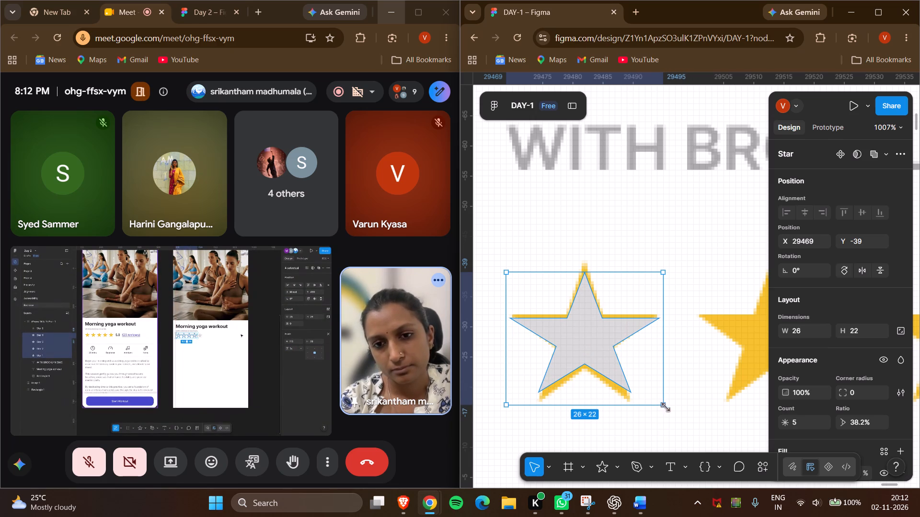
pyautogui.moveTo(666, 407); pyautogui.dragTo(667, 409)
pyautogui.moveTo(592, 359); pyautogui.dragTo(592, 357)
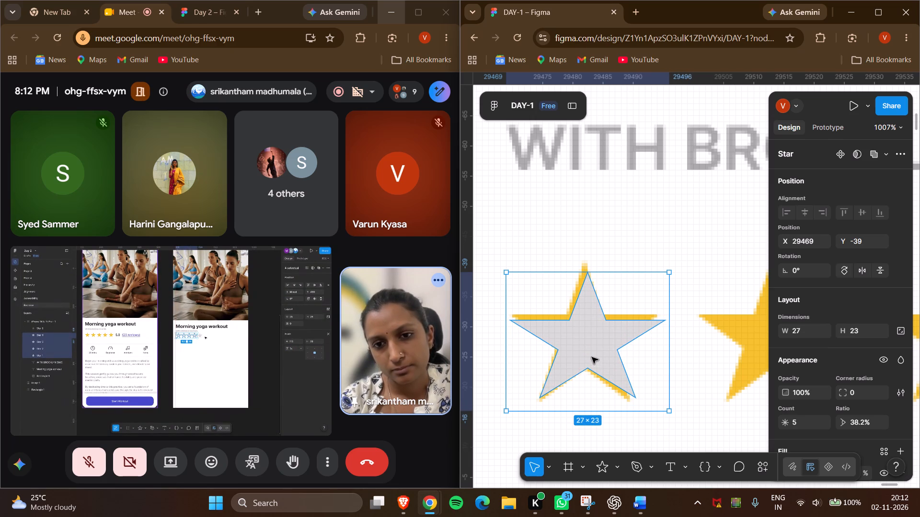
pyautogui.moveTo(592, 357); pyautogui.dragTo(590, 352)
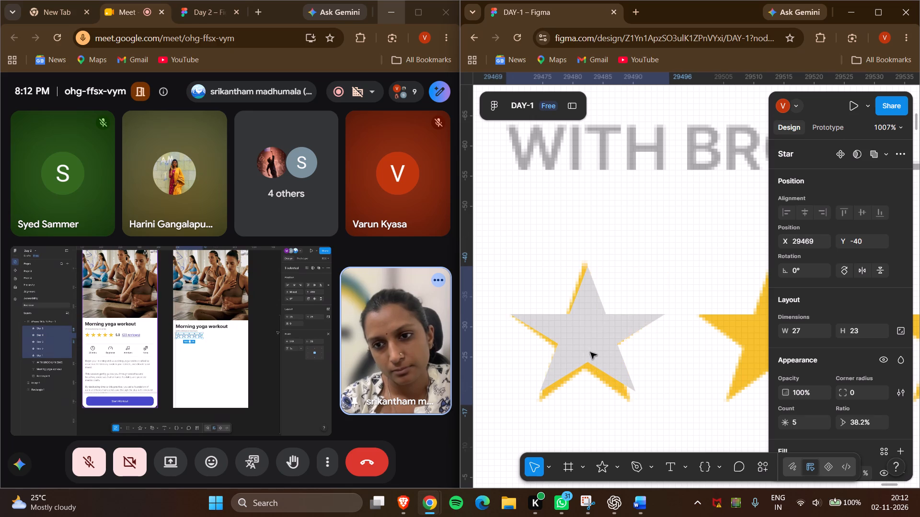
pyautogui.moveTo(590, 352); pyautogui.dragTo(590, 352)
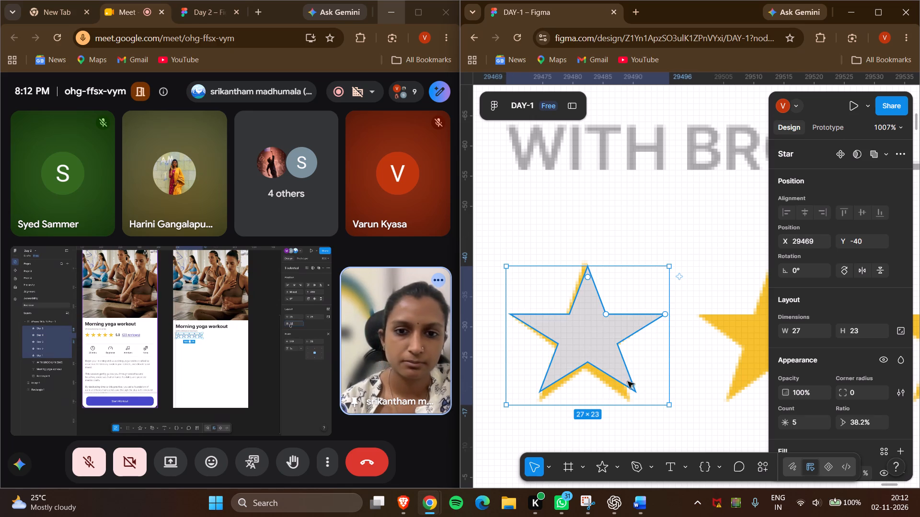
# Shrink the misfitting star and delete it from the reference screen.
pyautogui.keyDown('shift'); pyautogui.moveTo(669, 407); pyautogui.dragTo(621, 381); pyautogui.keyUp('shift')
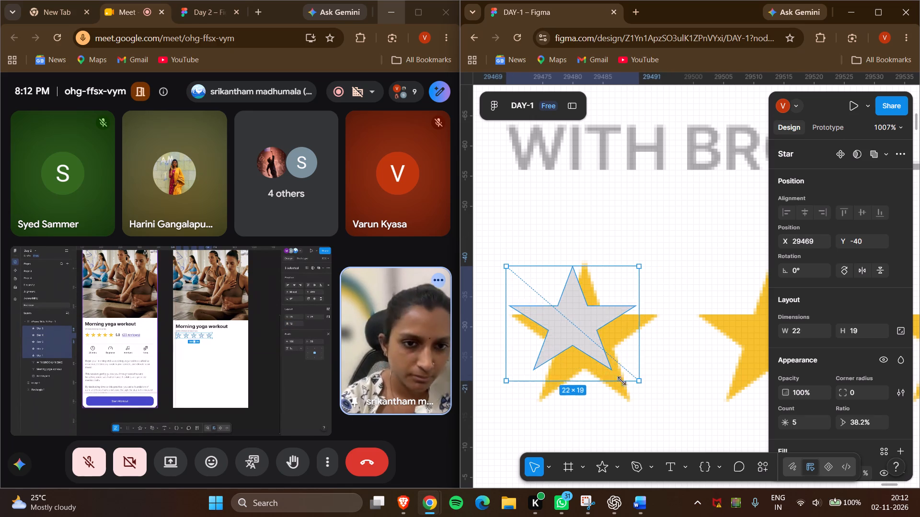
pyautogui.keyDown('shift'); pyautogui.moveTo(621, 381); pyautogui.dragTo(575, 356); pyautogui.keyUp('shift')
pyautogui.press('Delete')
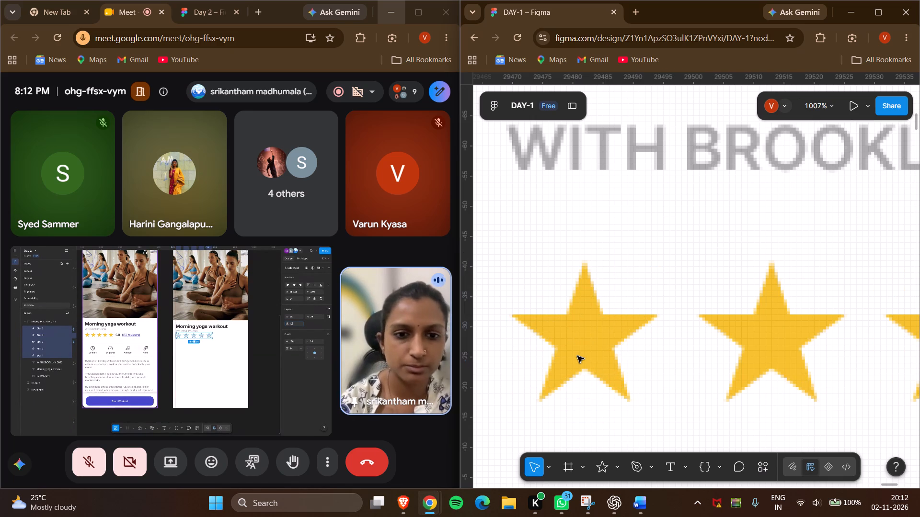
# Draw a new star about 17 × 17 and centre it over the first reference rating star, at about X 29474, Y -37.
pyautogui.click(600, 470)
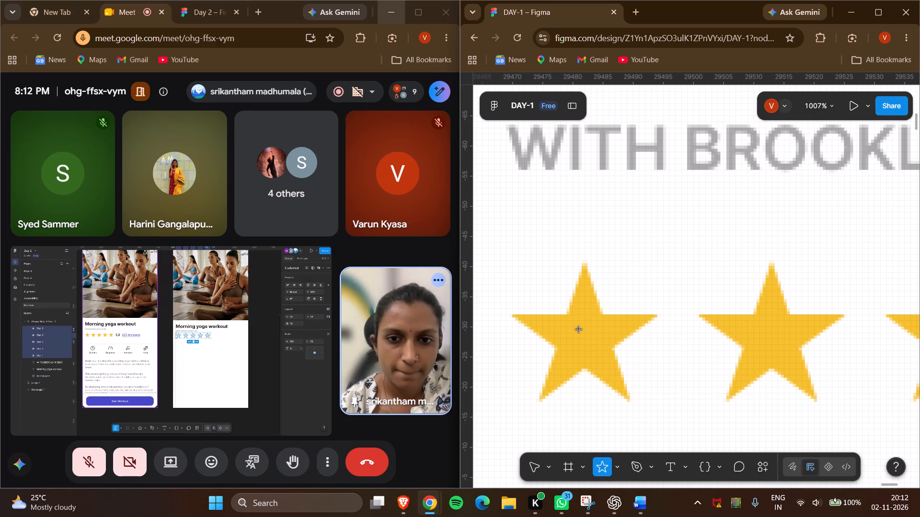
pyautogui.moveTo(572, 324); pyautogui.dragTo(667, 405)
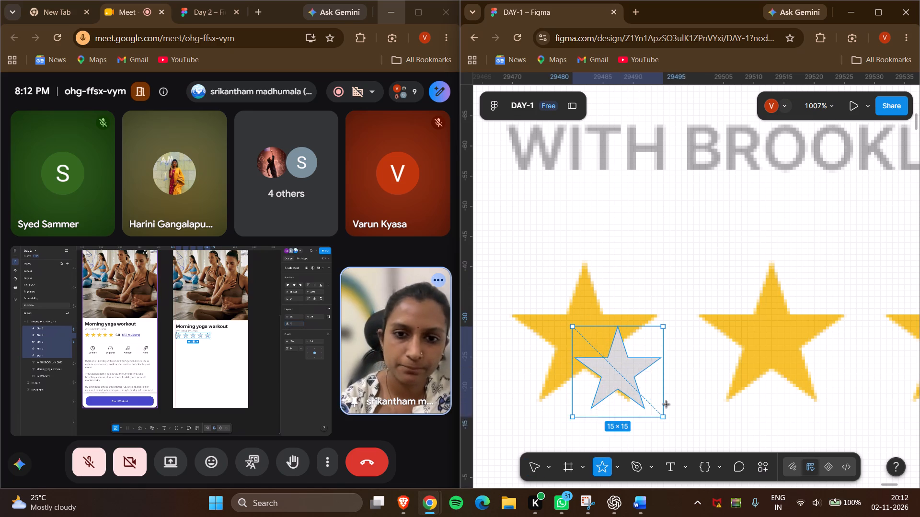
pyautogui.moveTo(667, 405); pyautogui.dragTo(676, 410)
pyautogui.keyDown('shift'); pyautogui.moveTo(627, 390); pyautogui.dragTo(586, 344); pyautogui.keyUp('shift')
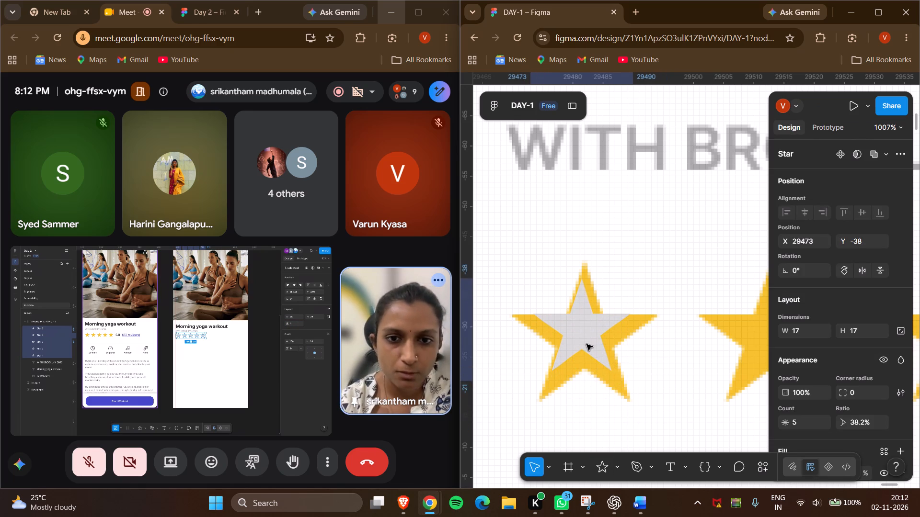
pyautogui.keyDown('shift'); pyautogui.moveTo(586, 344); pyautogui.dragTo(587, 348); pyautogui.keyUp('shift')
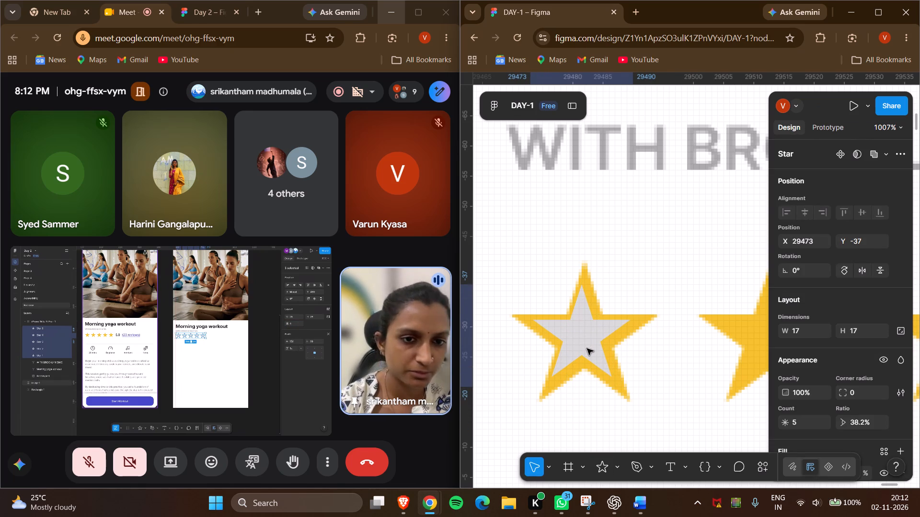
pyautogui.keyDown('shift'); pyautogui.moveTo(587, 348); pyautogui.dragTo(588, 349); pyautogui.keyUp('shift')
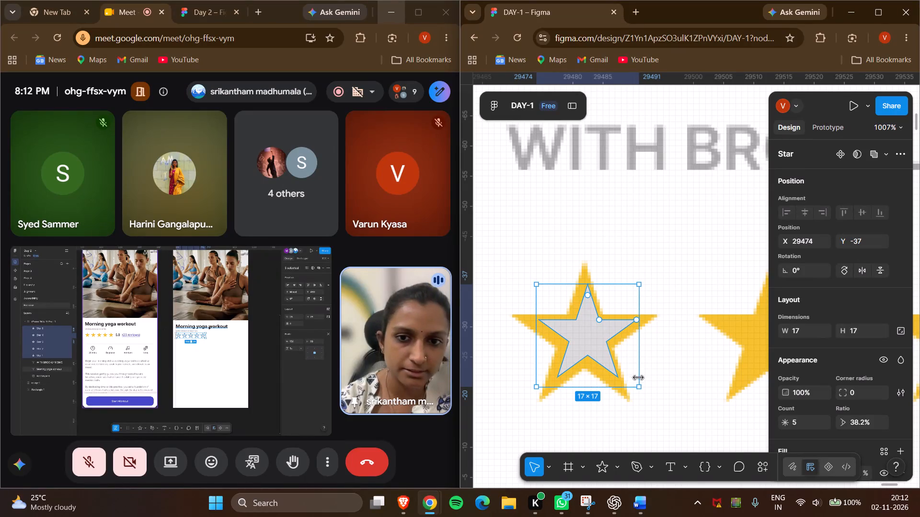
# Enlarge the star to about 24 × 24 and align it over the reference star at about X 29470, Y -40.
pyautogui.keyDown('shift'); pyautogui.moveTo(639, 390); pyautogui.dragTo(673, 419); pyautogui.keyUp('shift')
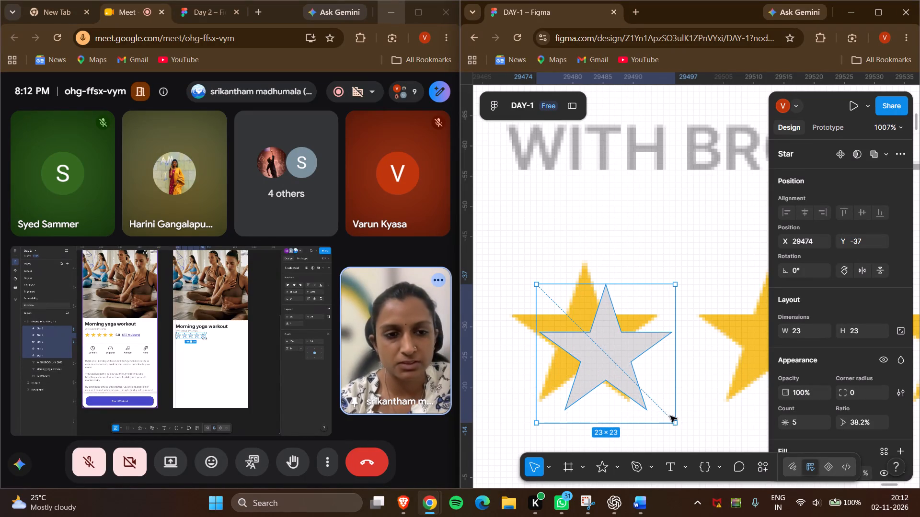
pyautogui.keyDown('shift'); pyautogui.moveTo(598, 367); pyautogui.dragTo(575, 348); pyautogui.keyUp('shift')
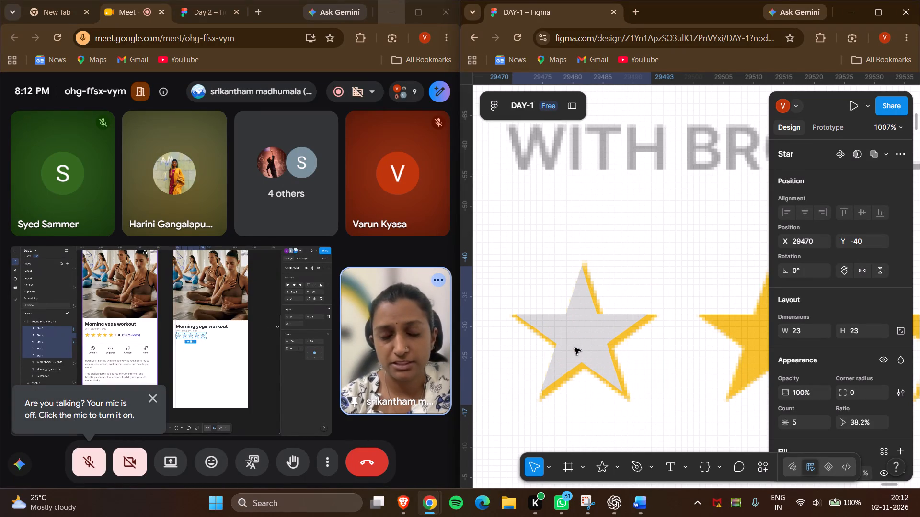
pyautogui.keyDown('shift'); pyautogui.moveTo(575, 348); pyautogui.dragTo(578, 352); pyautogui.keyUp('shift')
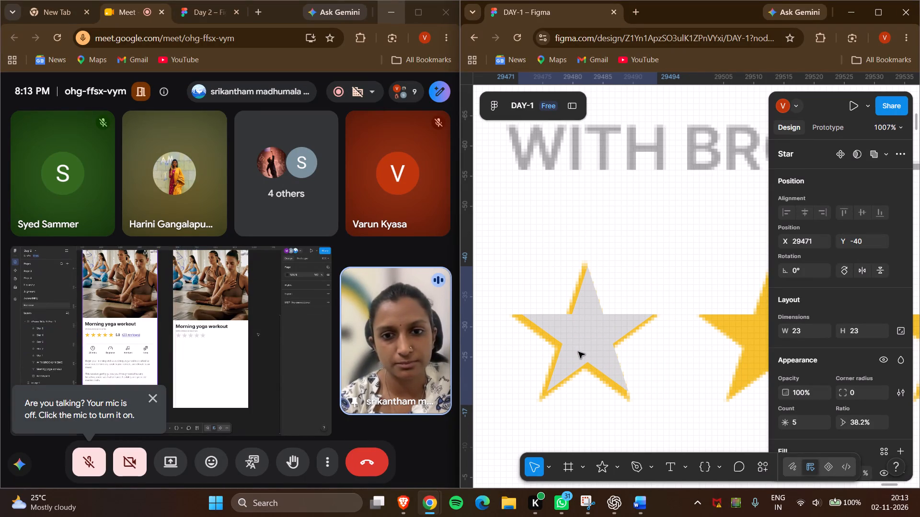
pyautogui.keyDown('shift'); pyautogui.moveTo(578, 352); pyautogui.dragTo(576, 351); pyautogui.keyUp('shift')
pyautogui.moveTo(652, 405); pyautogui.dragTo(657, 410)
pyautogui.click(658, 430)
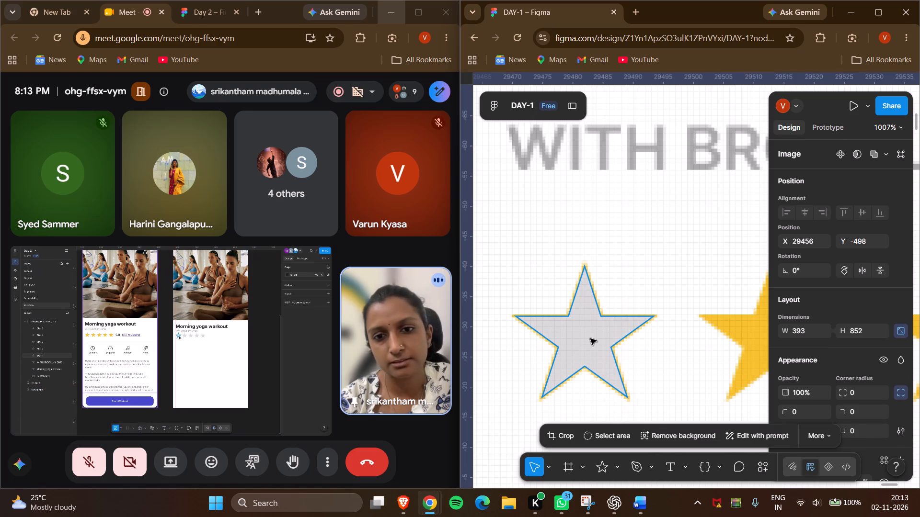
# Duplicate the 24 × 24 star and place one copy in the iPhone 16 frame, directly below the start of the instructor line.
pyautogui.click(590, 338)
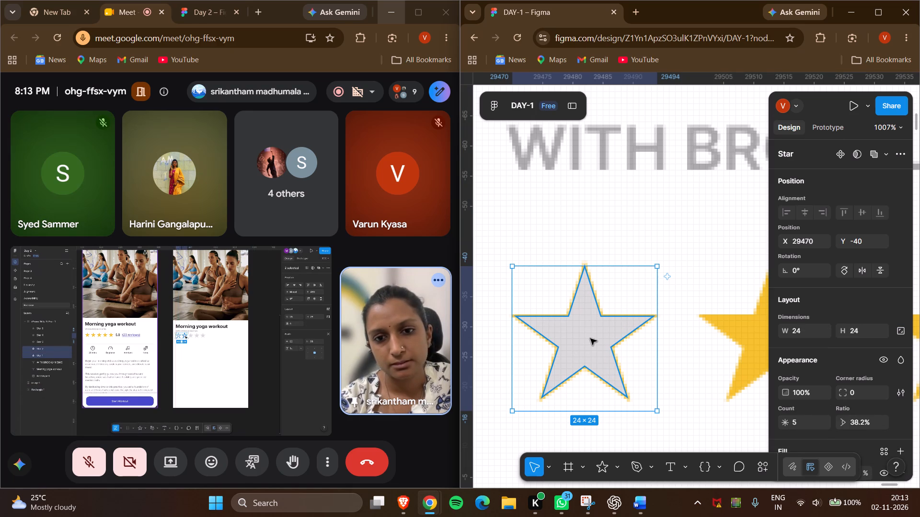
pyautogui.hotkey('ctrl', 'd')
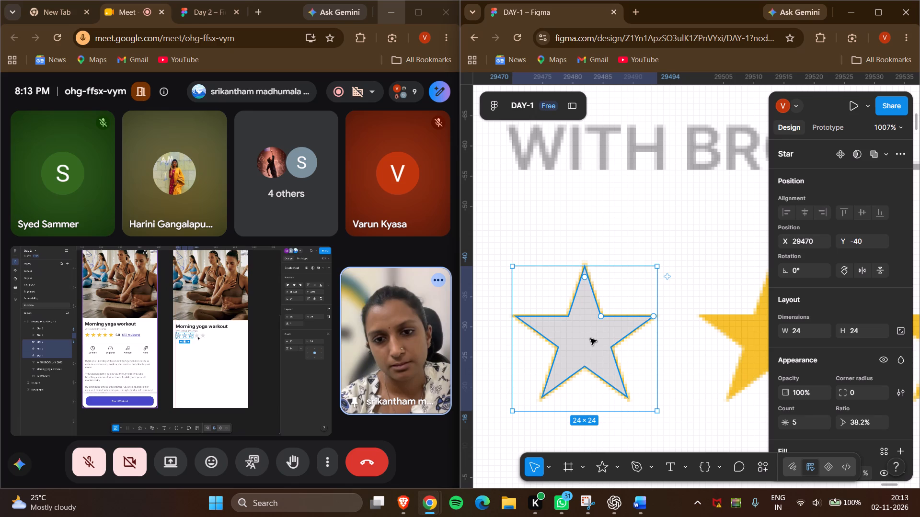
pyautogui.hscroll(-2, 590, 338)
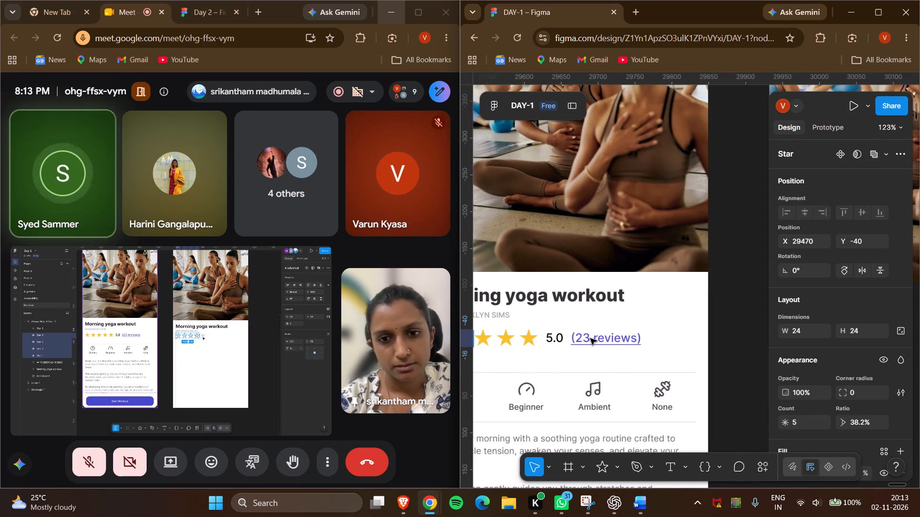
pyautogui.hscroll(-1, 590, 338)
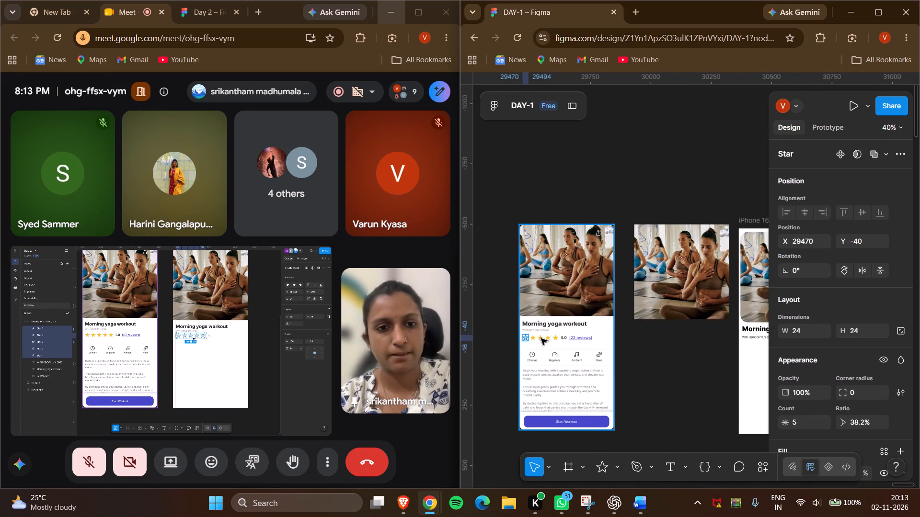
pyautogui.moveTo(499, 339); pyautogui.dragTo(722, 348)
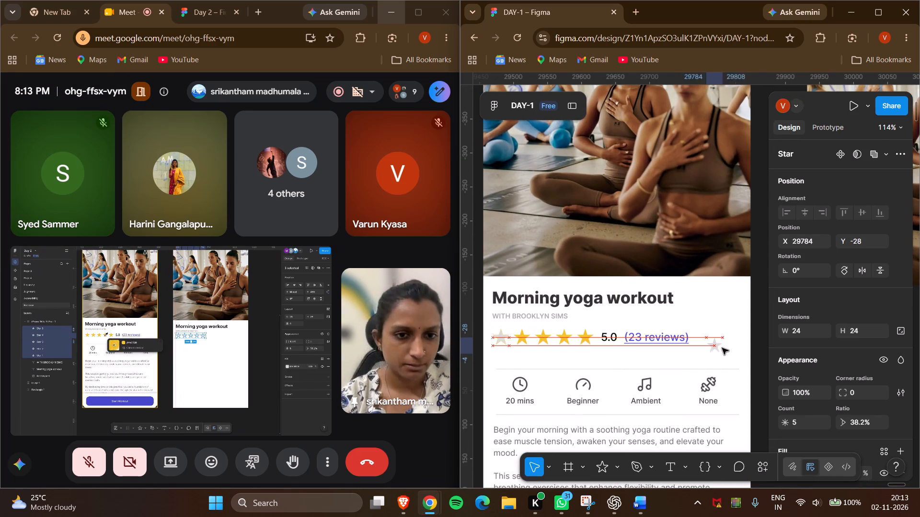
pyautogui.moveTo(722, 348); pyautogui.dragTo(742, 344)
pyautogui.hscroll(-6, 742, 344)
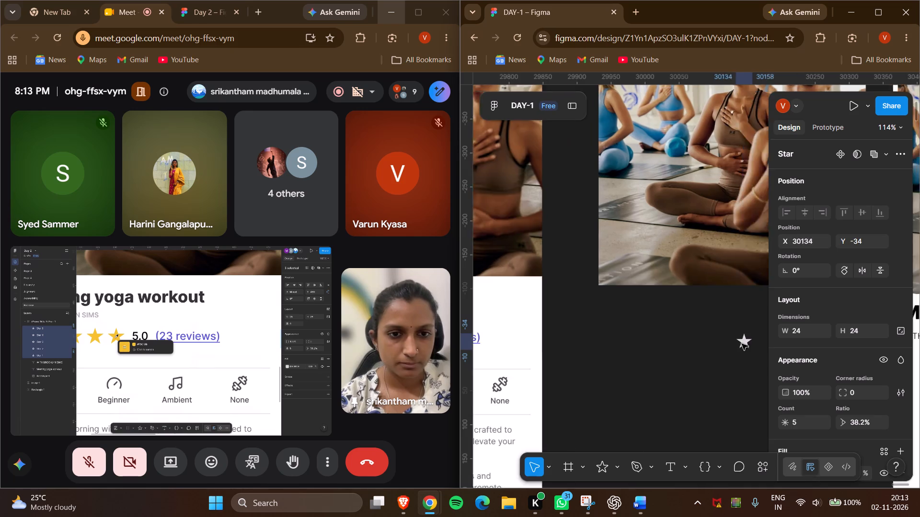
pyautogui.hscroll(-1, 742, 344)
pyautogui.moveTo(742, 344); pyautogui.dragTo(550, 357)
pyautogui.hscroll(-1, 666, 354)
pyautogui.click(494, 400)
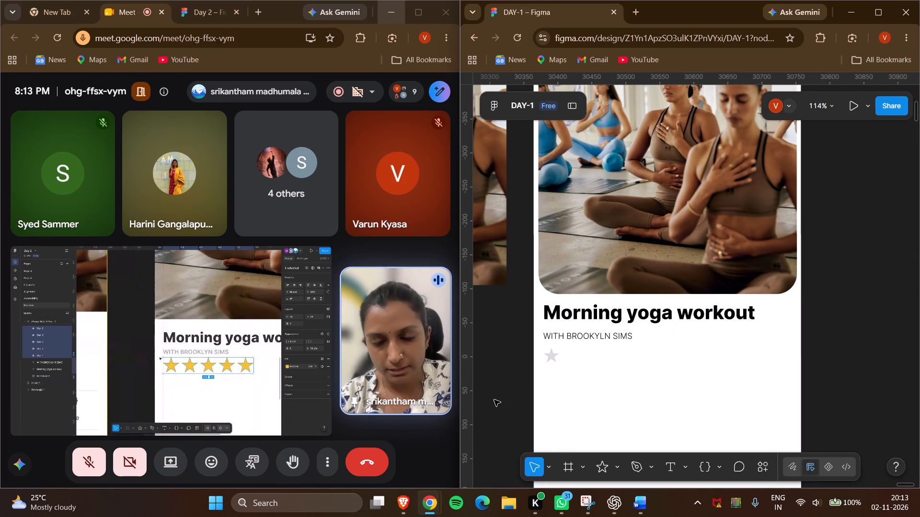
# Move the star remaining over the reference screen into the frame, beside the first star at about X 38, Y 468.
pyautogui.hscroll(7, 494, 400)
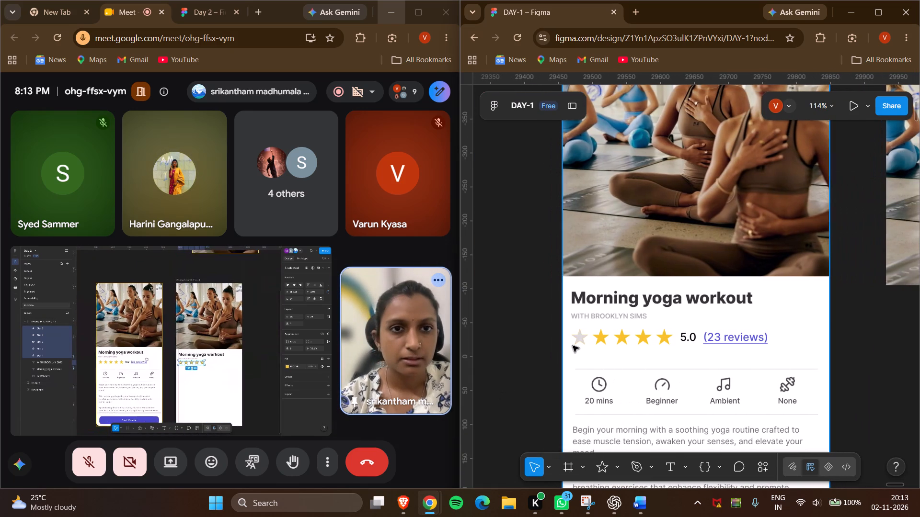
pyautogui.moveTo(580, 340); pyautogui.dragTo(818, 359)
pyautogui.hscroll(-8, 818, 359)
pyautogui.moveTo(818, 359); pyautogui.dragTo(752, 360)
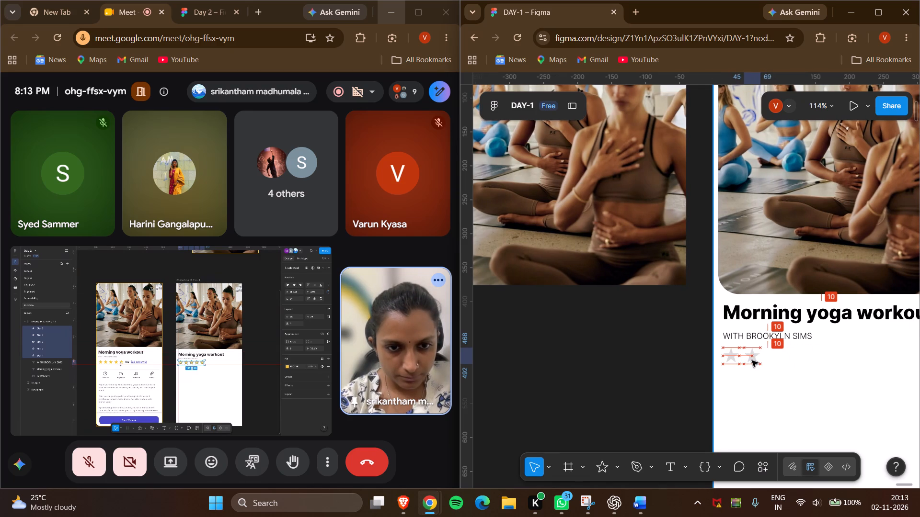
pyautogui.moveTo(752, 360); pyautogui.dragTo(750, 360)
pyautogui.click(626, 384)
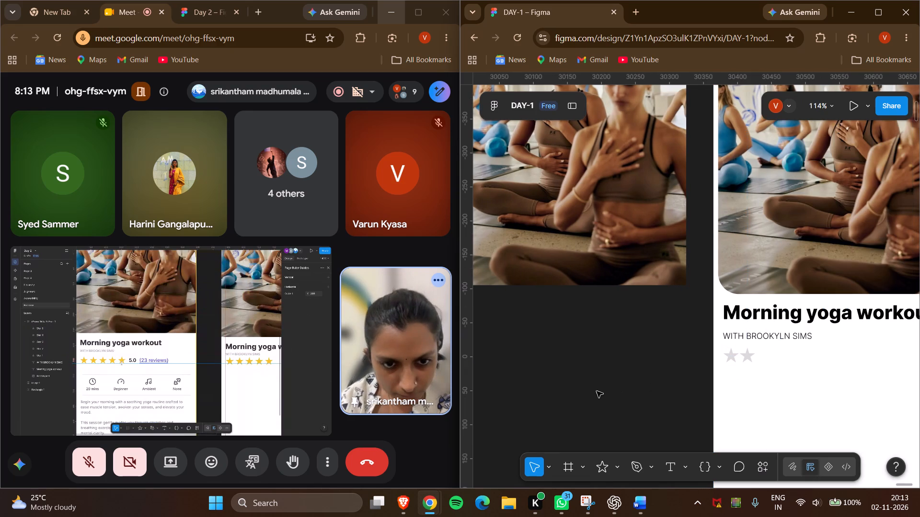
# Duplicate the frame's second star and place the copy beside it as the third star, at about X 62, Y 468.
pyautogui.hscroll(-1, 597, 391)
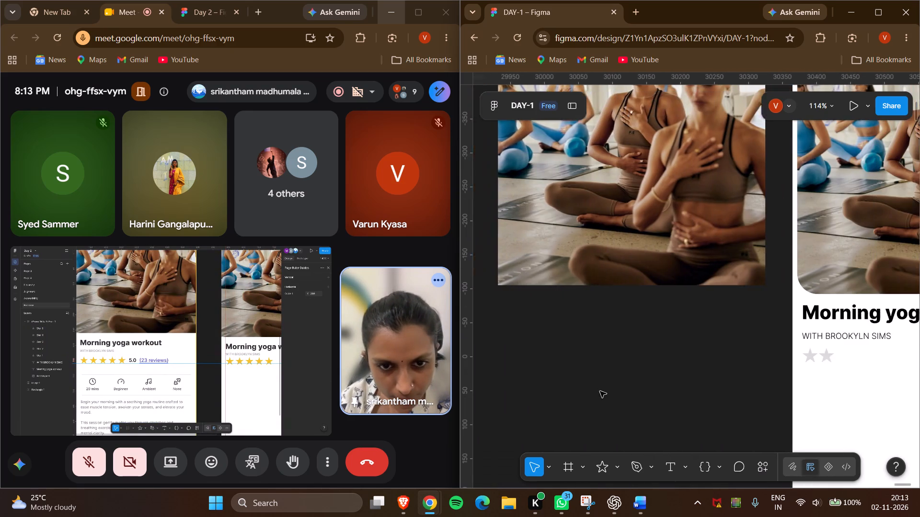
pyautogui.hscroll(-2, 600, 391)
pyautogui.click(686, 359)
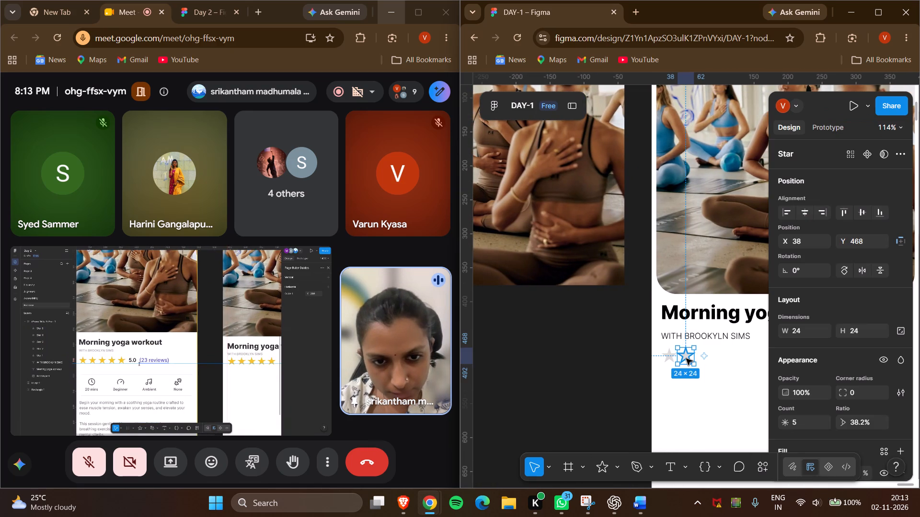
pyautogui.hotkey('ctrl', 'd')
pyautogui.moveTo(686, 359); pyautogui.dragTo(703, 358)
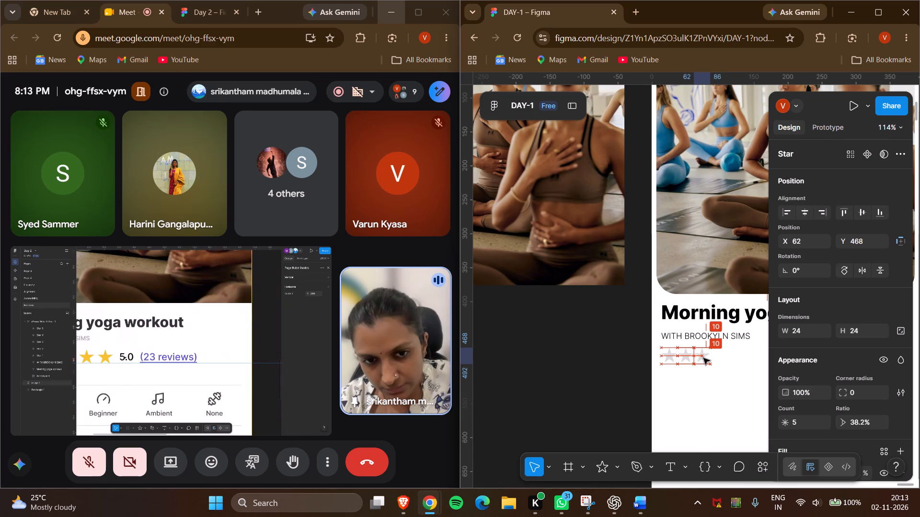
pyautogui.moveTo(703, 358); pyautogui.dragTo(707, 358)
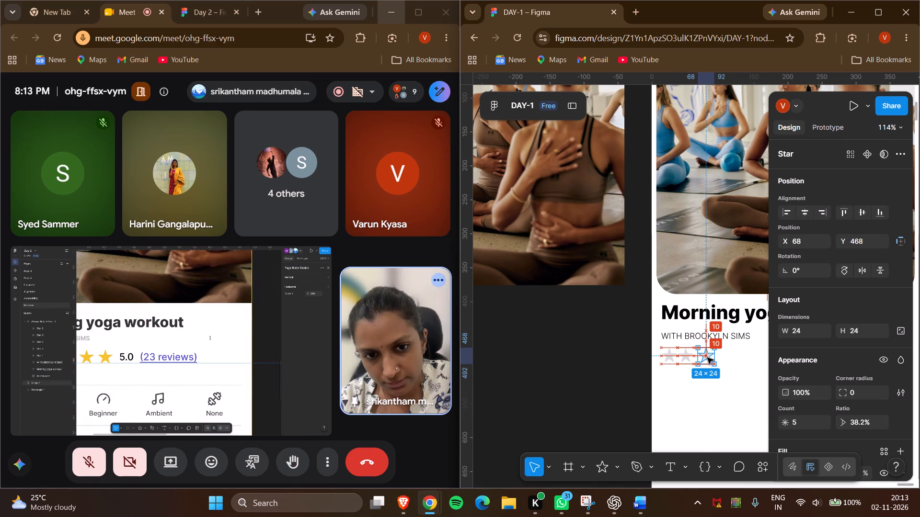
pyautogui.moveTo(707, 358); pyautogui.dragTo(708, 358)
pyautogui.click(568, 382)
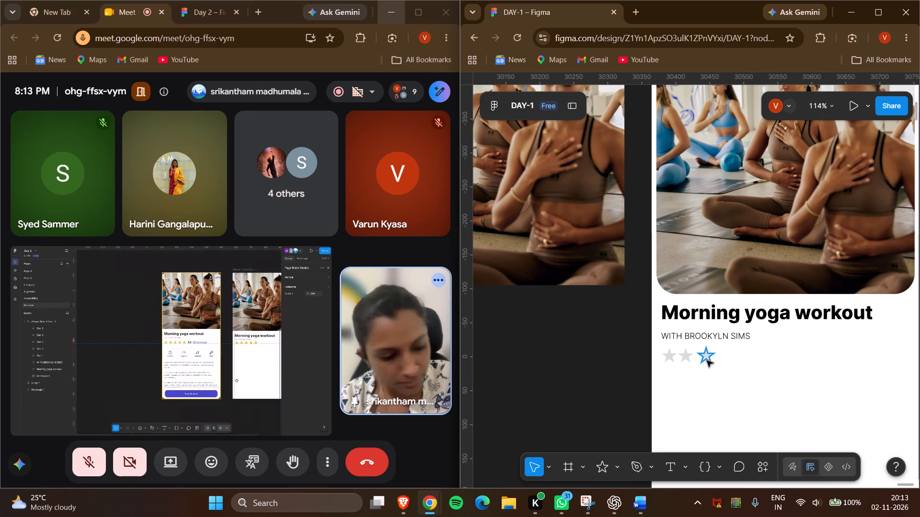
pyautogui.click(707, 360)
pyautogui.click(591, 392)
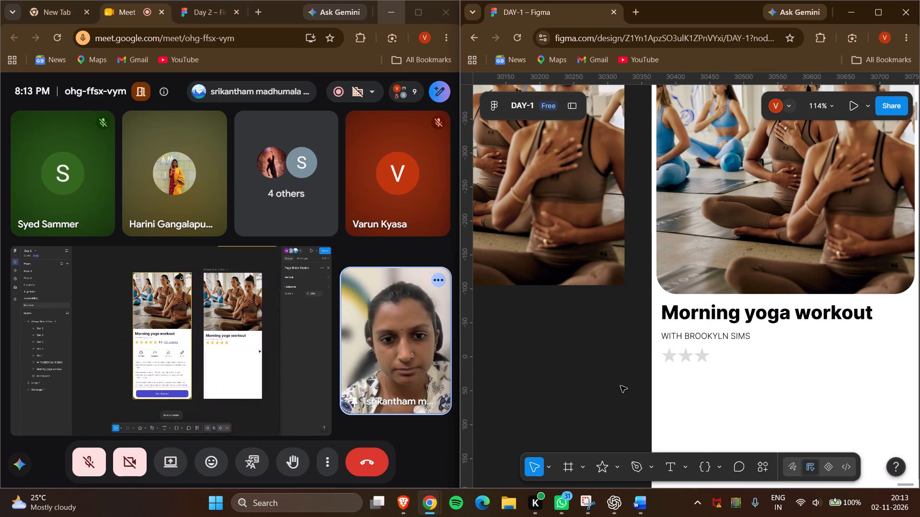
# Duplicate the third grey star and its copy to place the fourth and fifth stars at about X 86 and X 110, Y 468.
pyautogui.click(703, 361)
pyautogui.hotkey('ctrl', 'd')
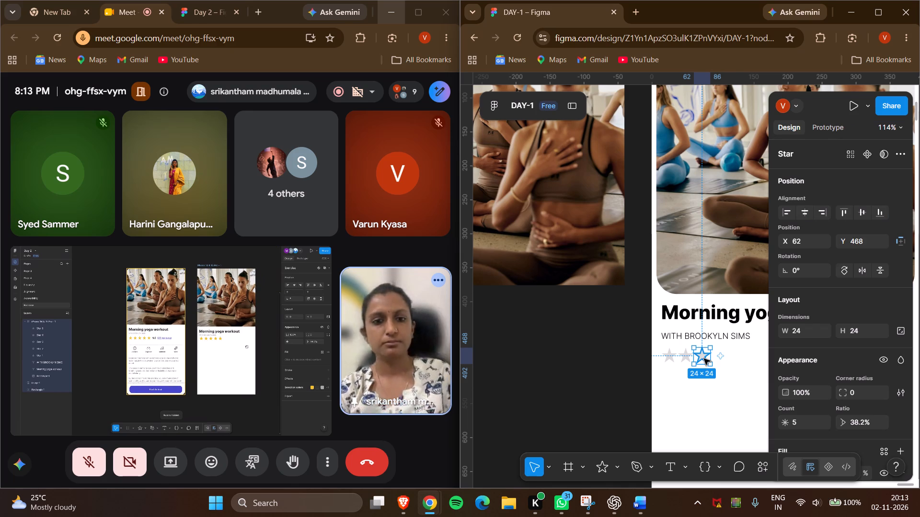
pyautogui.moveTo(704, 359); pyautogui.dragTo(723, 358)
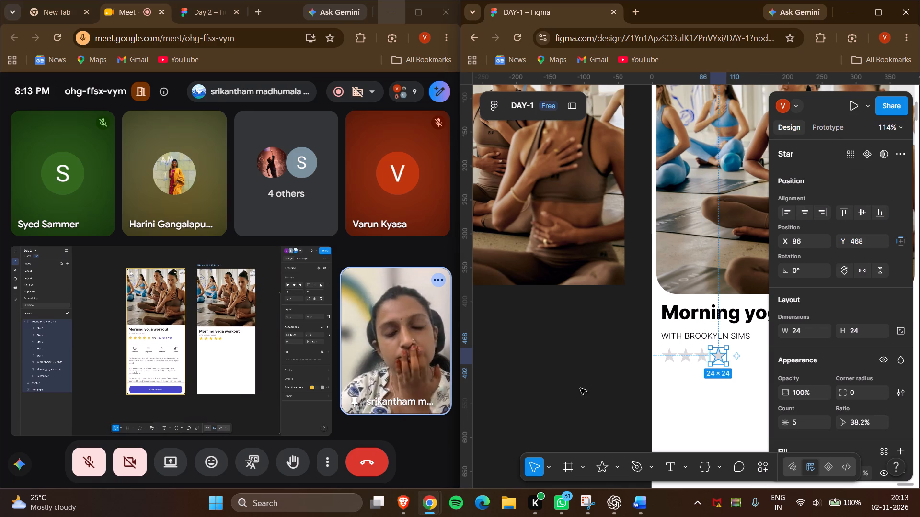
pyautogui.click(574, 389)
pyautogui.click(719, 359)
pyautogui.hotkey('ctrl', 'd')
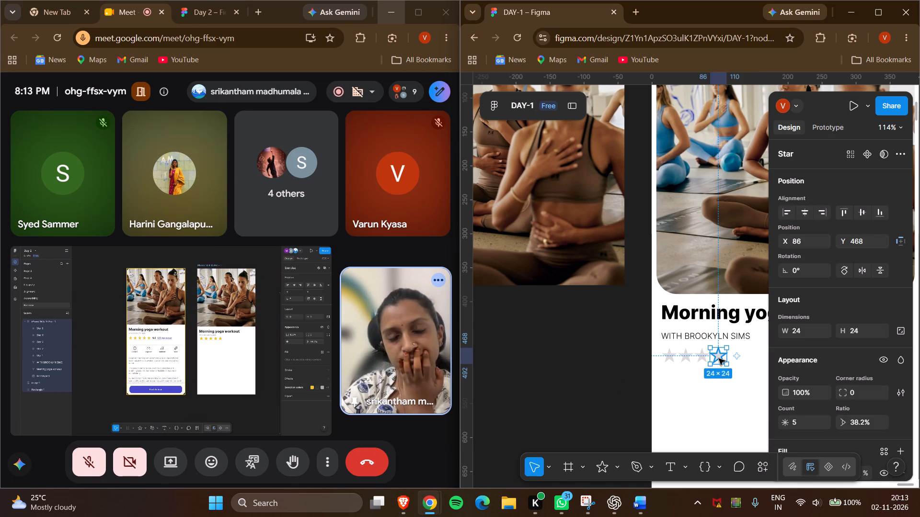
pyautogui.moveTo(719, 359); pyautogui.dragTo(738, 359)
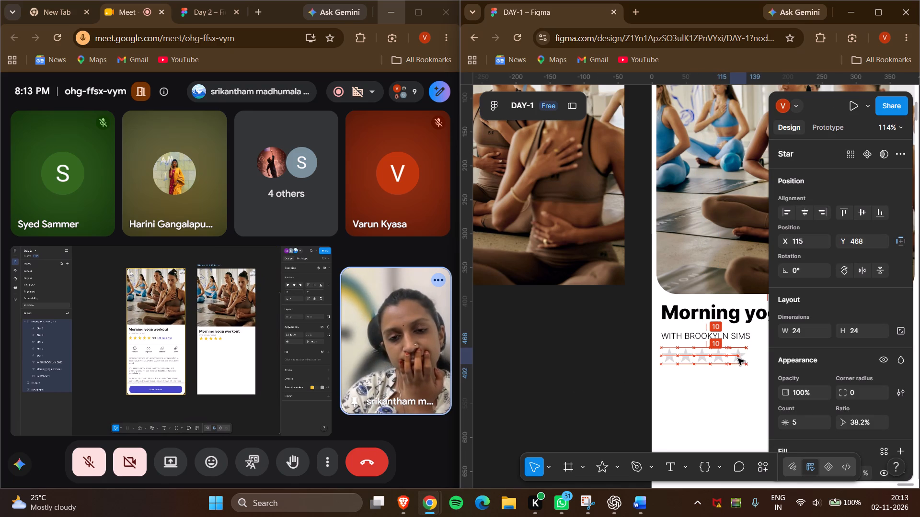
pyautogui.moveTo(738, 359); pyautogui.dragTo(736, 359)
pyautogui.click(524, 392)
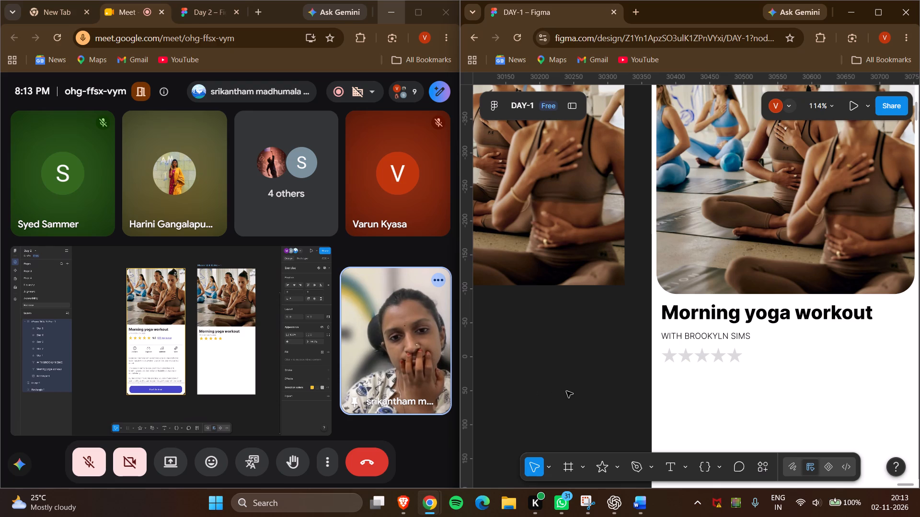
# Recolour the frame's first star with the yellow sampled from the reference rating star, F5C12B.
pyautogui.click(671, 358)
pyautogui.hscroll(8, 619, 370)
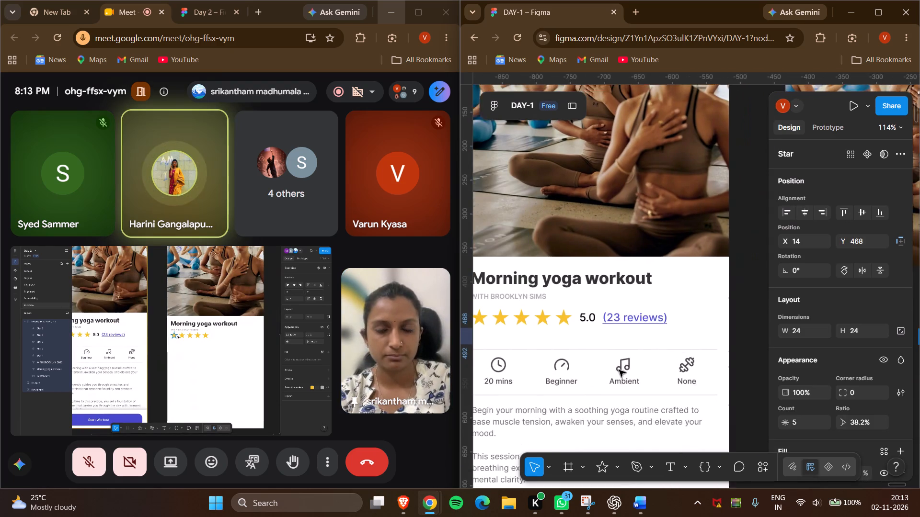
pyautogui.hscroll(1, 619, 370)
pyautogui.hscroll(-1, 792, 380)
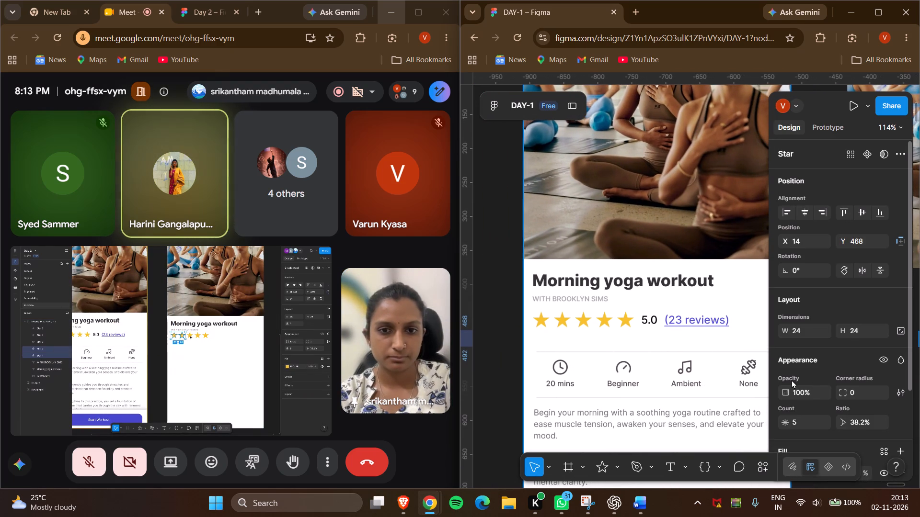
pyautogui.hscroll(-4, 792, 380)
pyautogui.scroll(-2, 807, 389)
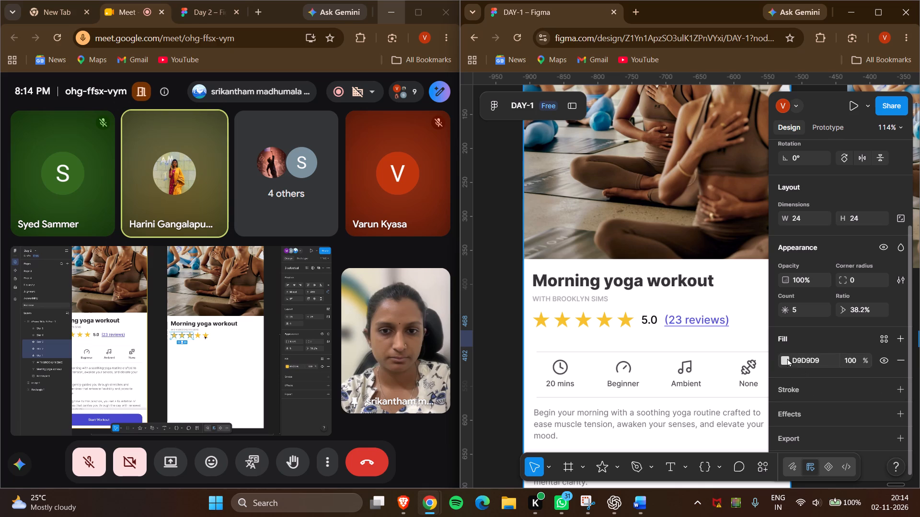
pyautogui.click(787, 358)
pyautogui.click(642, 363)
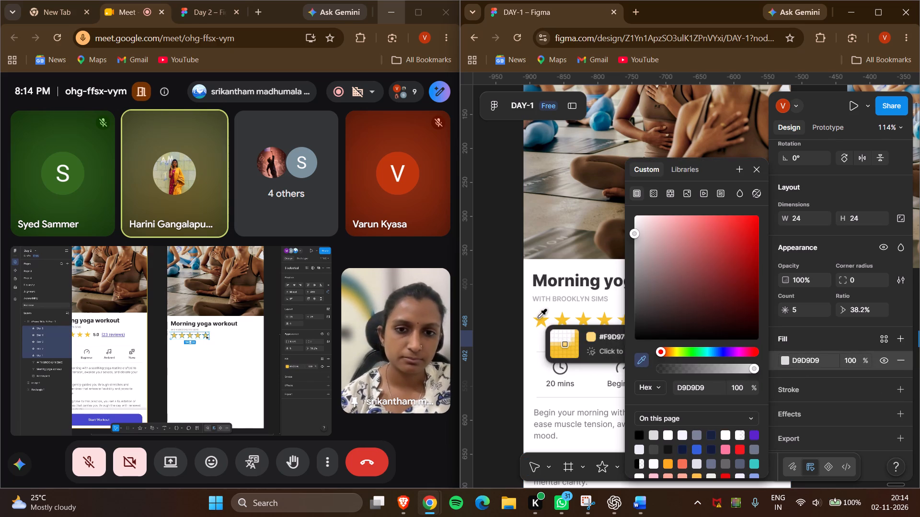
pyautogui.click(540, 322)
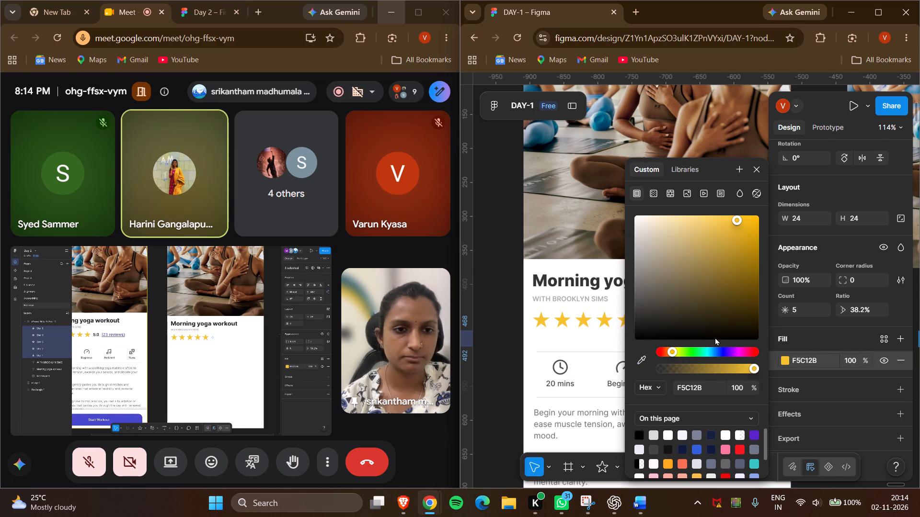
pyautogui.hscroll(-5, 716, 345)
pyautogui.hscroll(-6, 609, 352)
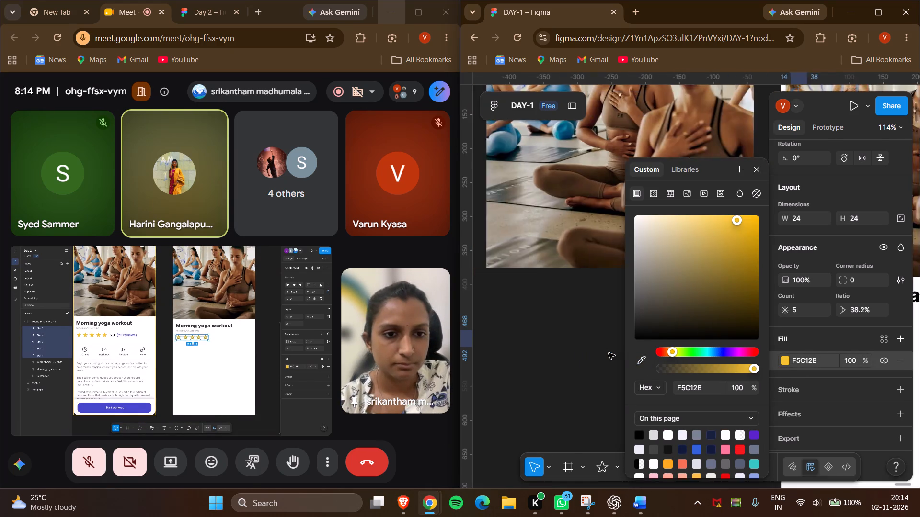
pyautogui.click(594, 371)
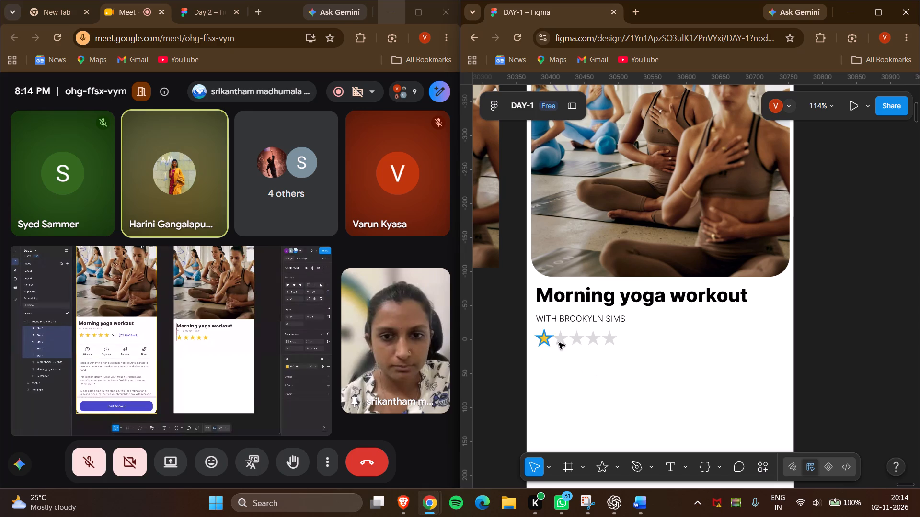
# Delete the four grey stars beside the yellow star in the iPhone 16 frame.
pyautogui.click(563, 360)
pyautogui.moveTo(563, 360); pyautogui.dragTo(558, 338)
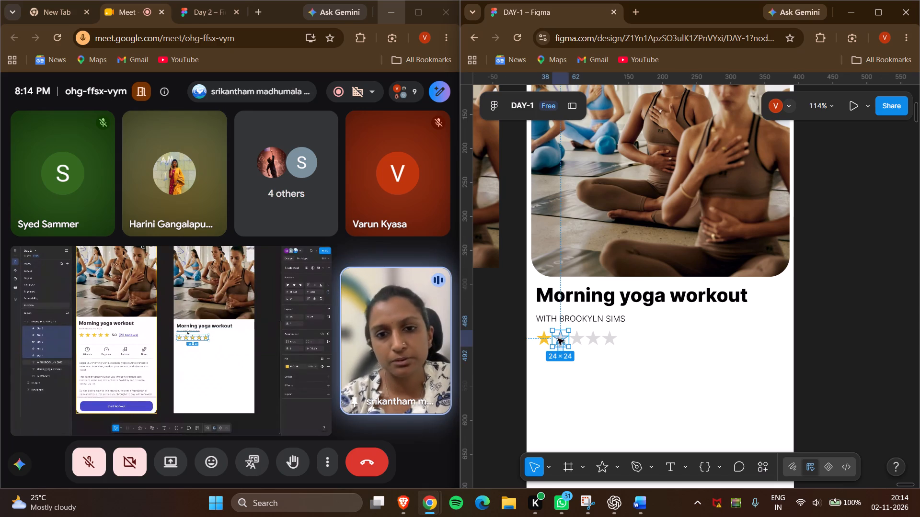
pyautogui.moveTo(558, 338); pyautogui.dragTo(615, 335)
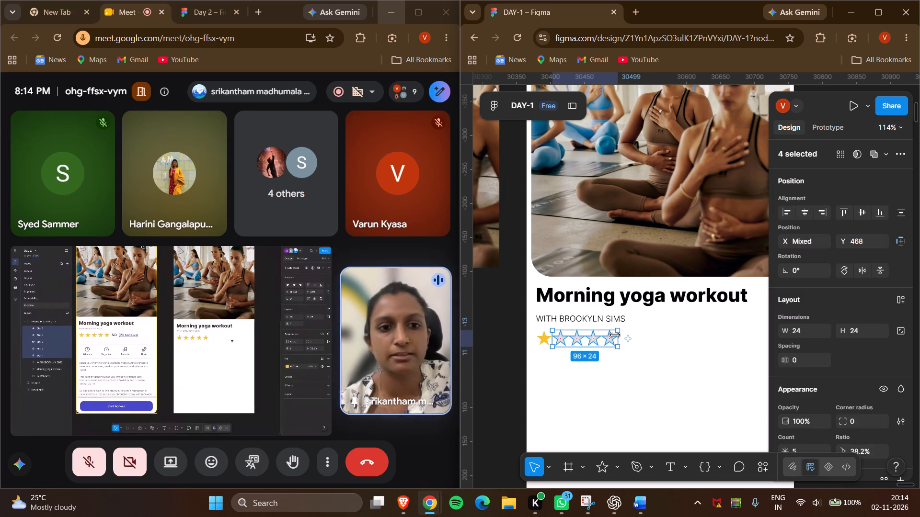
pyautogui.press('Delete')
# Duplicate the yellow star and its copy to place the second and third stars at X 38 and X 62, Y 468.
pyautogui.click(542, 344)
pyautogui.hotkey('ctrl', 'd')
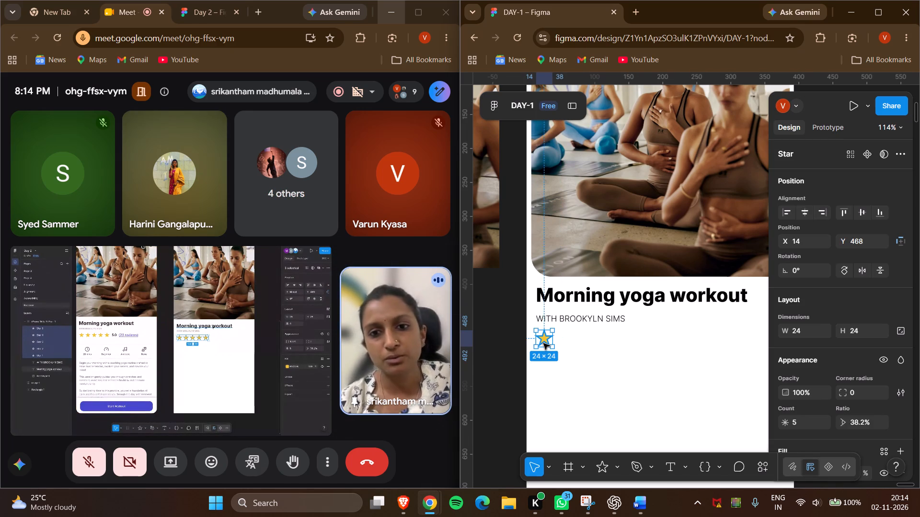
pyautogui.moveTo(543, 338); pyautogui.dragTo(561, 338)
pyautogui.click(561, 373)
pyautogui.click(560, 343)
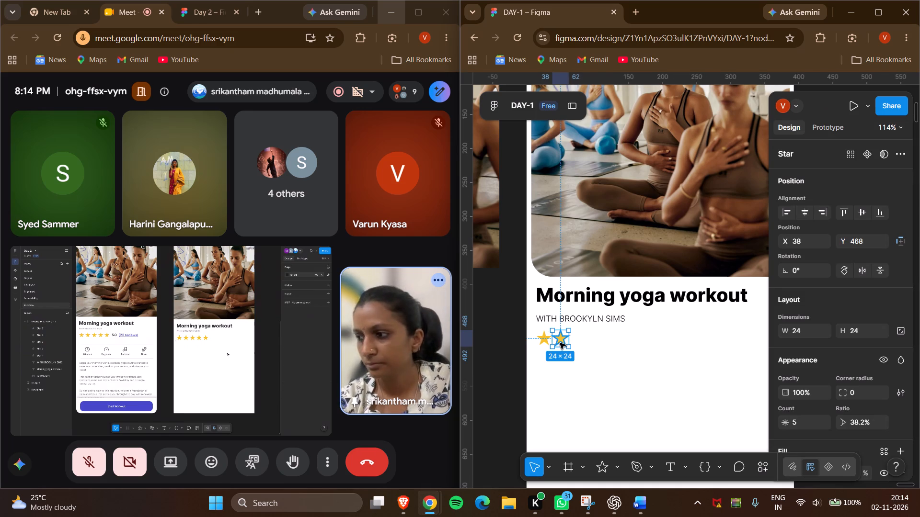
pyautogui.hotkey('ctrl', 'd')
pyautogui.moveTo(559, 342); pyautogui.dragTo(576, 341)
pyautogui.click(571, 367)
# Duplicate the third yellow star and its copy to place the fourth star at X 86, Y 468, and the fifth directly beside it.
pyautogui.click(577, 343)
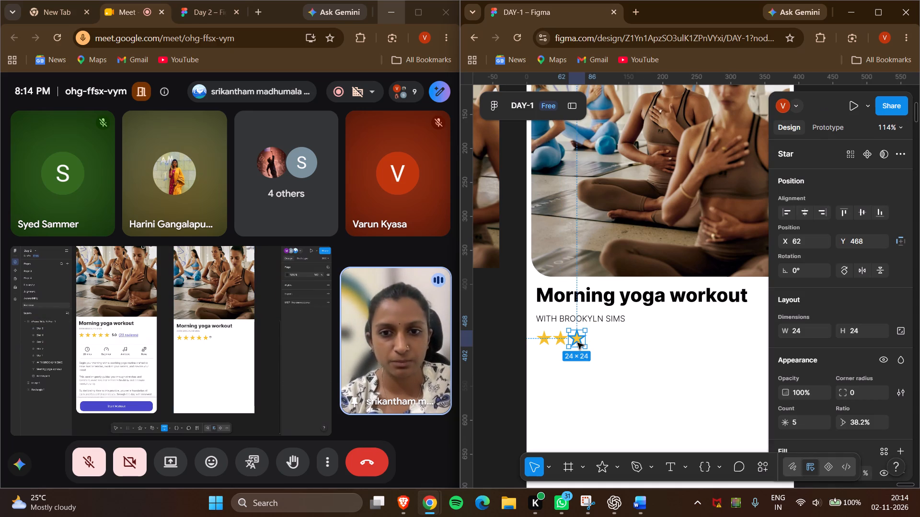
pyautogui.hotkey('ctrl', 'd')
pyautogui.moveTo(577, 343); pyautogui.dragTo(595, 342)
pyautogui.click(593, 381)
pyautogui.click(592, 343)
pyautogui.hotkey('ctrl', 'd')
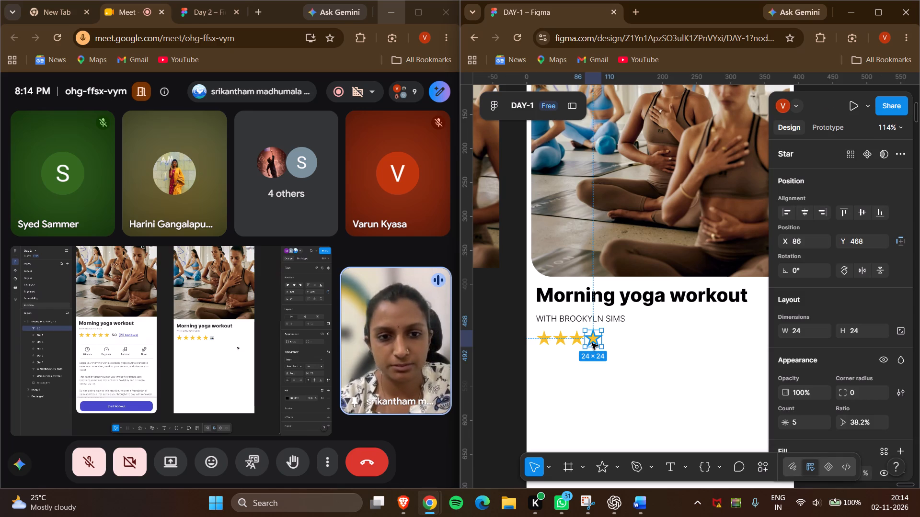
pyautogui.moveTo(592, 343); pyautogui.dragTo(611, 343)
pyautogui.click(606, 386)
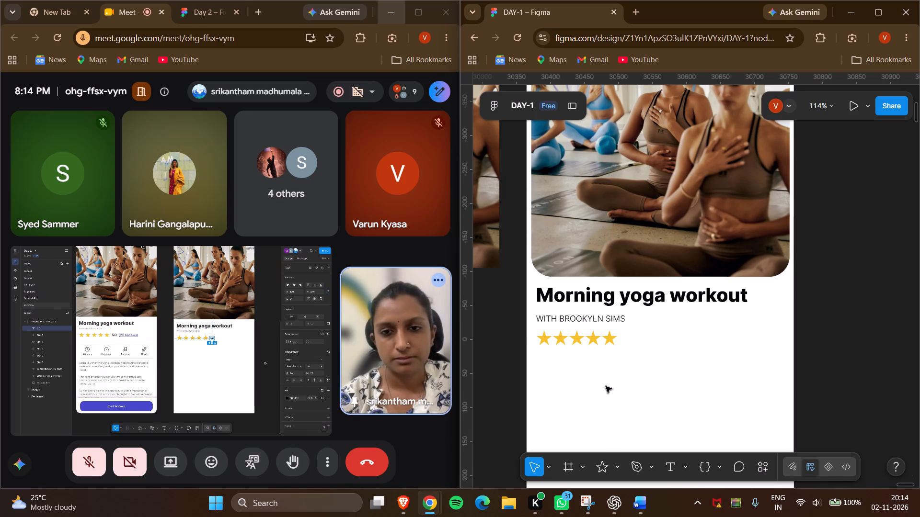
# Space out the rating stars like the reference, moving the fifth outward and the fourth, third and second to about X 93, 68 and 43.
pyautogui.hscroll(7, 606, 386)
pyautogui.hscroll(-1, 606, 386)
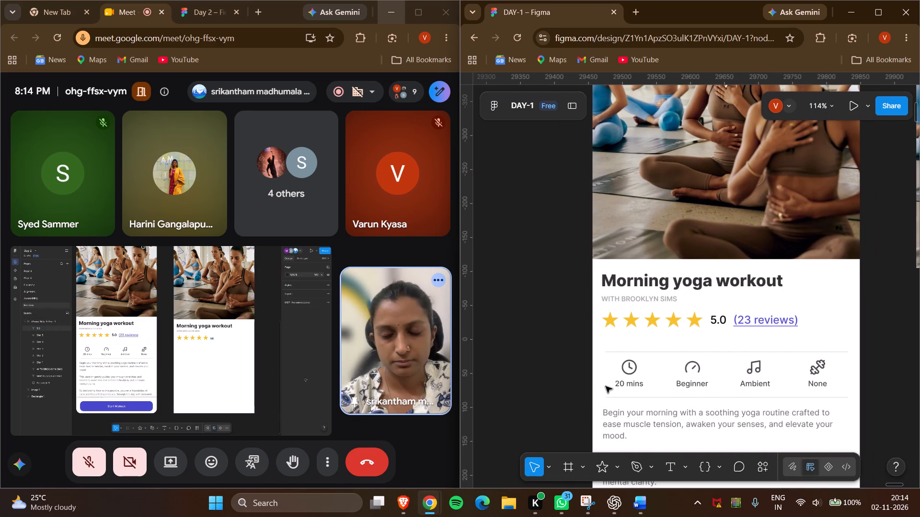
pyautogui.hscroll(-1, 606, 386)
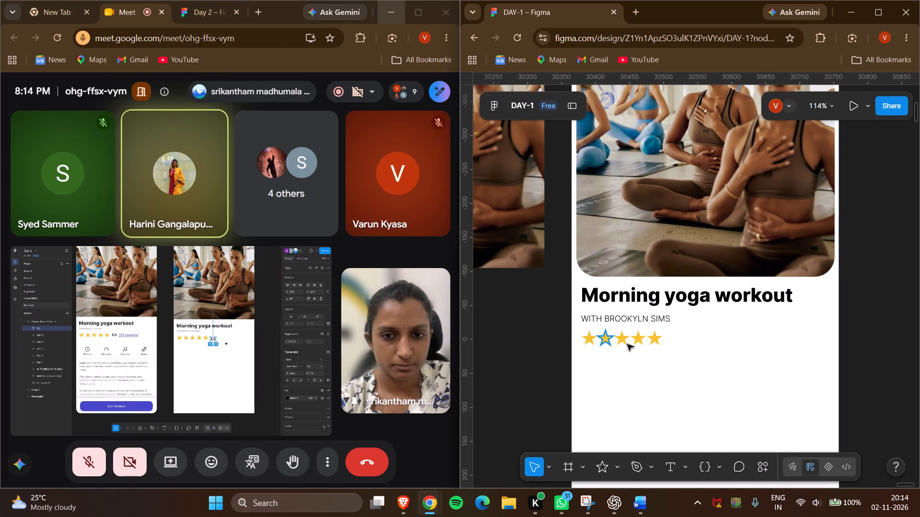
pyautogui.moveTo(654, 341); pyautogui.dragTo(661, 342)
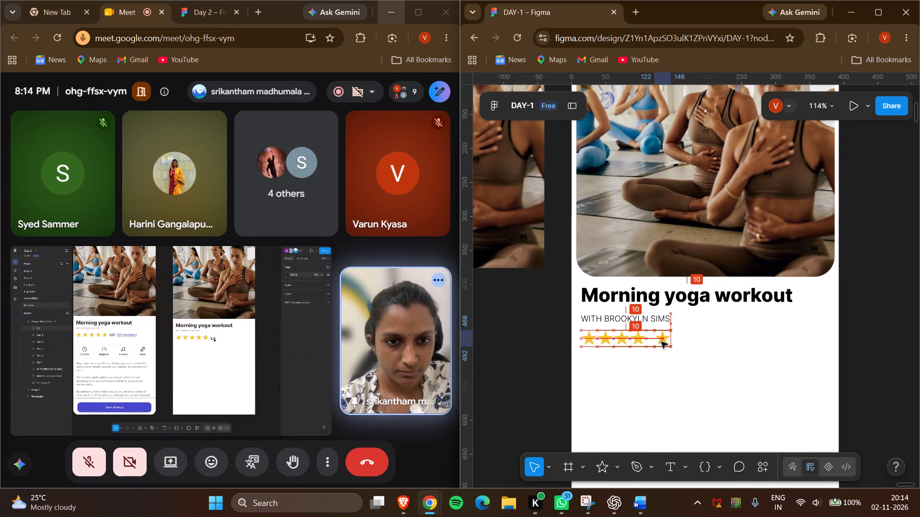
pyautogui.moveTo(661, 342); pyautogui.dragTo(658, 341)
pyautogui.click(638, 341)
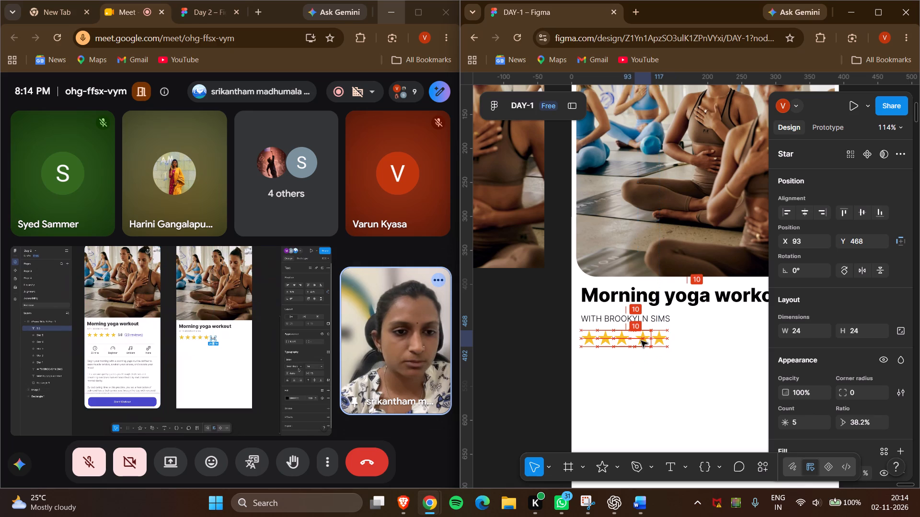
pyautogui.click(621, 343)
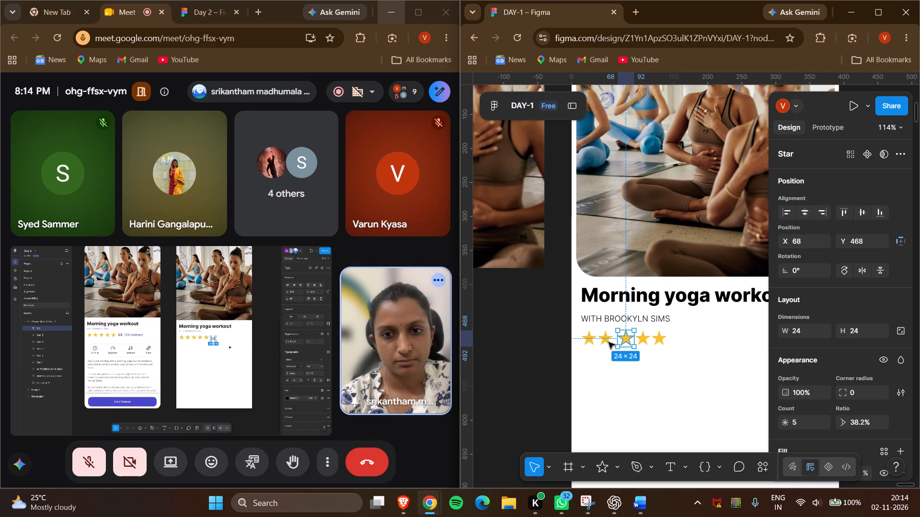
pyautogui.click(607, 341)
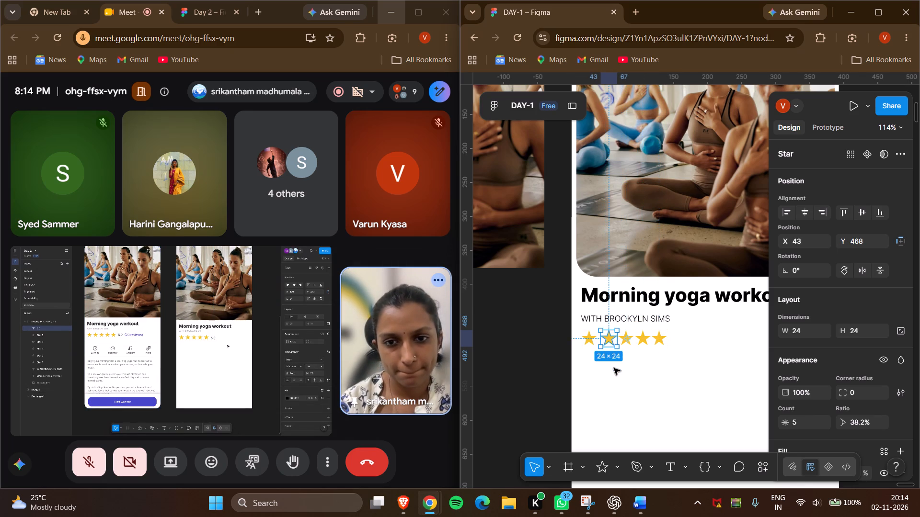
pyautogui.click(614, 368)
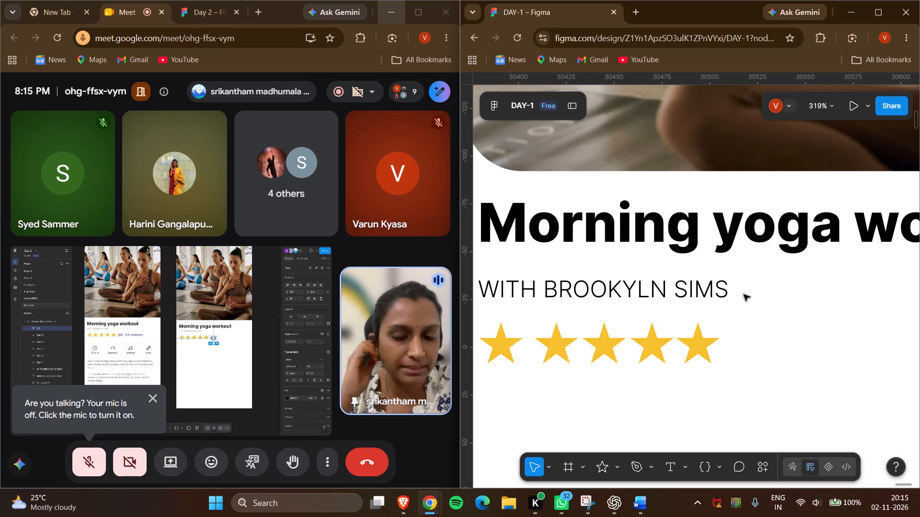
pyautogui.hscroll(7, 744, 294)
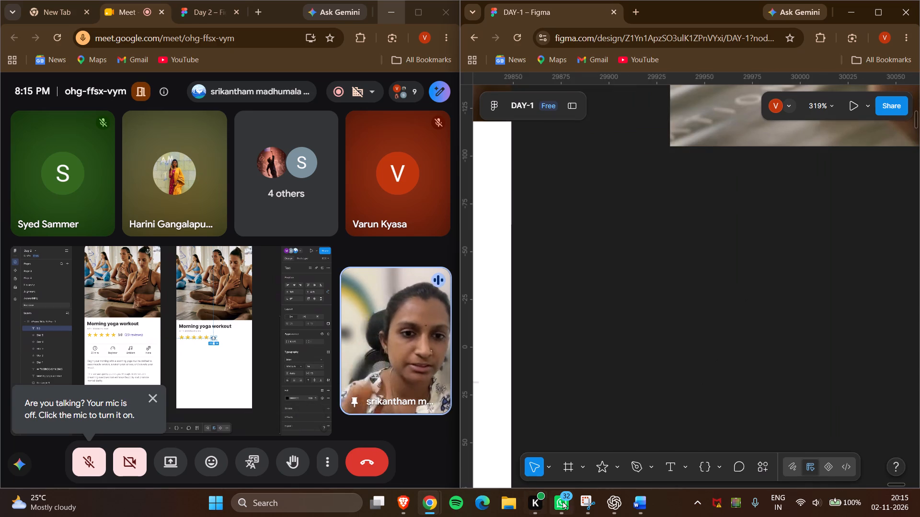
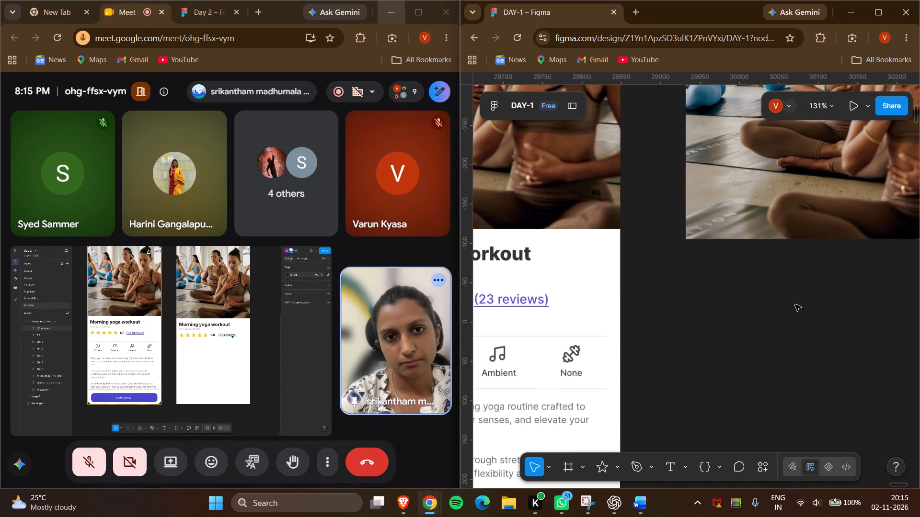
# Close the gaps in the star rating by moving the second to fifth stars inward until they sit directly side by side.
pyautogui.hscroll(-4, 795, 304)
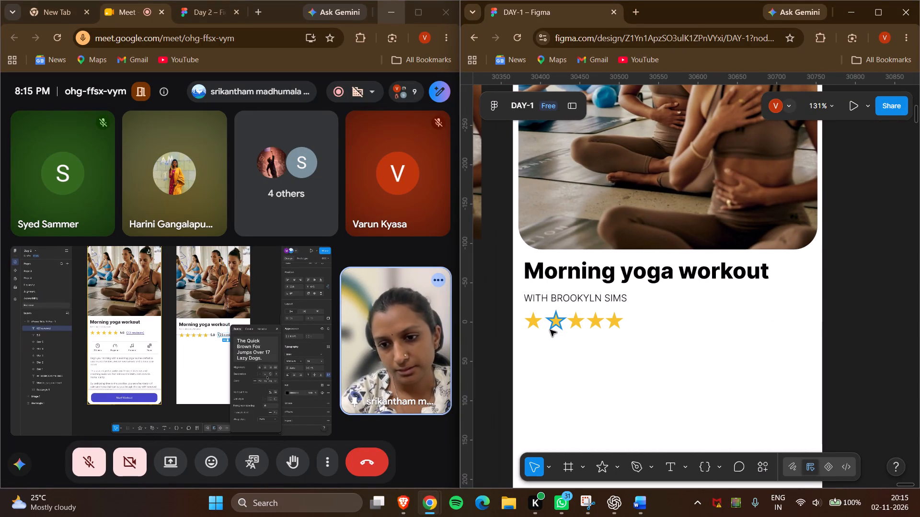
pyautogui.keyDown('shift'); pyautogui.moveTo(555, 323); pyautogui.dragTo(550, 323); pyautogui.keyUp('shift')
pyautogui.keyDown('shift'); pyautogui.click(573, 323); pyautogui.keyUp('shift')
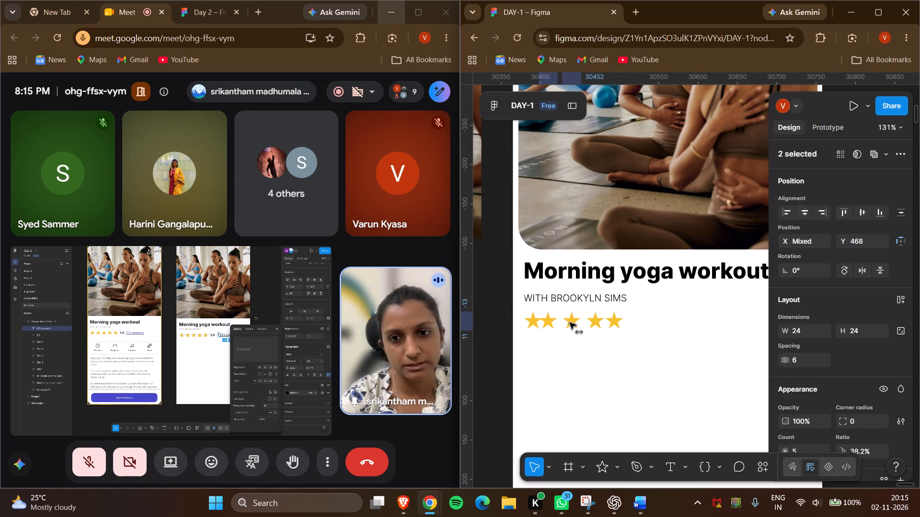
pyautogui.click(570, 355)
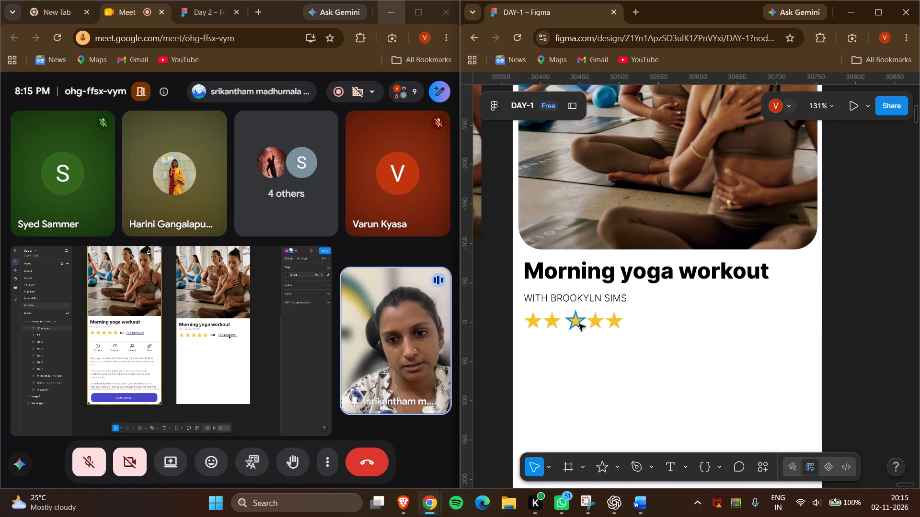
pyautogui.keyDown('shift'); pyautogui.click(579, 324); pyautogui.keyUp('shift')
pyautogui.click(575, 360)
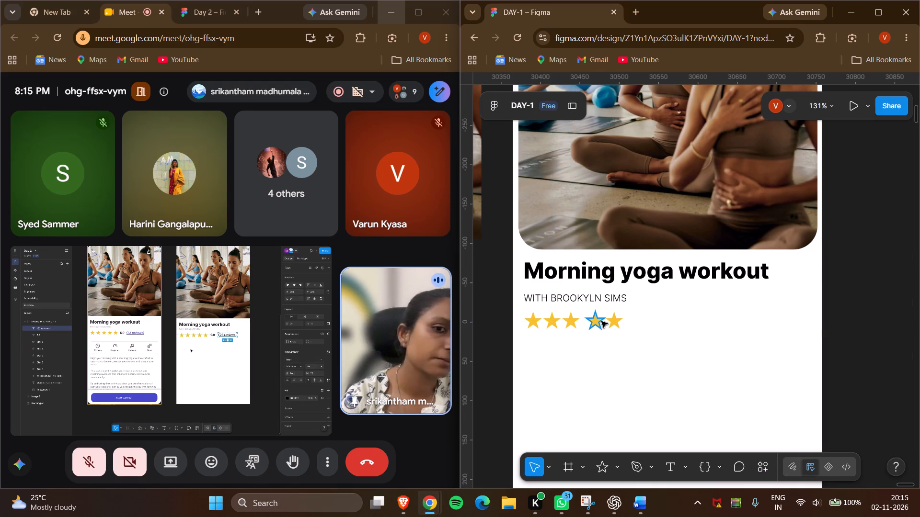
pyautogui.keyDown('shift'); pyautogui.moveTo(599, 321); pyautogui.dragTo(595, 321); pyautogui.keyUp('shift')
pyautogui.click(588, 367)
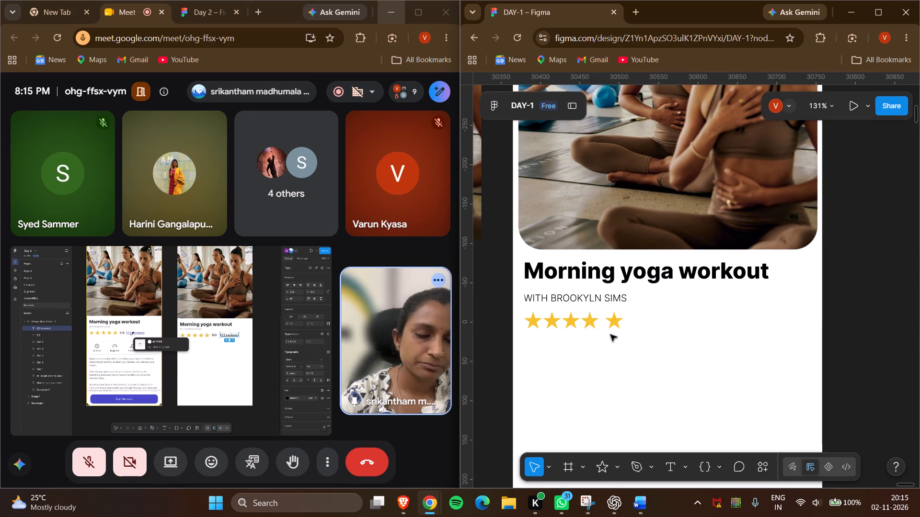
pyautogui.keyDown('shift'); pyautogui.moveTo(616, 323); pyautogui.dragTo(611, 323); pyautogui.keyUp('shift')
pyautogui.click(604, 373)
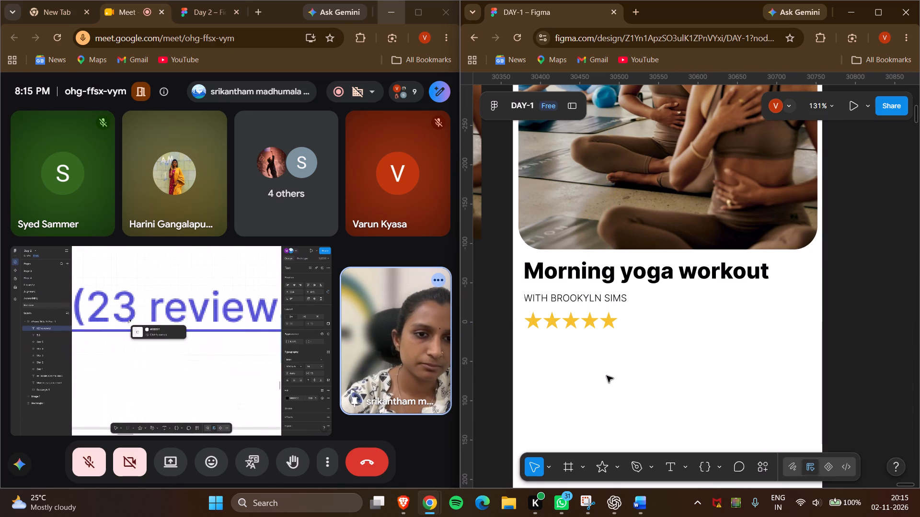
# Add a text box of about 32 × 16 beside the fifth star in the iPhone 16 frame, reading 5.0.
pyautogui.hscroll(8, 606, 383)
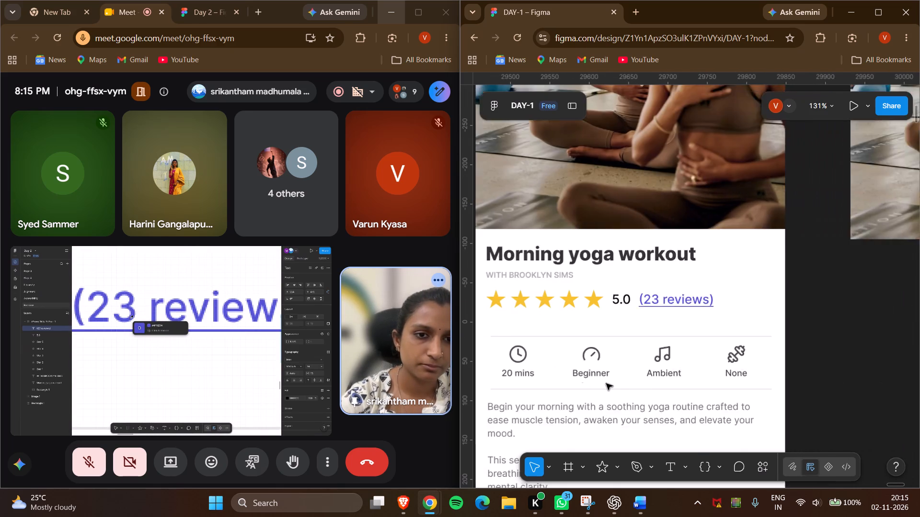
pyautogui.hscroll(-7, 606, 383)
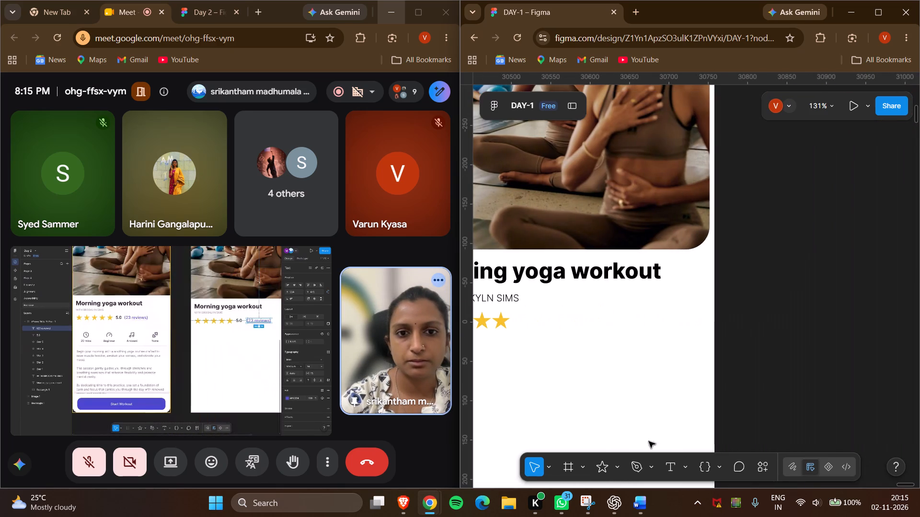
pyautogui.hscroll(1, 666, 459)
pyautogui.click(669, 466)
pyautogui.hscroll(1, 615, 384)
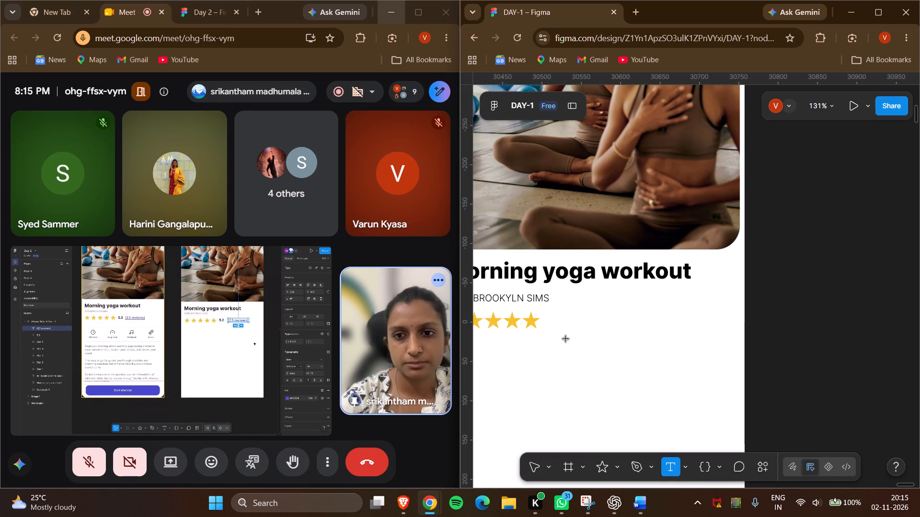
pyautogui.hscroll(1, 566, 339)
pyautogui.moveTo(549, 318); pyautogui.dragTo(573, 330)
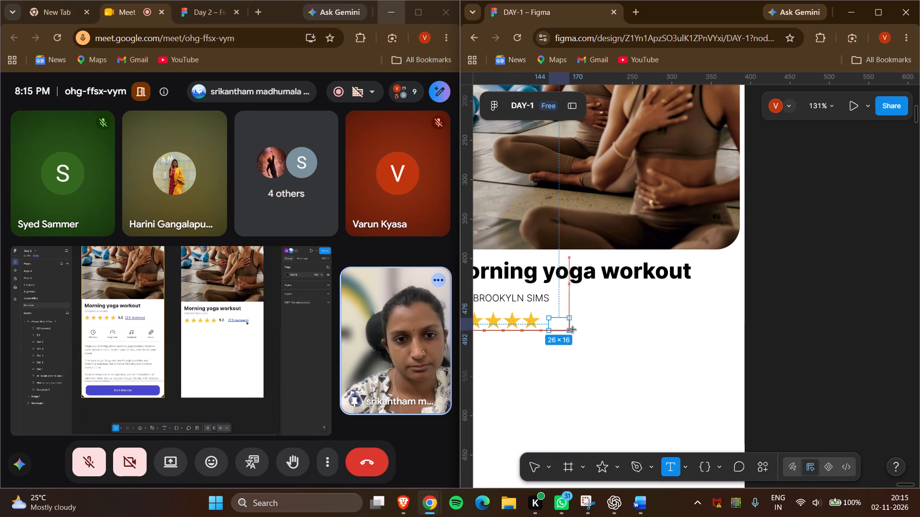
pyautogui.moveTo(573, 330); pyautogui.dragTo(575, 330)
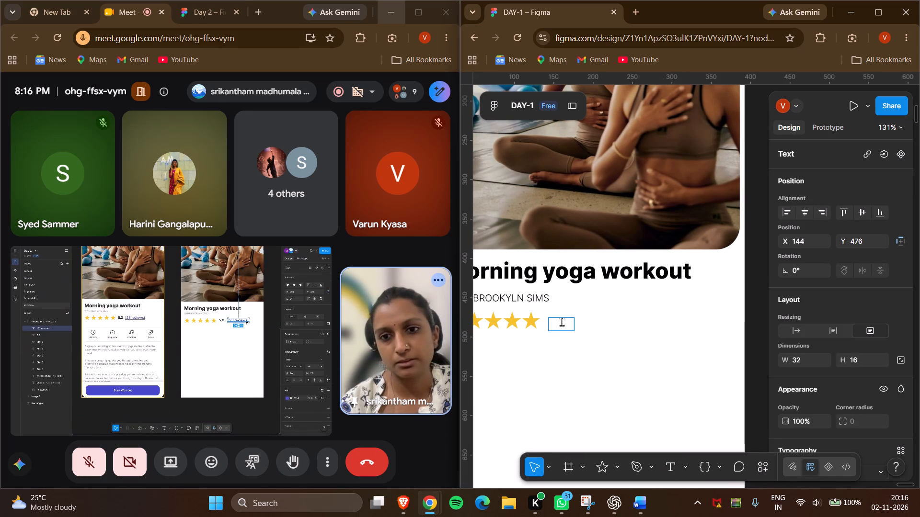
pyautogui.press('5')
pyautogui.write('.0')
# Move the 5.0 rating text to X 146, Y 472 so it lines up with the row of stars.
pyautogui.hscroll(9, 562, 322)
pyautogui.hscroll(-9, 562, 322)
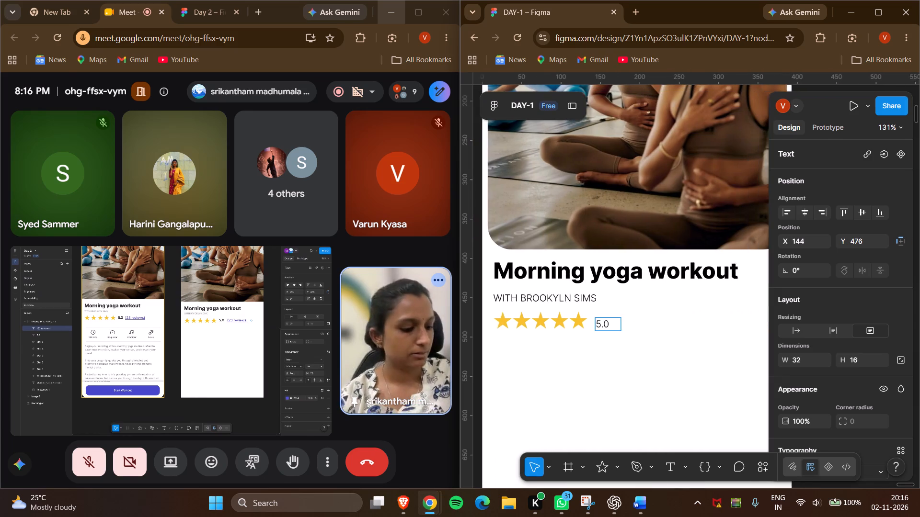
pyautogui.hscroll(-1, 562, 322)
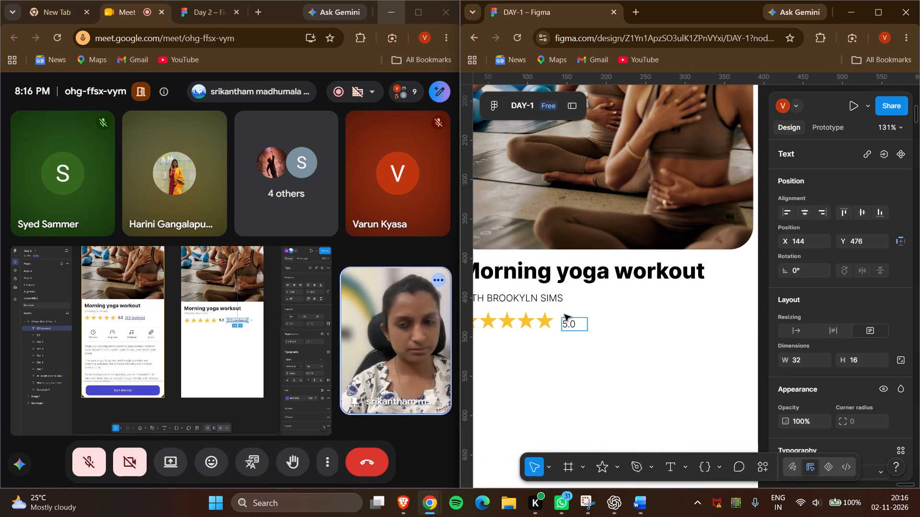
pyautogui.moveTo(568, 313); pyautogui.dragTo(566, 307)
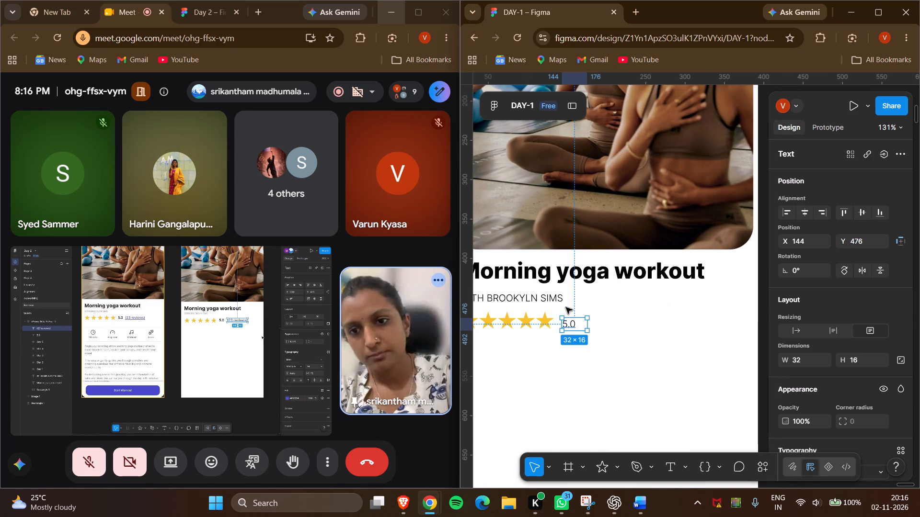
pyautogui.moveTo(566, 307); pyautogui.dragTo(566, 307)
pyautogui.click(570, 318)
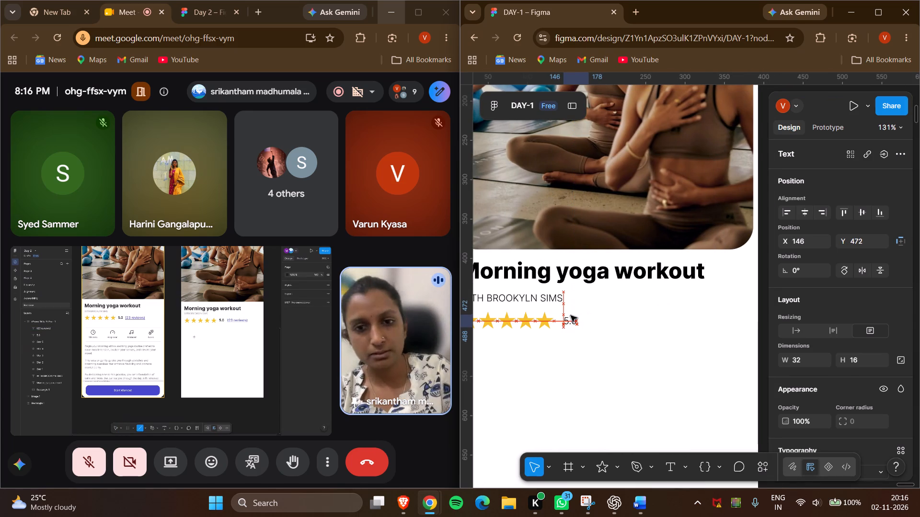
pyautogui.click(571, 352)
# Set the font weight of the 5.0 rating text to Medium.
pyautogui.click(575, 324)
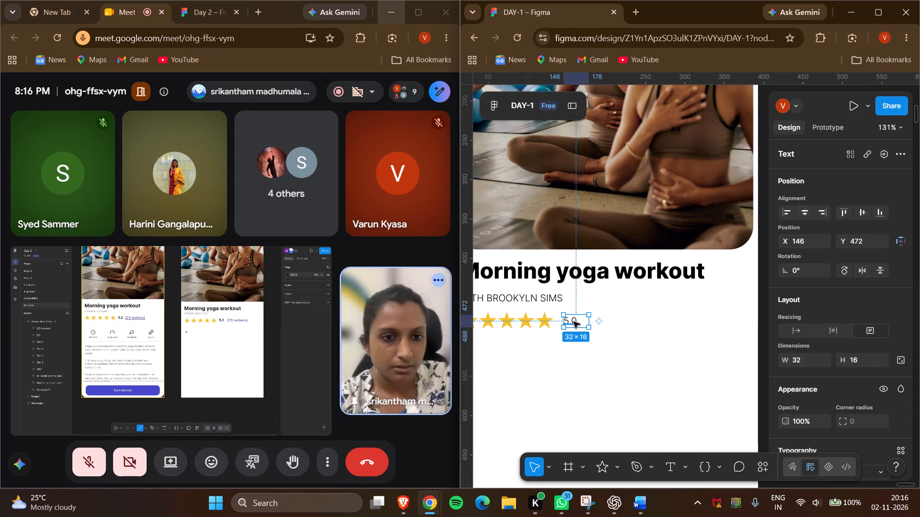
pyautogui.click(574, 322)
pyautogui.doubleClick(574, 322)
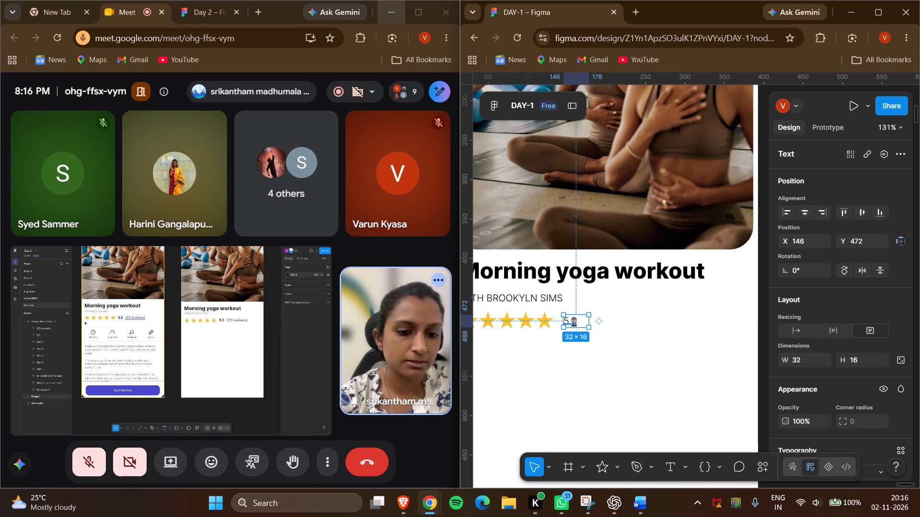
pyautogui.scroll(-1, 881, 389)
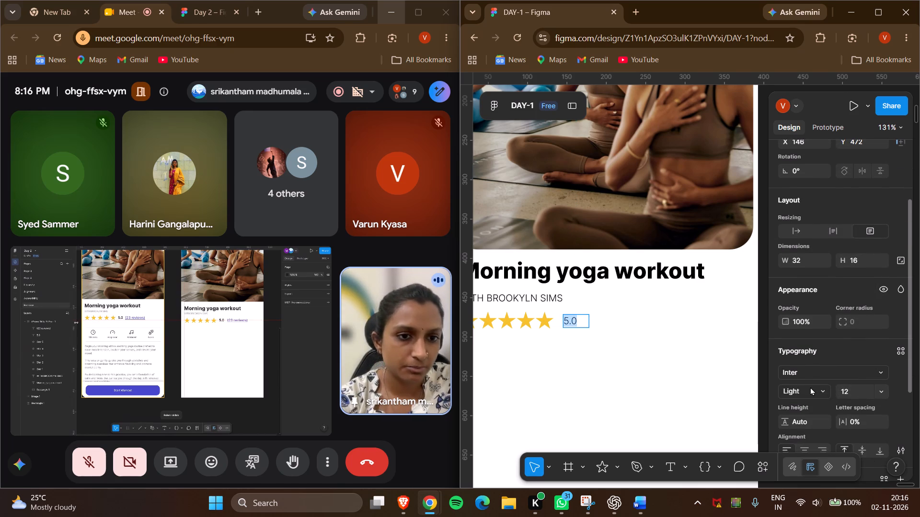
pyautogui.click(810, 387)
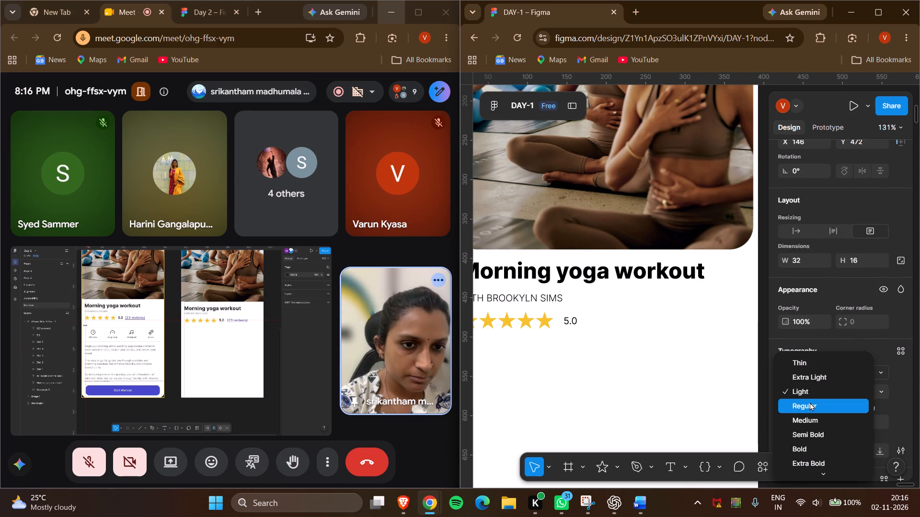
pyautogui.click(812, 418)
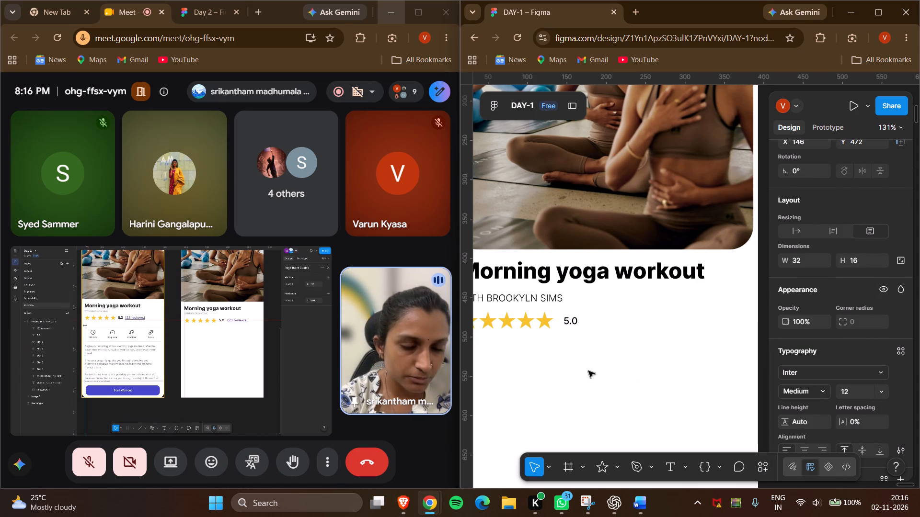
pyautogui.click(577, 370)
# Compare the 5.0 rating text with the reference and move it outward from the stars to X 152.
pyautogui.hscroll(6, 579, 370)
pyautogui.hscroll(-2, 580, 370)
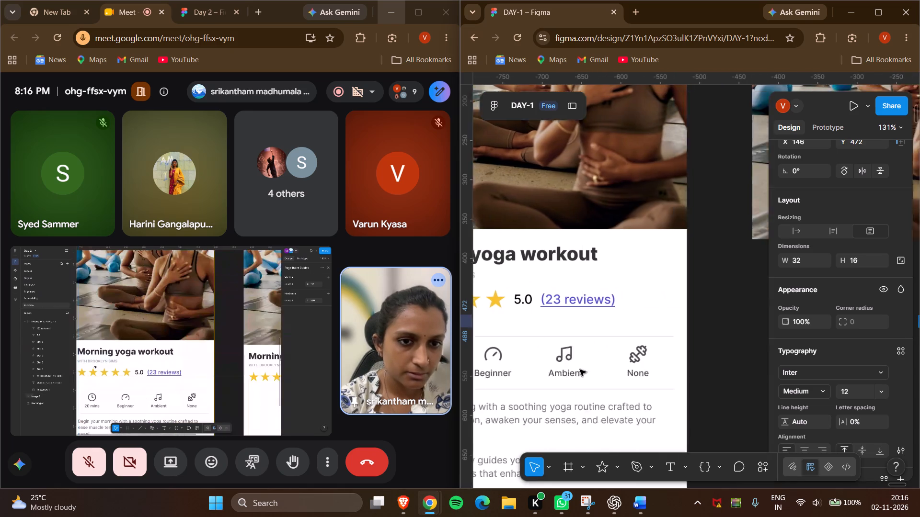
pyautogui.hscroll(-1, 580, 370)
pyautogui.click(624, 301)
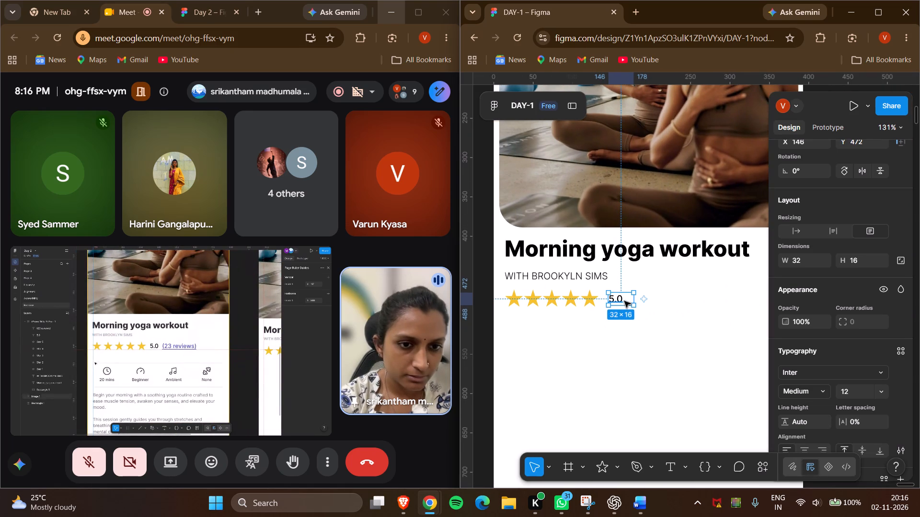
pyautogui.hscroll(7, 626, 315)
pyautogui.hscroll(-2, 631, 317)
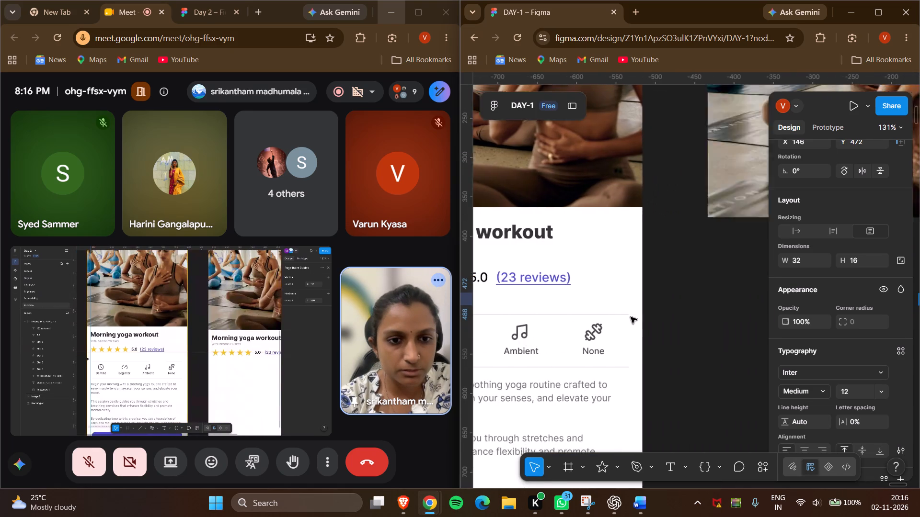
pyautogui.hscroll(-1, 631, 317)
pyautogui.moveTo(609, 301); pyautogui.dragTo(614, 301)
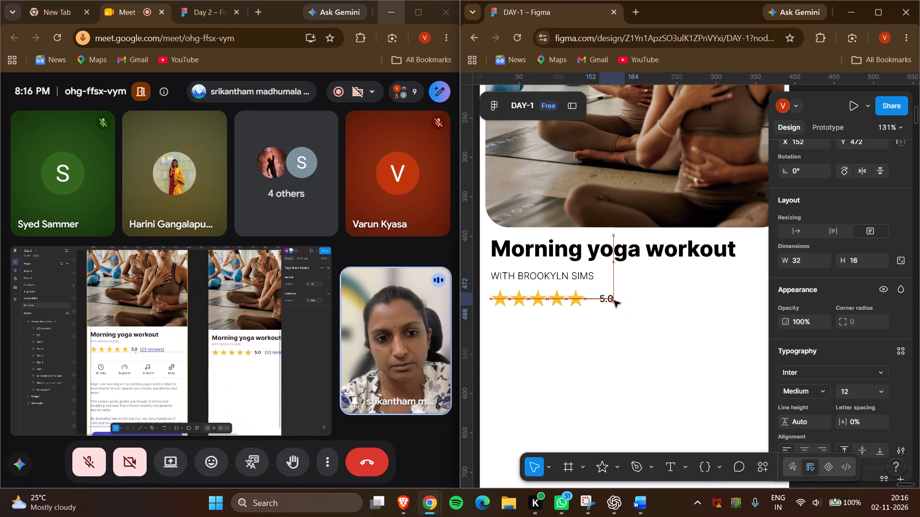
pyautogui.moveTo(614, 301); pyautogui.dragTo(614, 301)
# Set the font size of the 5.0 rating text to 16.
pyautogui.hscroll(4, 609, 340)
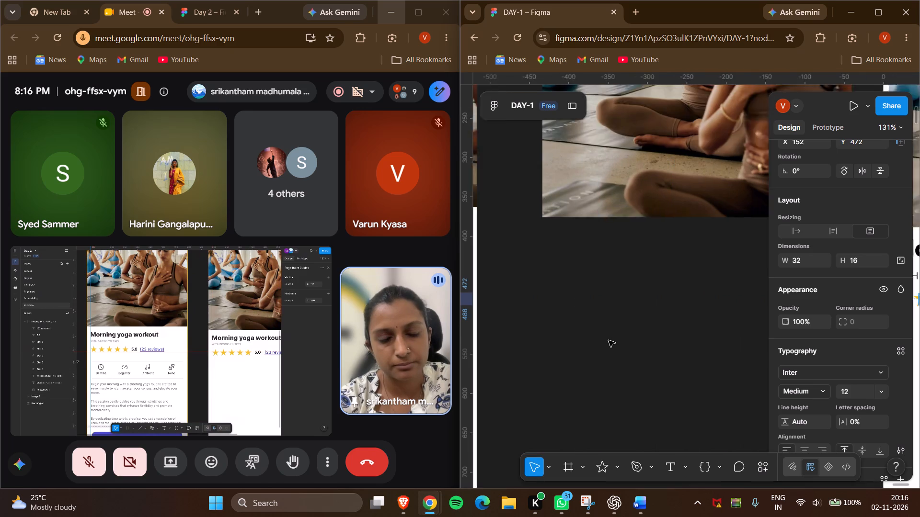
pyautogui.hscroll(2, 609, 340)
pyautogui.hscroll(-2, 609, 340)
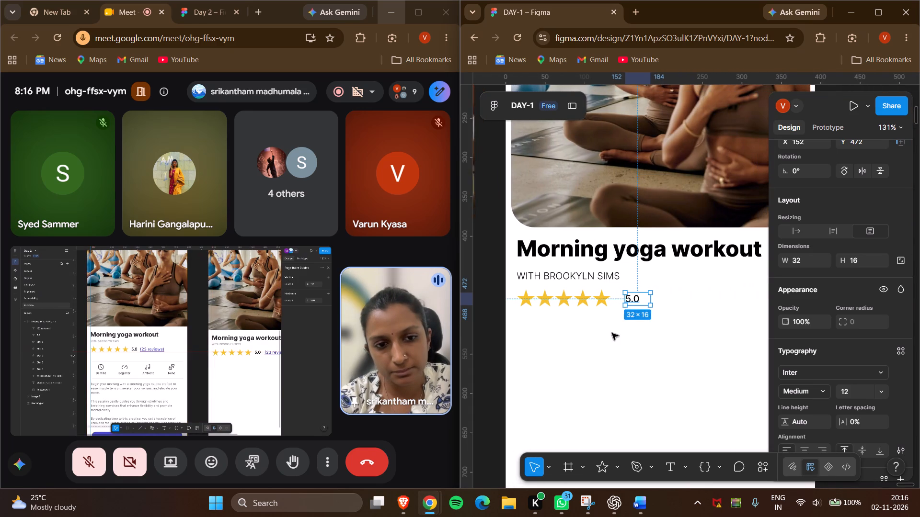
pyautogui.click(626, 303)
pyautogui.click(626, 301)
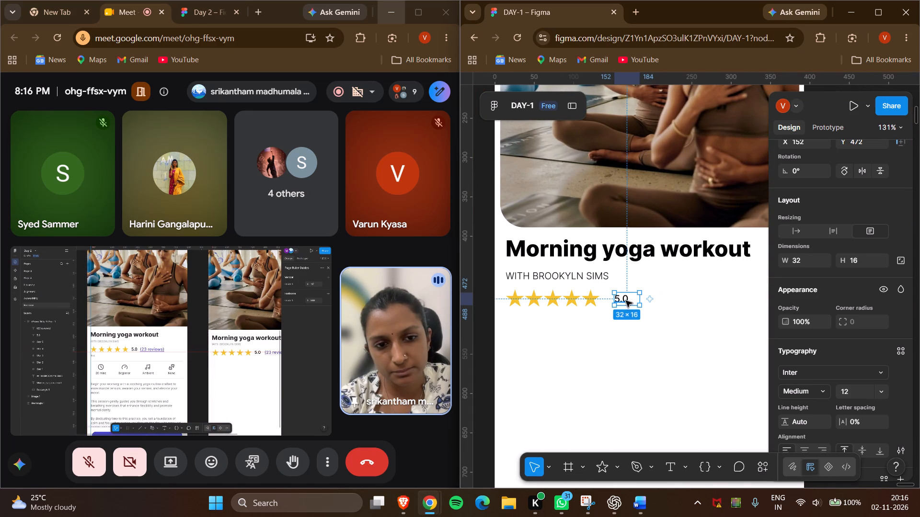
pyautogui.click(861, 382)
pyautogui.click(858, 388)
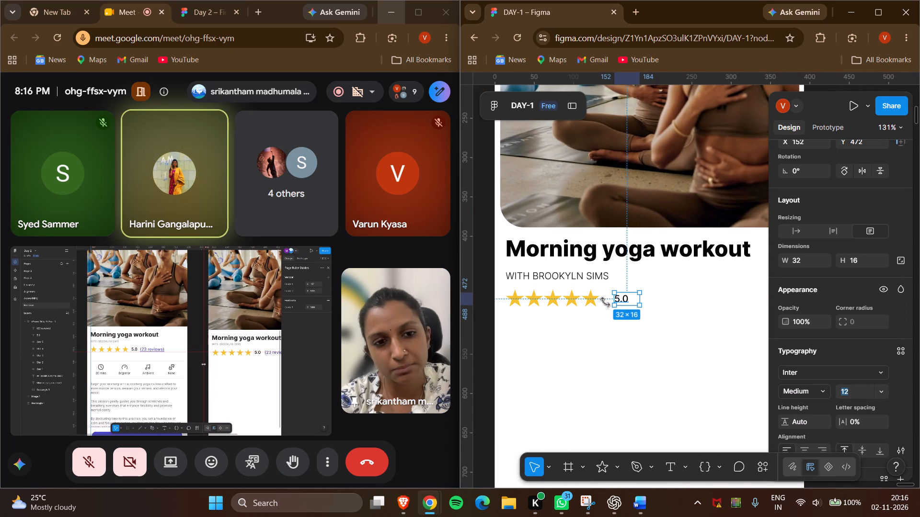
pyautogui.tripleClick(628, 301)
pyautogui.click(849, 389)
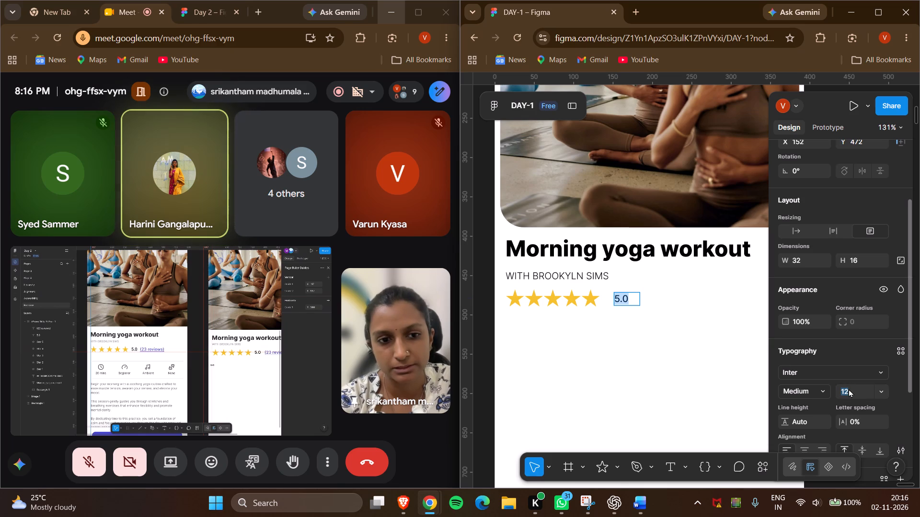
pyautogui.write('16')
pyautogui.press('Return')
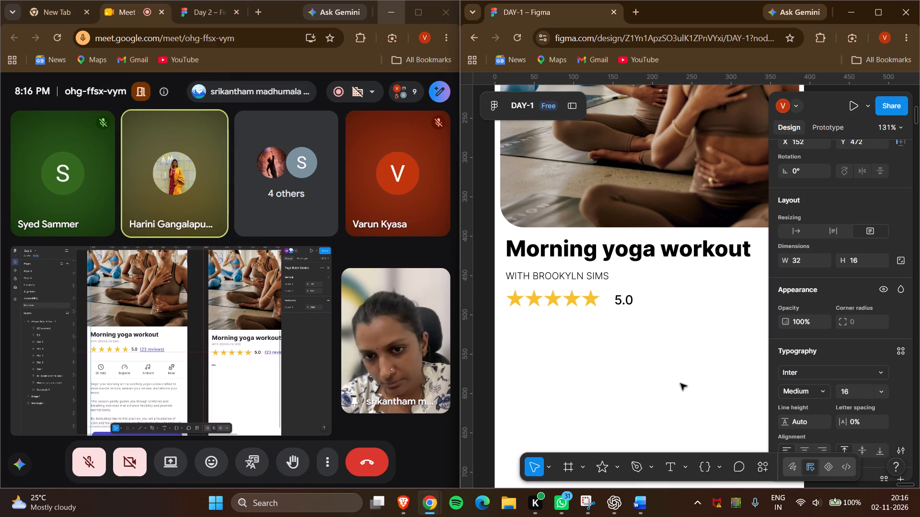
pyautogui.click(680, 383)
# Move the 5.0 rating text back closer to the fifth star, to about X 146, keeping it level with the stars.
pyautogui.hscroll(6, 680, 383)
pyautogui.hscroll(-1, 680, 383)
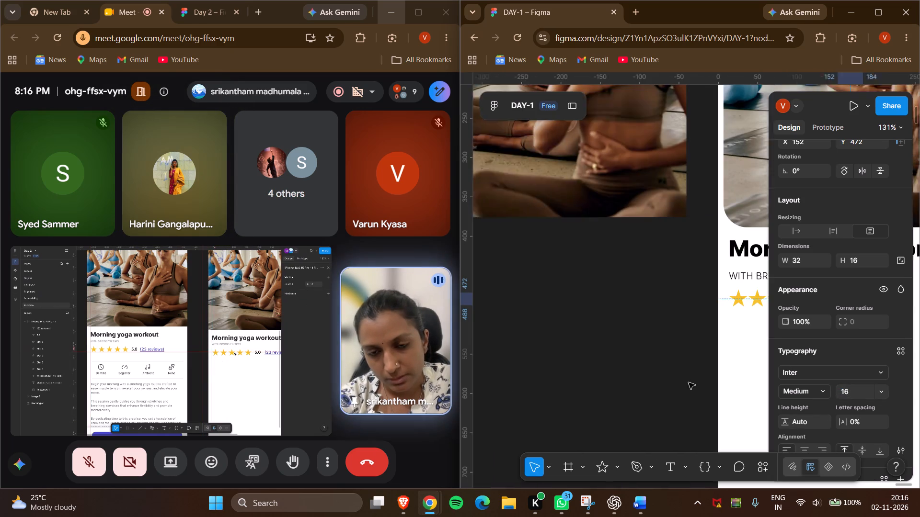
pyautogui.hscroll(-2, 689, 382)
pyautogui.click(677, 367)
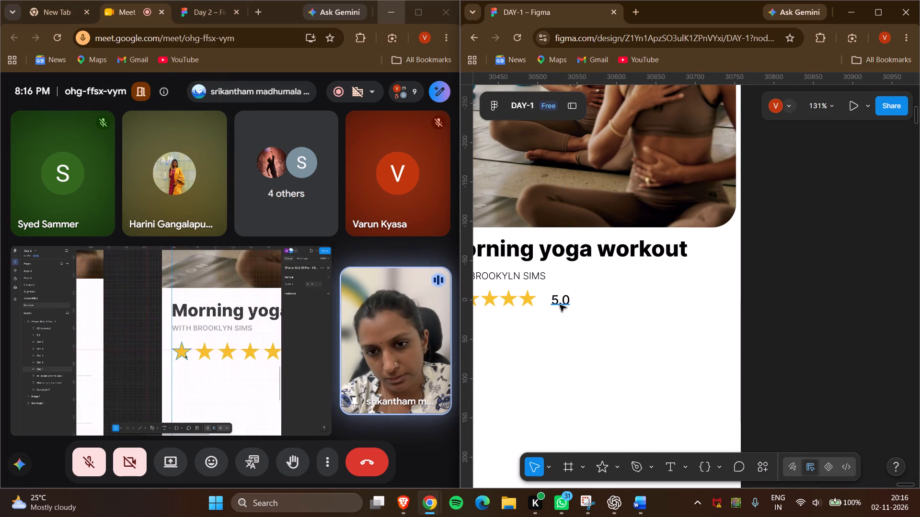
pyautogui.moveTo(560, 305); pyautogui.dragTo(552, 305)
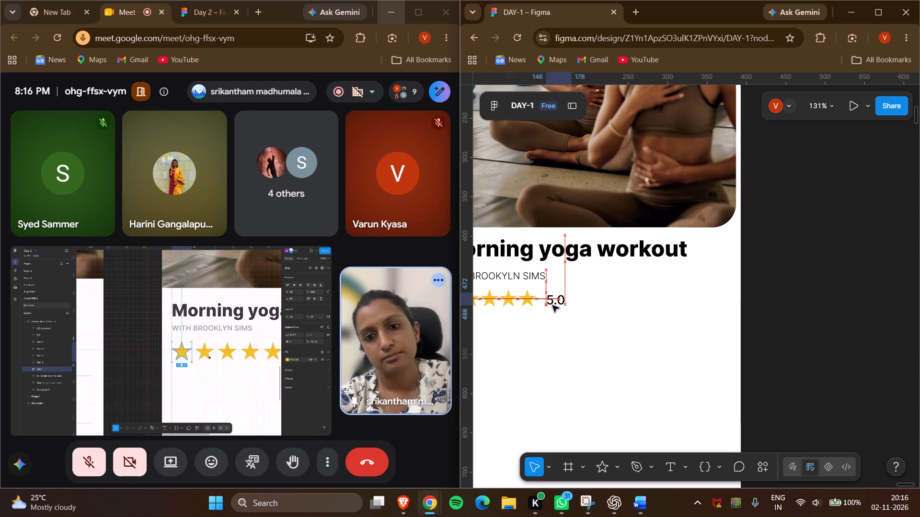
pyautogui.moveTo(552, 305); pyautogui.dragTo(552, 303)
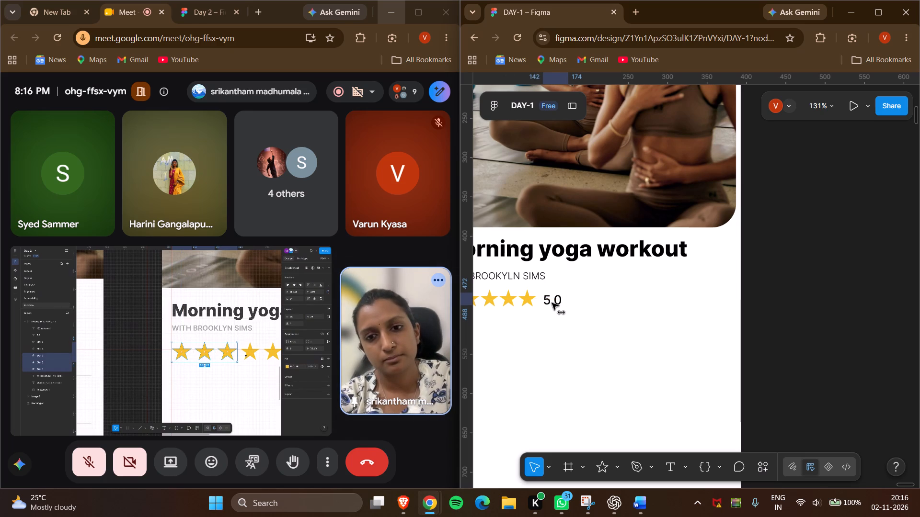
pyautogui.moveTo(552, 303); pyautogui.dragTo(553, 305)
pyautogui.click(540, 338)
pyautogui.hscroll(2, 563, 346)
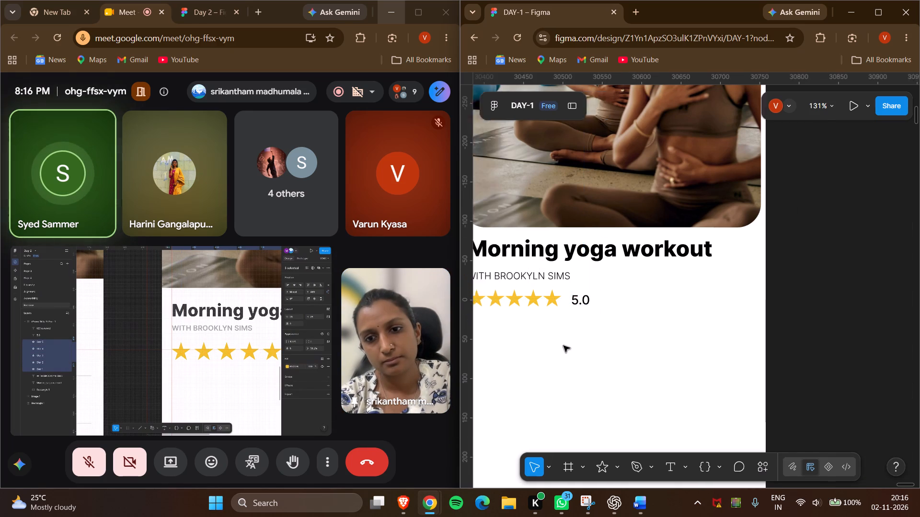
# Compare the title, instructor line and rating row in the iPhone 16 frame with the reference Morning yoga workout screen.
pyautogui.hscroll(6, 563, 346)
pyautogui.hscroll(-2, 563, 346)
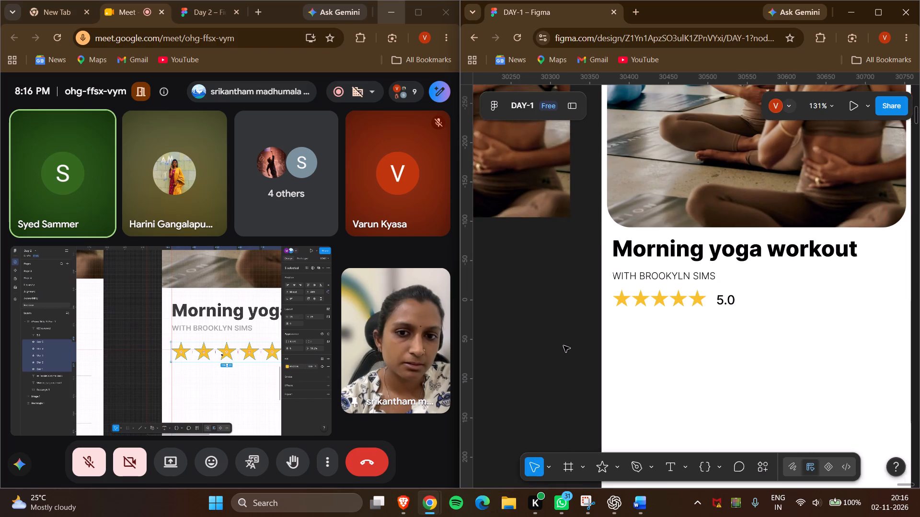
pyautogui.hscroll(-1, 563, 346)
pyautogui.hscroll(3, 563, 346)
pyautogui.hscroll(-1, 563, 346)
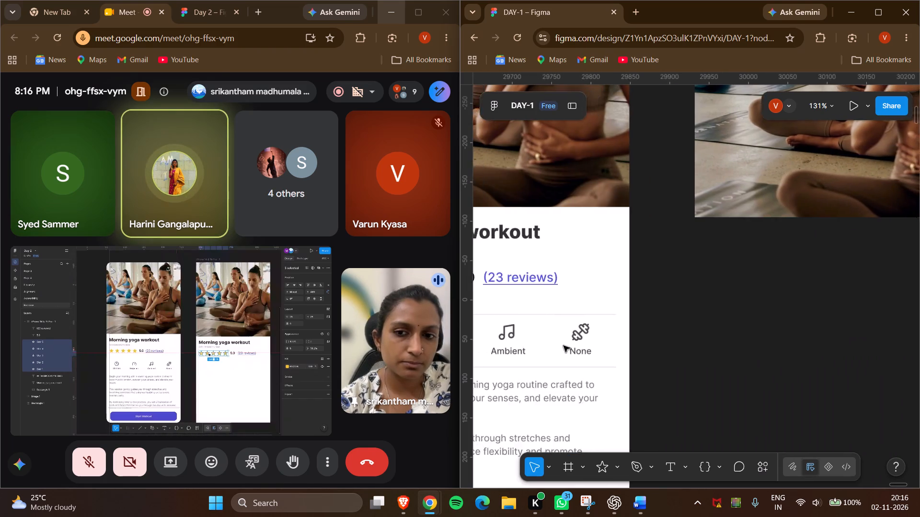
pyautogui.hscroll(-1, 563, 346)
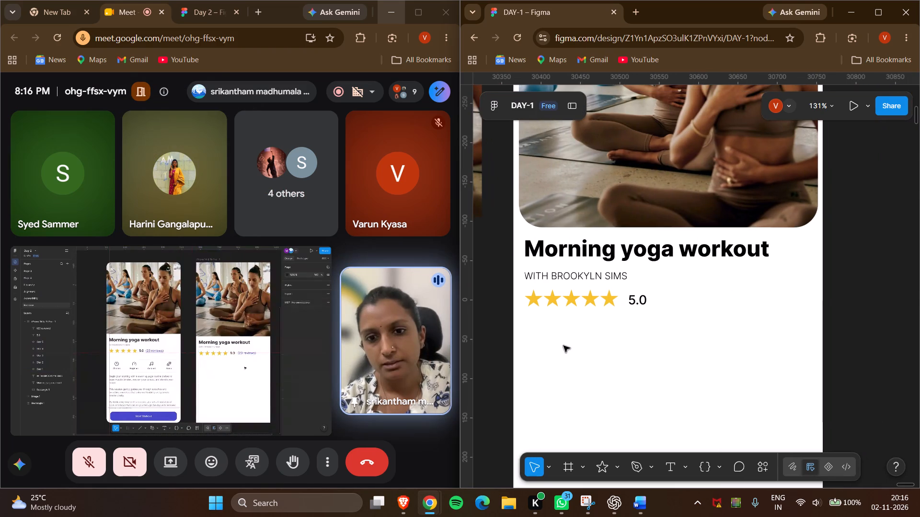
pyautogui.hscroll(-2, 563, 346)
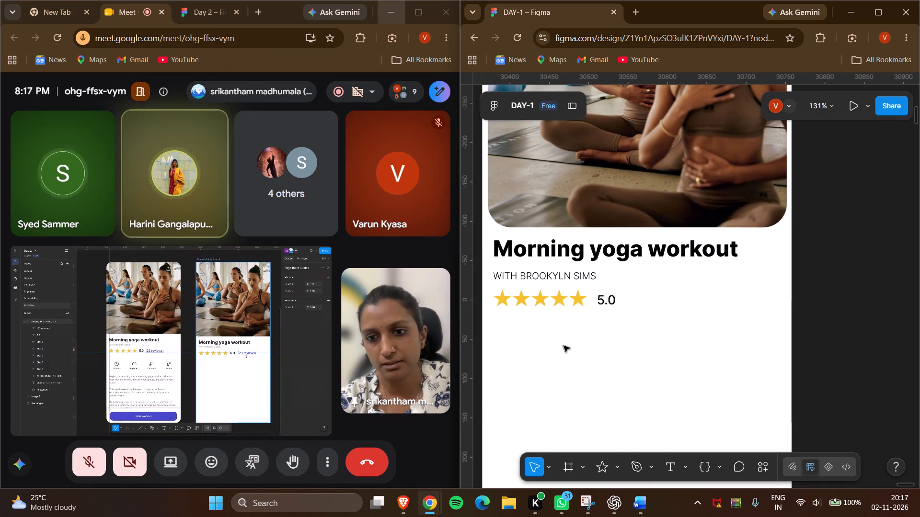
pyautogui.hscroll(-2, 563, 346)
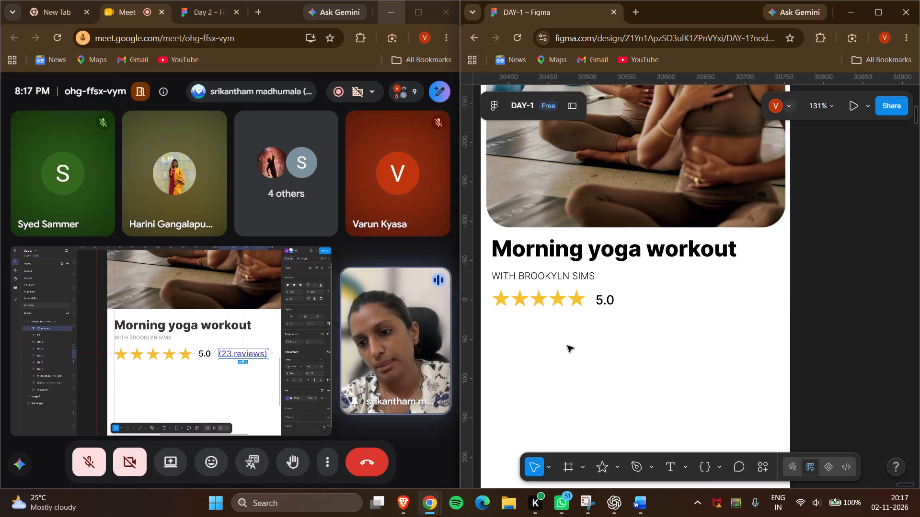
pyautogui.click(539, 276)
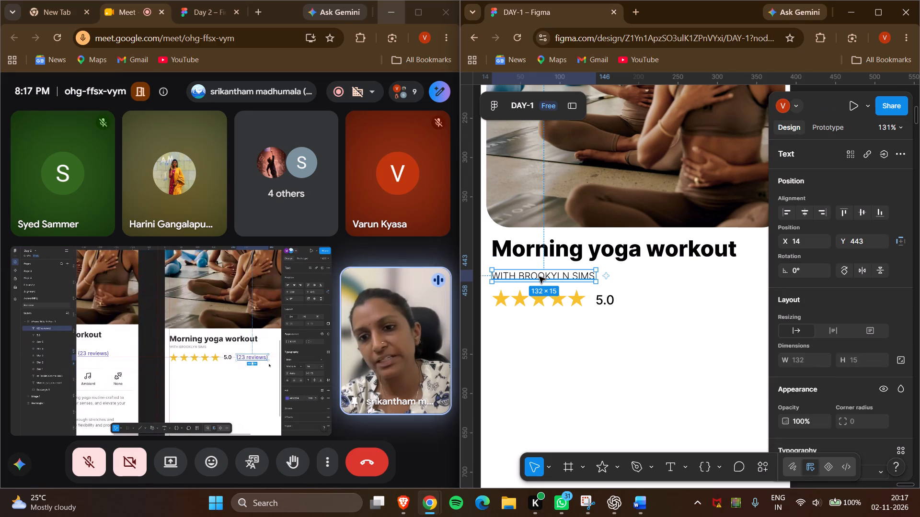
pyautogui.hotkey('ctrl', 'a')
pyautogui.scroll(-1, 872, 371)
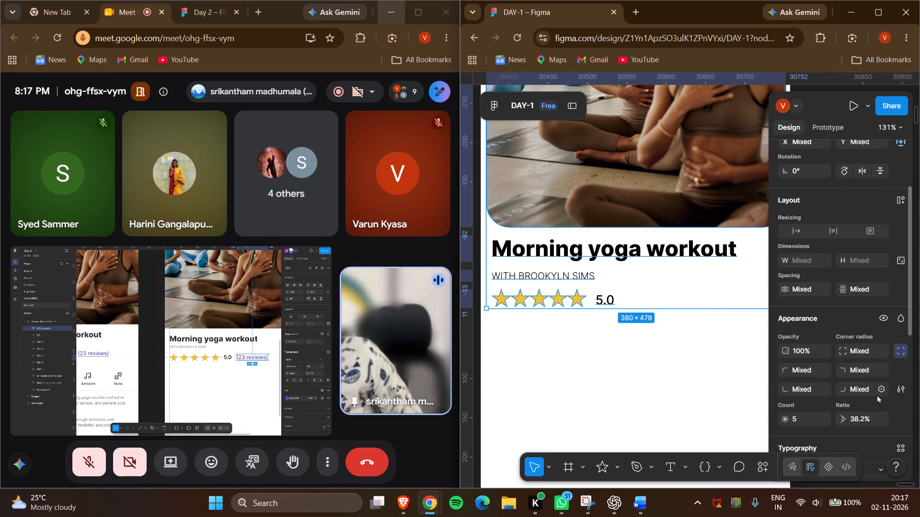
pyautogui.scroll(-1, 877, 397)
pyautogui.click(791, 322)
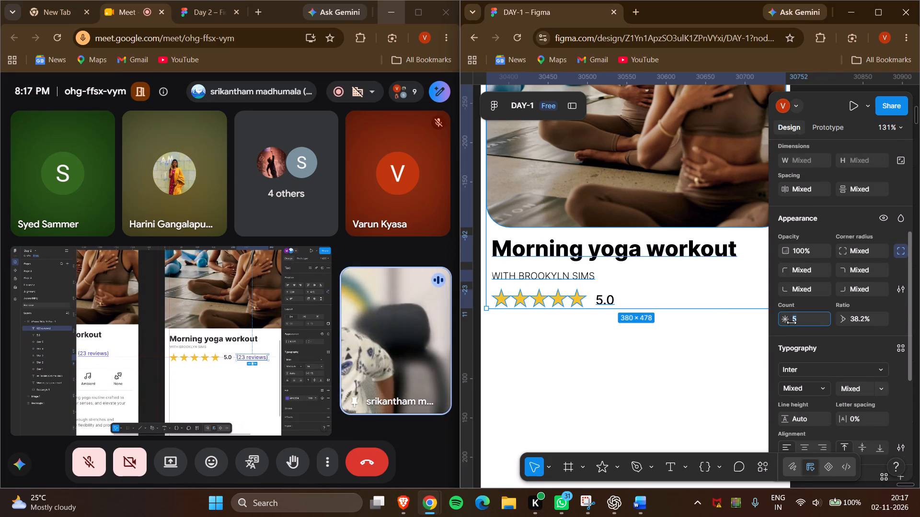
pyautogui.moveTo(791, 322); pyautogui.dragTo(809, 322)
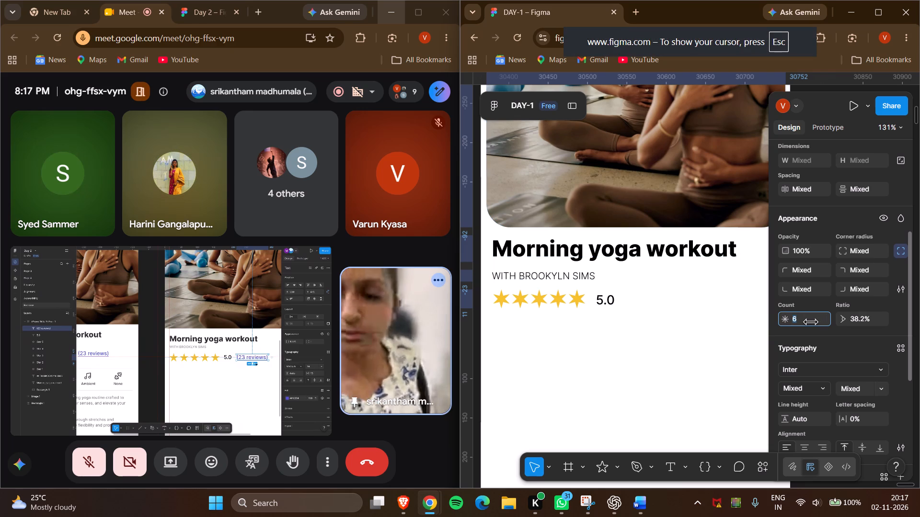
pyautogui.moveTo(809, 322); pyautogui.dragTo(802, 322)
# Centre-align the text of the instructor line under the Morning yoga workout title.
pyautogui.click(566, 280)
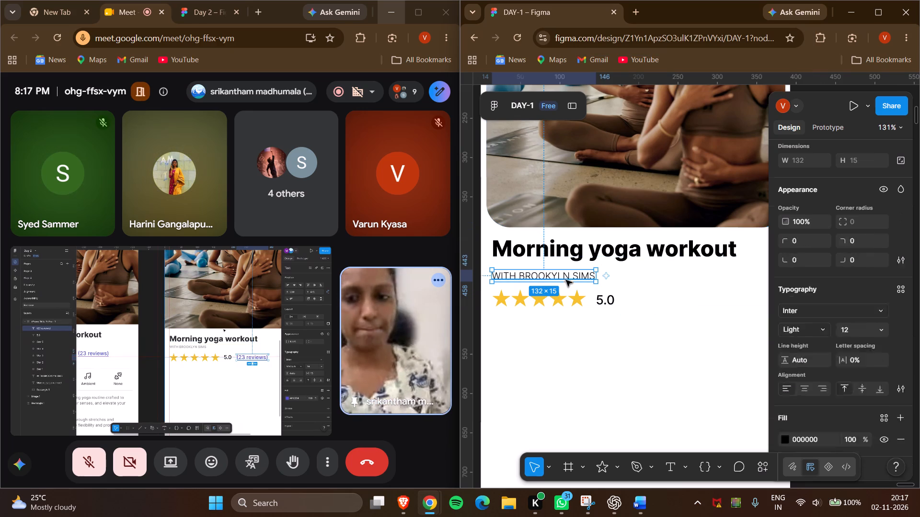
pyautogui.doubleClick(564, 276)
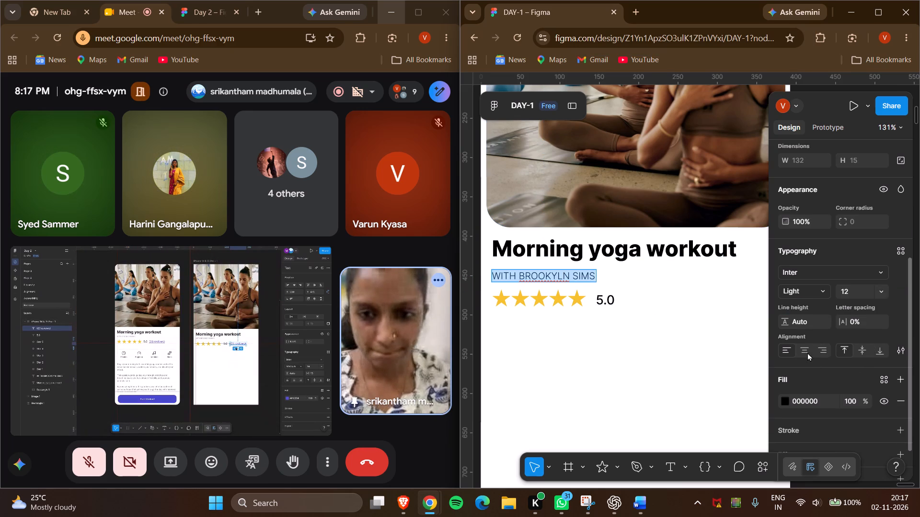
pyautogui.click(803, 350)
pyautogui.scroll(-2, 828, 373)
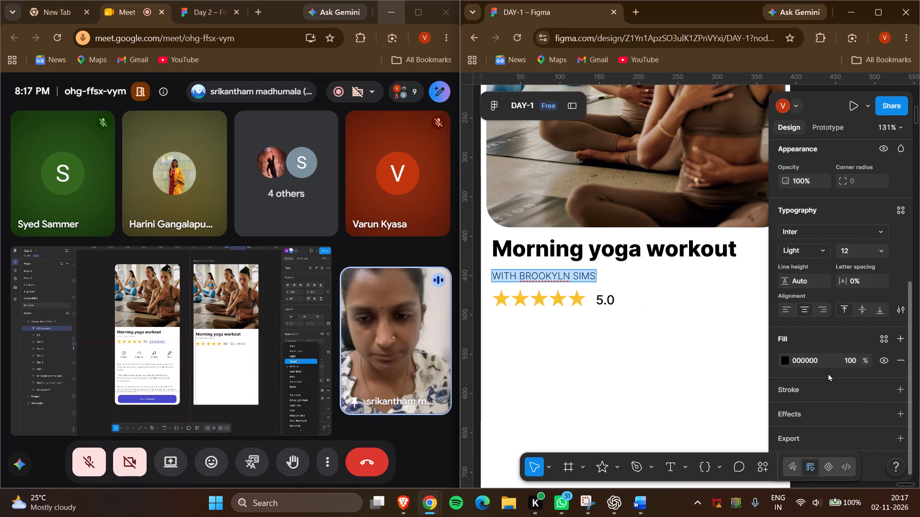
pyautogui.scroll(2, 828, 373)
pyautogui.scroll(-1, 828, 373)
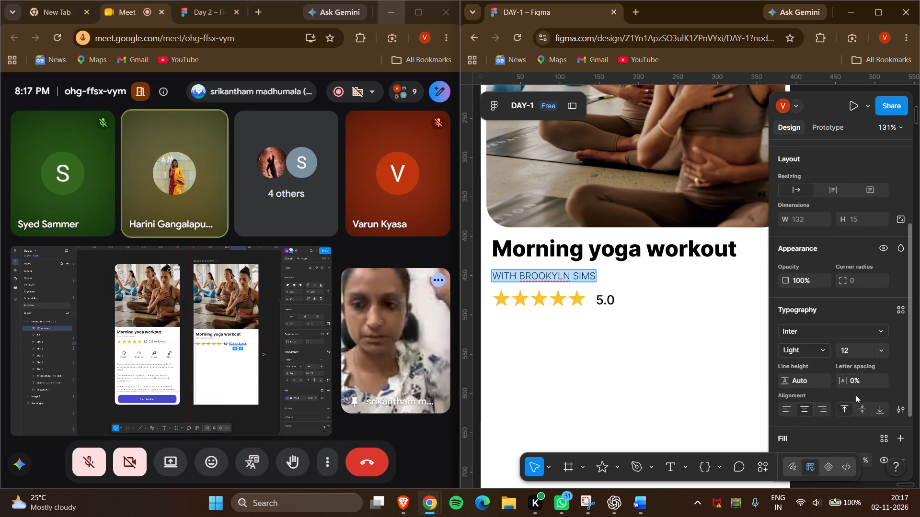
pyautogui.scroll(1, 838, 338)
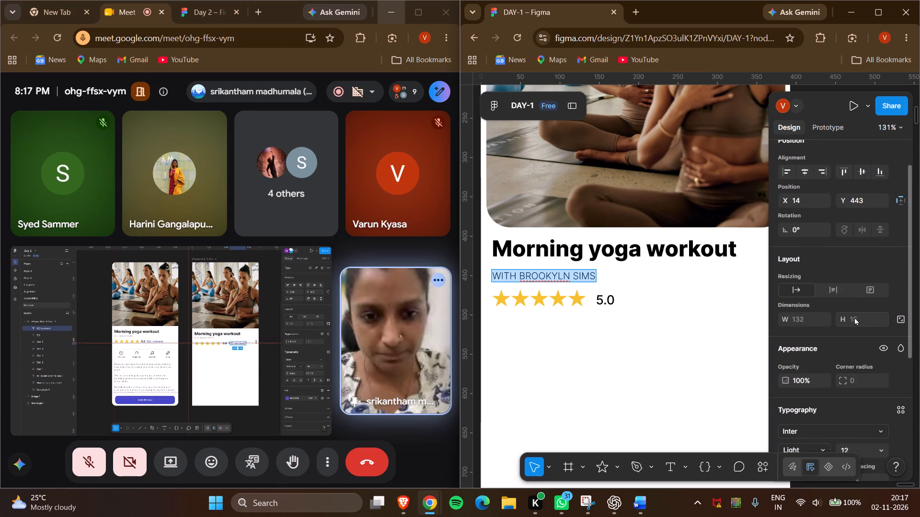
pyautogui.scroll(-1, 847, 318)
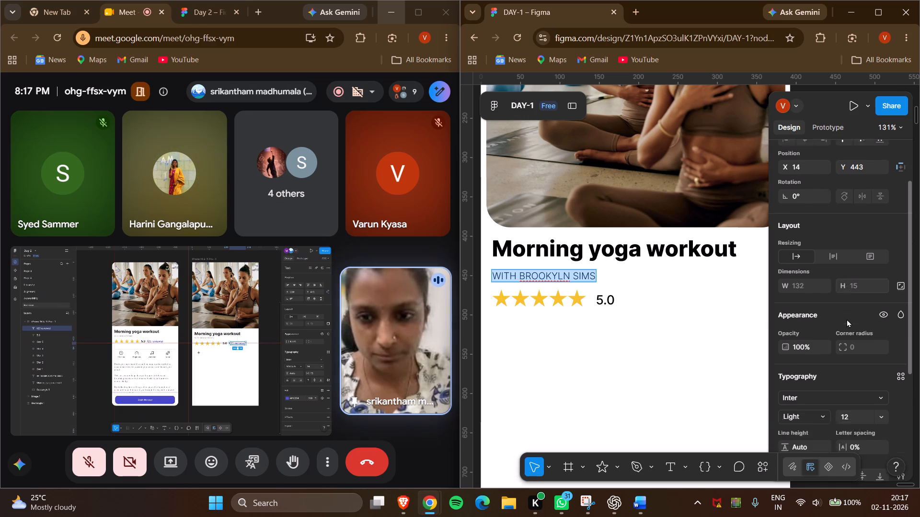
pyautogui.click(708, 380)
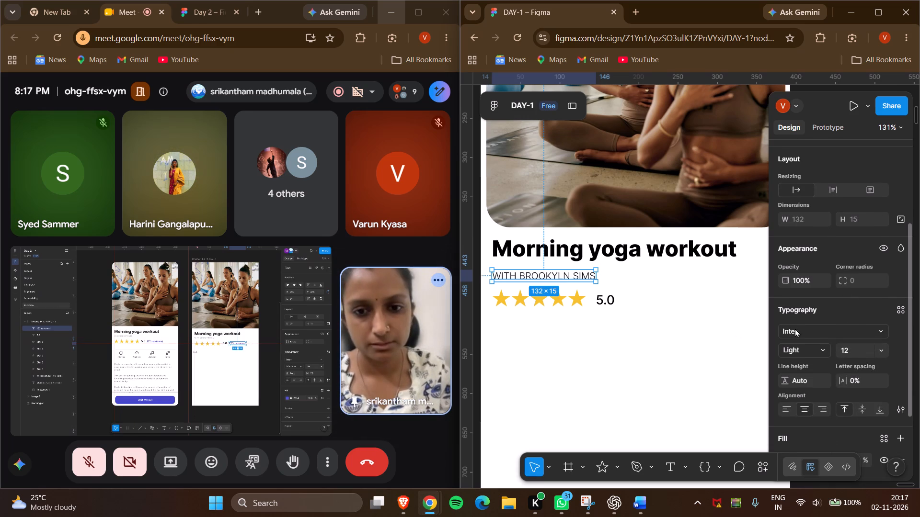
pyautogui.doubleClick(578, 277)
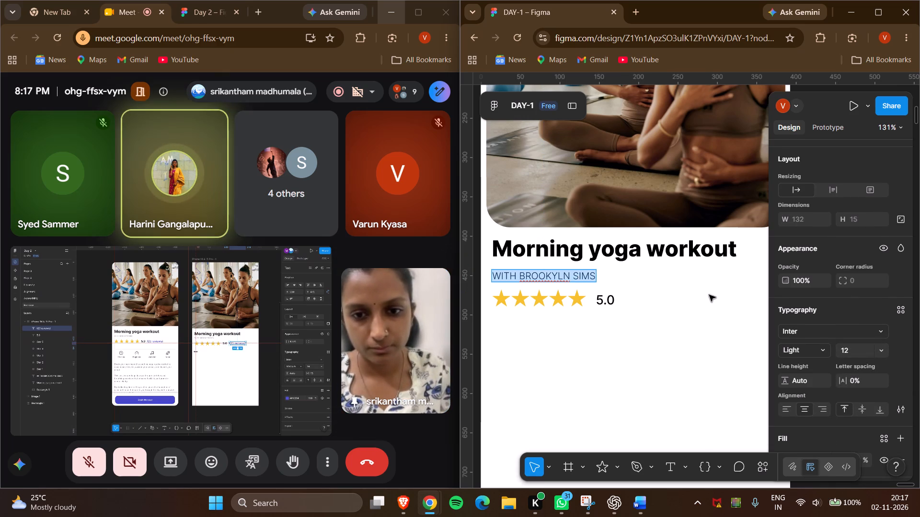
pyautogui.click(709, 308)
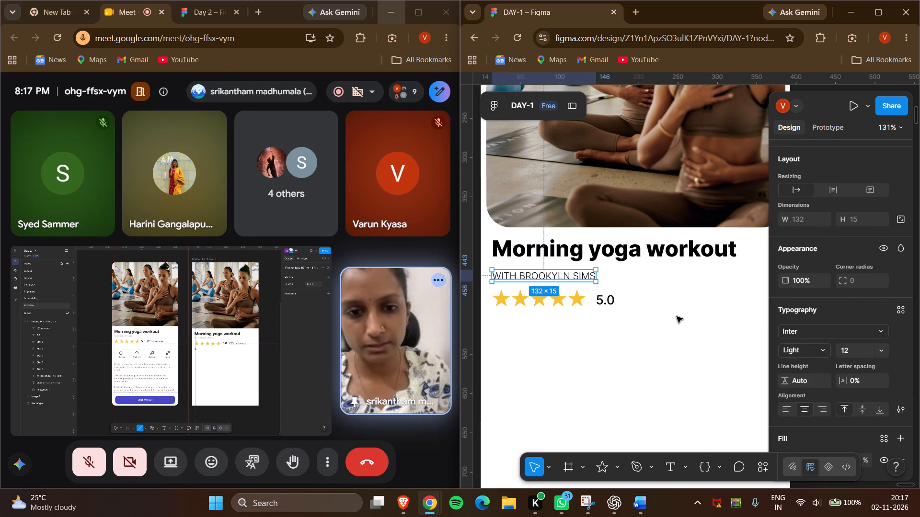
# Compare the instructor line under the title with the reference and set its font weight to Regular.
pyautogui.hscroll(4, 618, 320)
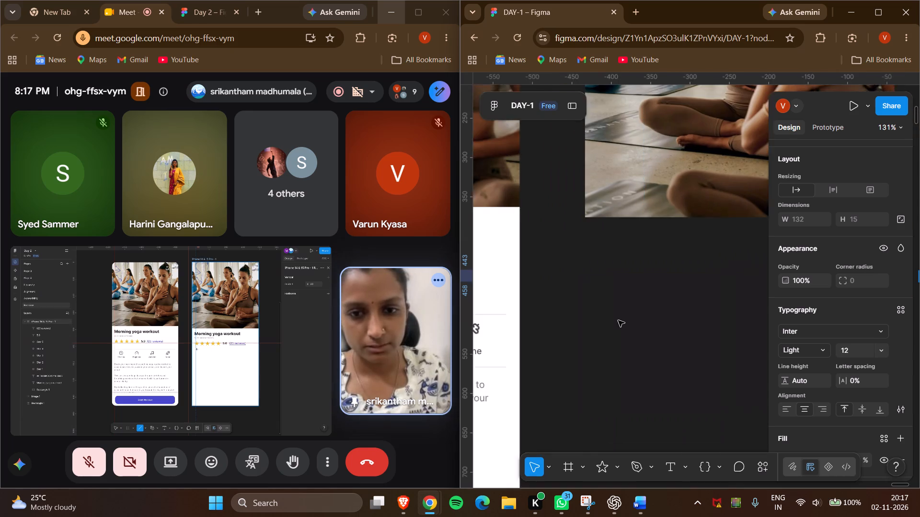
pyautogui.hscroll(2, 618, 320)
pyautogui.hscroll(-6, 618, 320)
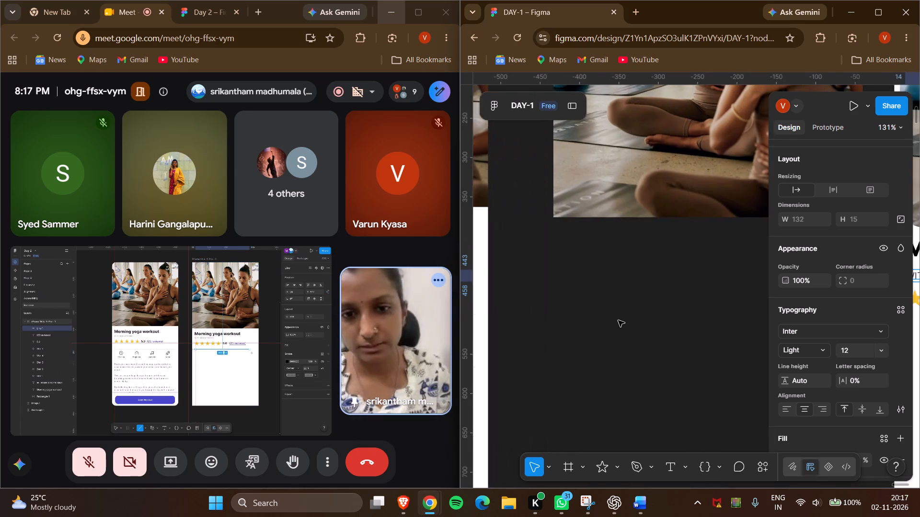
pyautogui.hscroll(-4, 618, 320)
pyautogui.click(655, 326)
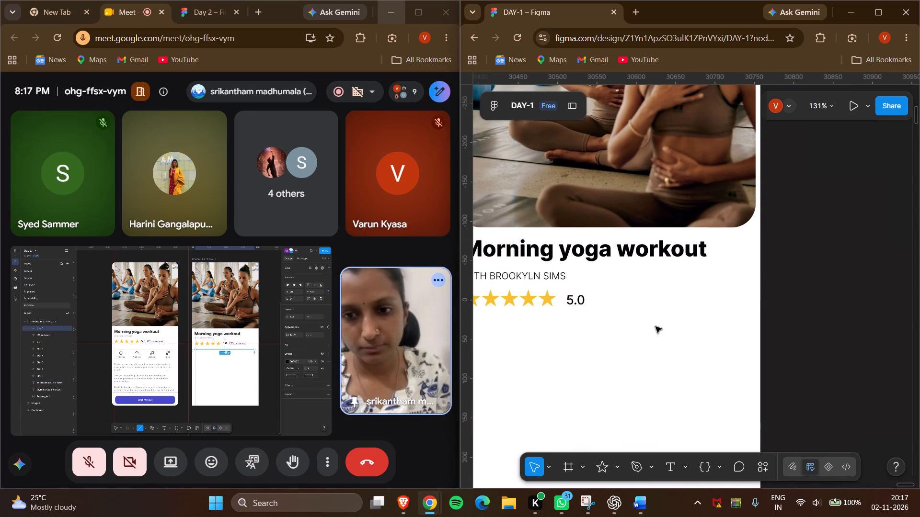
pyautogui.hscroll(1, 655, 326)
pyautogui.click(580, 273)
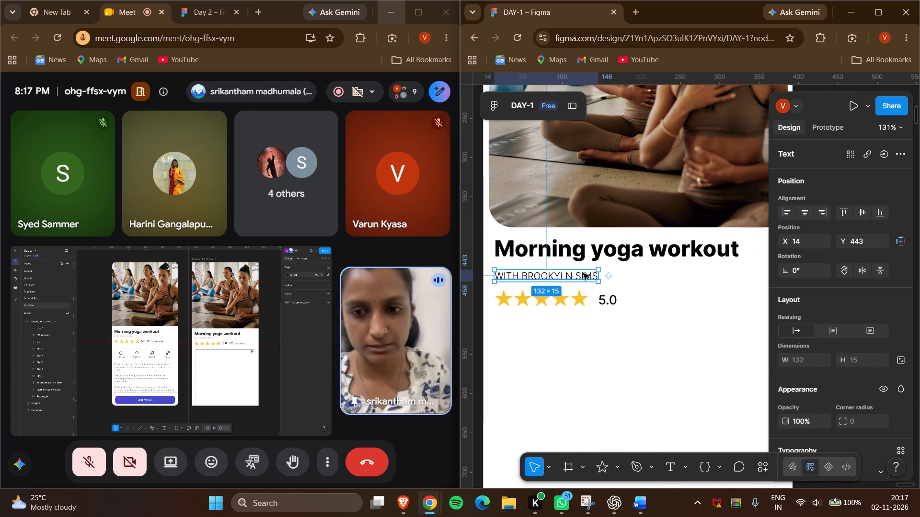
pyautogui.scroll(-2, 825, 393)
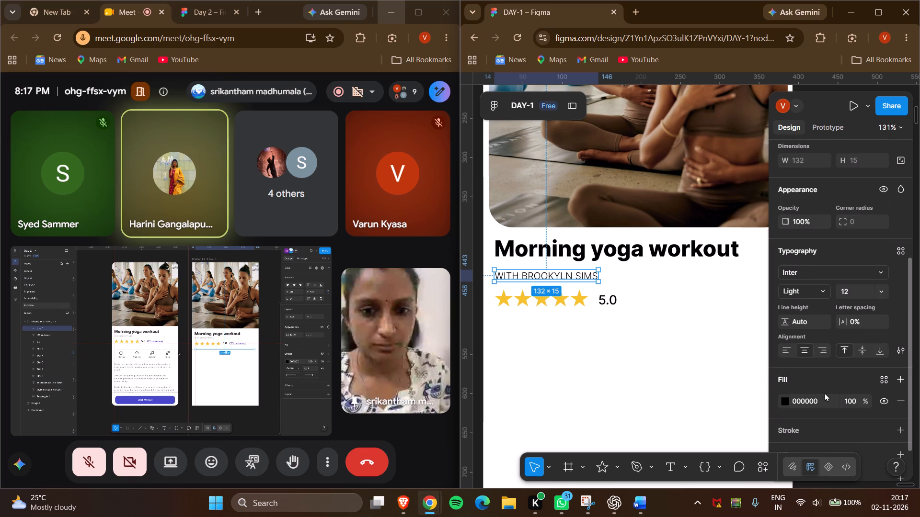
pyautogui.click(808, 290)
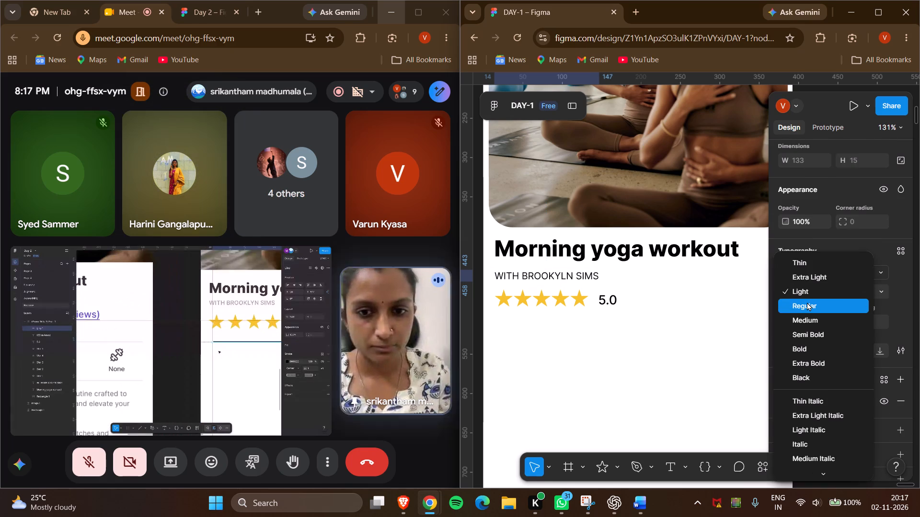
pyautogui.click(807, 302)
pyautogui.click(656, 353)
# Recolour the instructor line under the title by sampling the grey B7B7B7 from the matching line in the reference screen.
pyautogui.hscroll(6, 656, 353)
pyautogui.hscroll(-1, 656, 353)
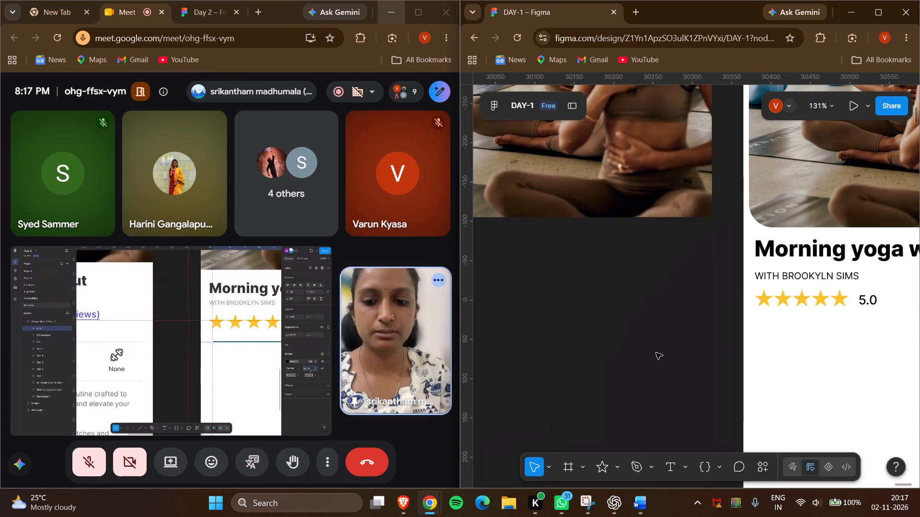
pyautogui.hscroll(-1, 656, 353)
pyautogui.click(653, 278)
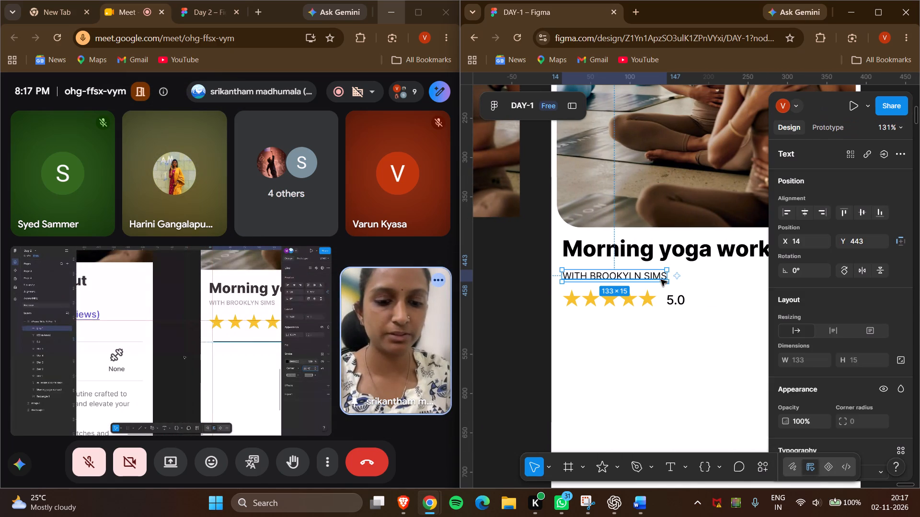
pyautogui.scroll(-2, 850, 366)
pyautogui.click(601, 278)
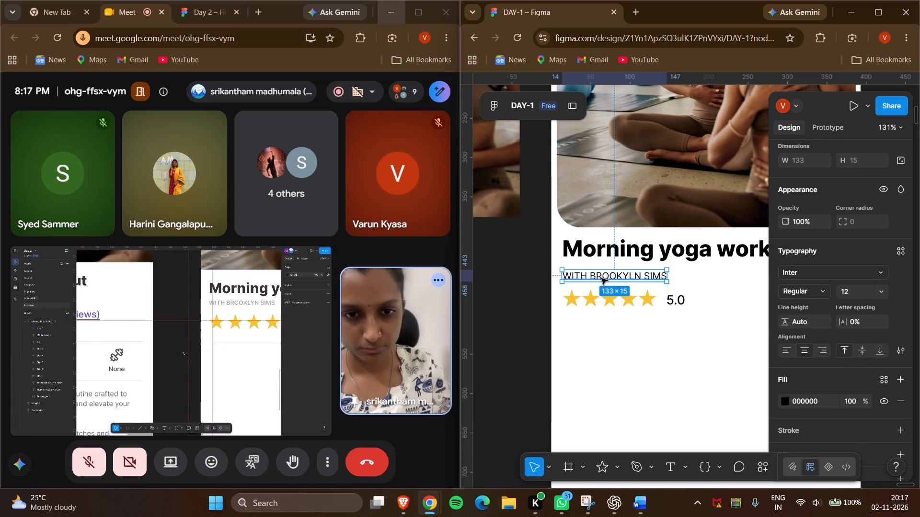
pyautogui.hotkey('ctrl', 'a')
pyautogui.doubleClick(644, 279)
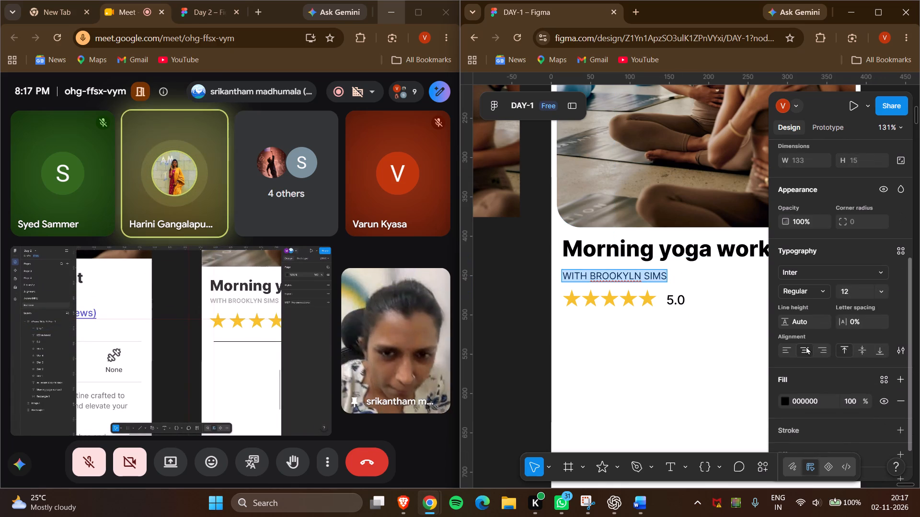
pyautogui.click(787, 396)
pyautogui.click(785, 398)
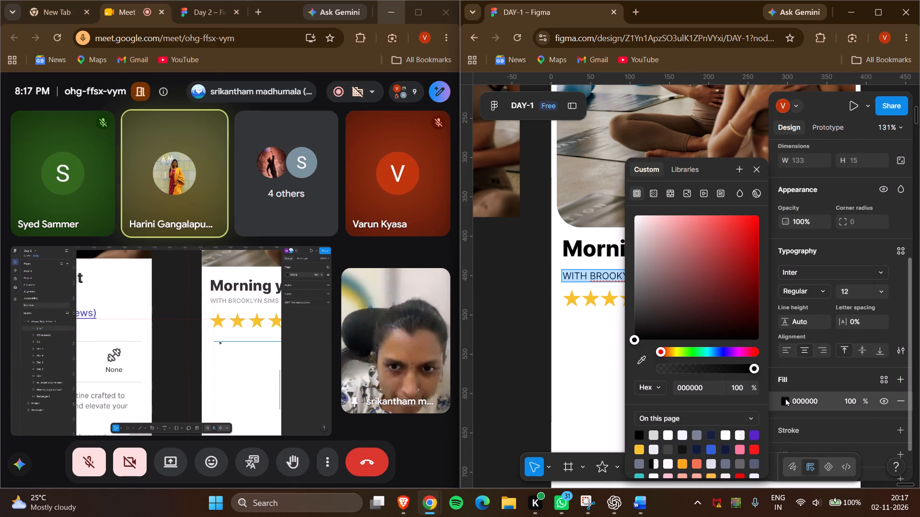
pyautogui.click(648, 357)
pyautogui.hscroll(5, 648, 357)
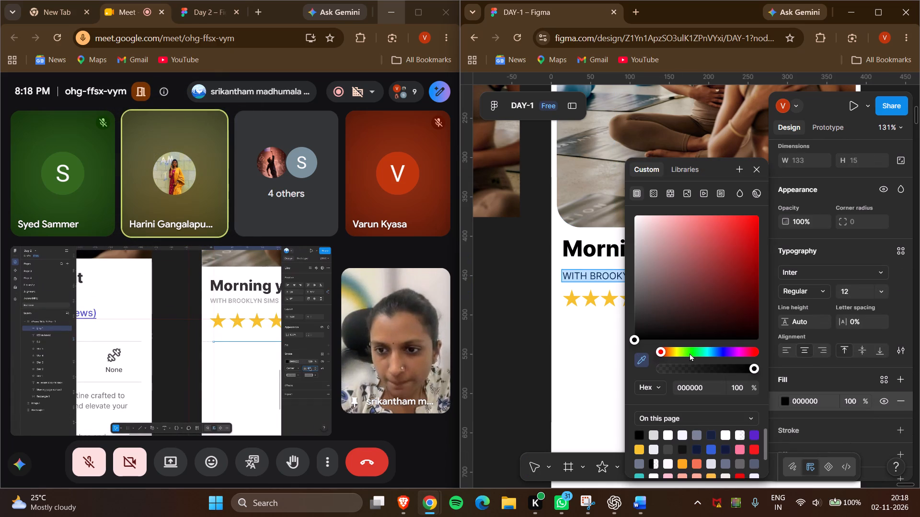
pyautogui.hscroll(5, 690, 353)
pyautogui.hscroll(5, 506, 258)
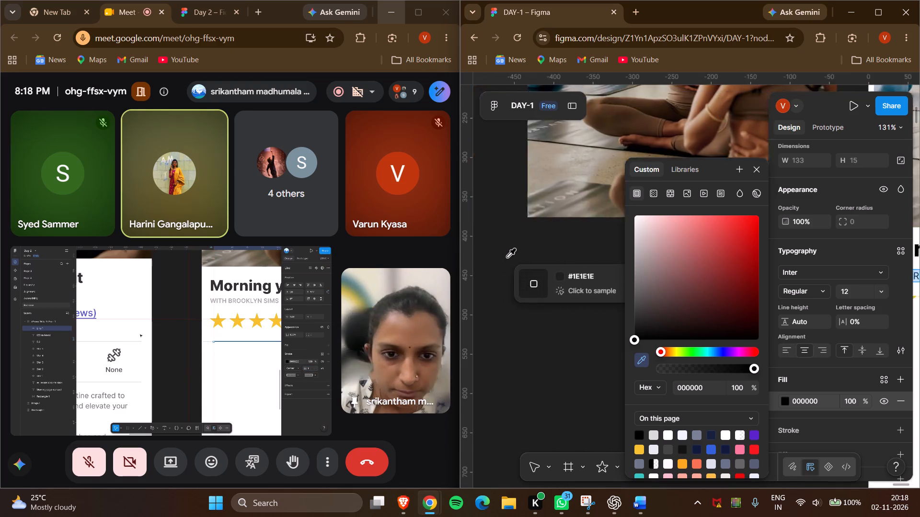
pyautogui.hscroll(4, 507, 258)
pyautogui.hscroll(-1, 517, 259)
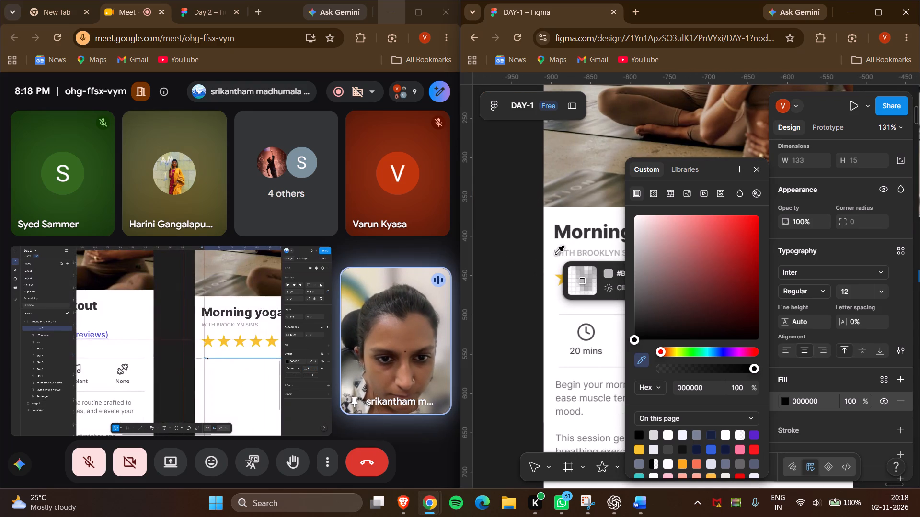
pyautogui.click(556, 254)
pyautogui.hscroll(-4, 556, 254)
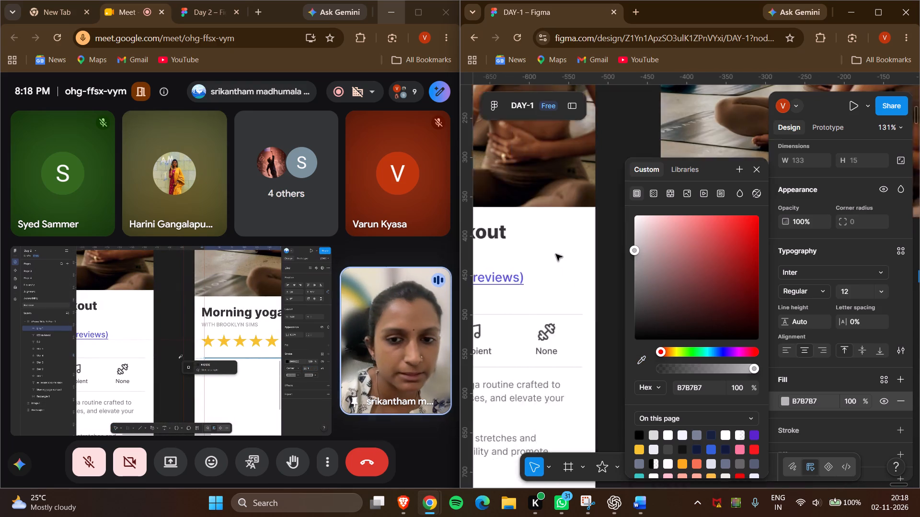
pyautogui.hscroll(-4, 556, 254)
pyautogui.click(595, 278)
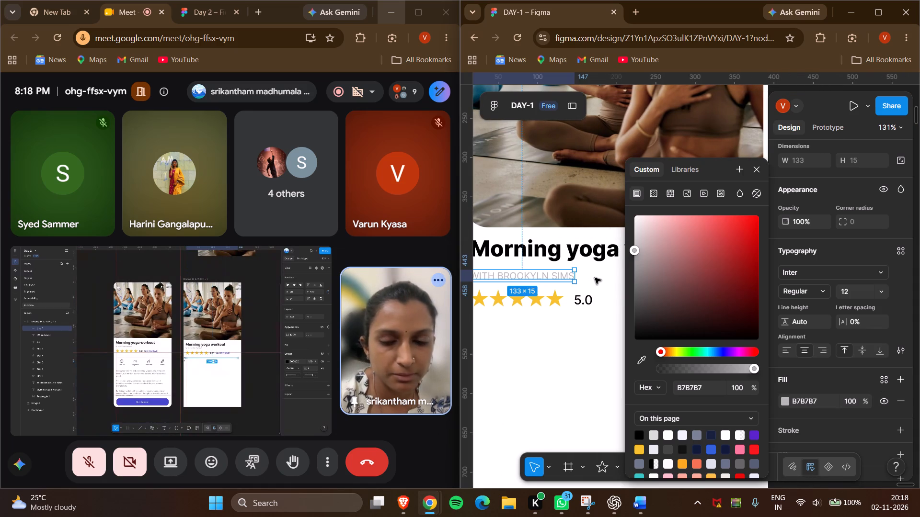
pyautogui.click(610, 285)
pyautogui.hscroll(5, 604, 350)
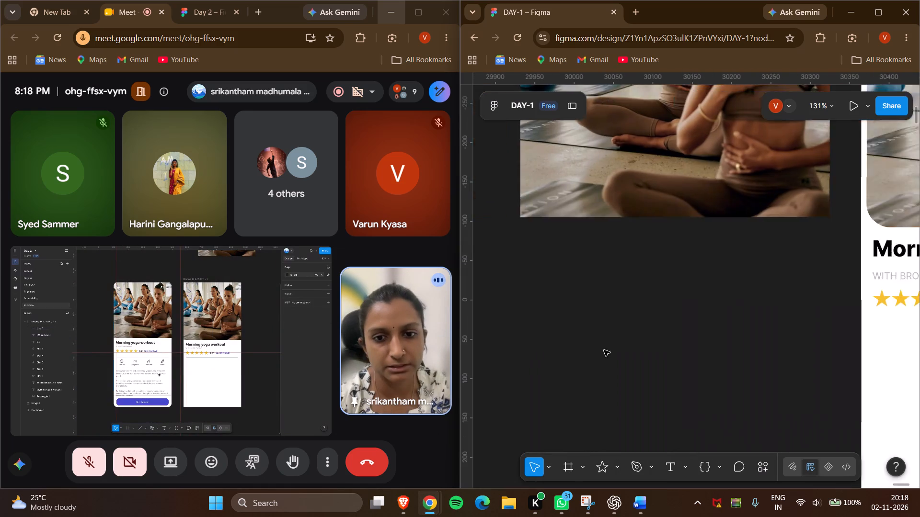
# Move the instructor line closer under the Morning yoga workout title, to X 13, Y 438, and shrink its text box to about 133 × 13.
pyautogui.hscroll(2, 604, 350)
pyautogui.hscroll(-2, 604, 350)
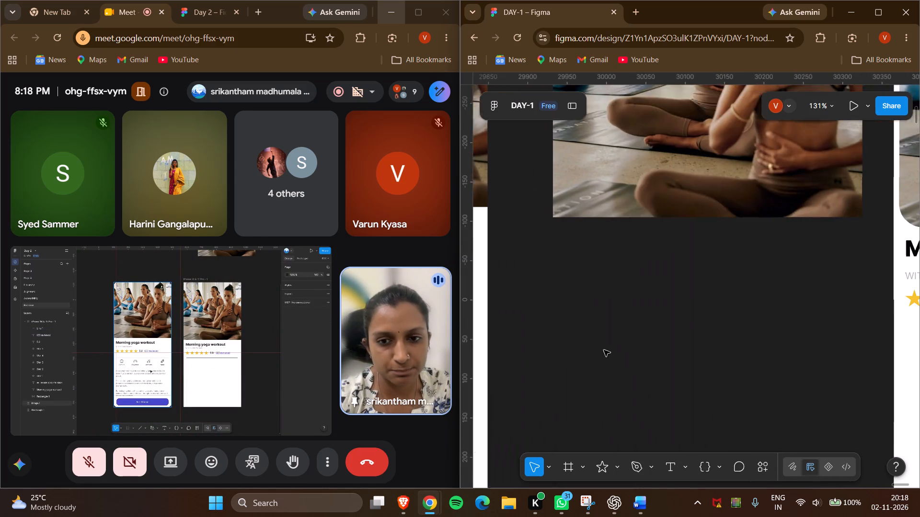
pyautogui.hscroll(-1, 604, 350)
pyautogui.hscroll(-1, 642, 334)
pyautogui.click(692, 280)
pyautogui.moveTo(692, 280); pyautogui.dragTo(694, 279)
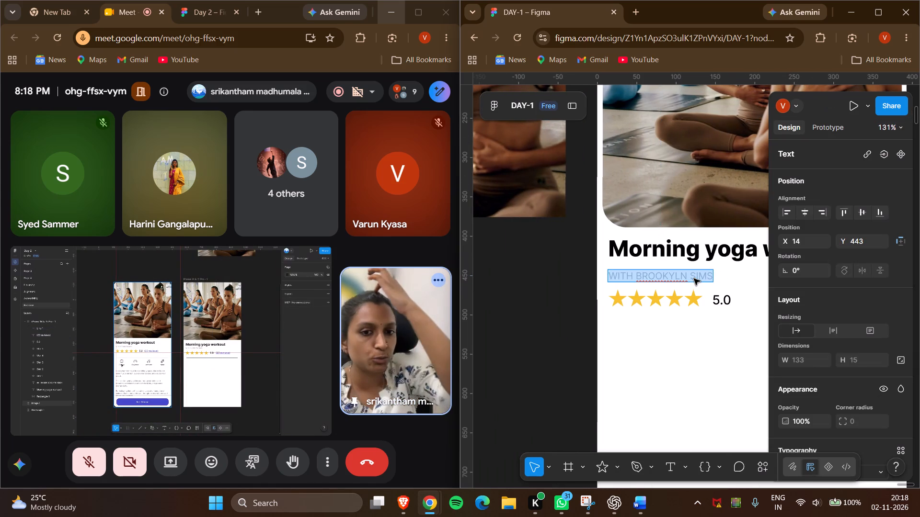
pyautogui.moveTo(694, 279); pyautogui.dragTo(717, 276)
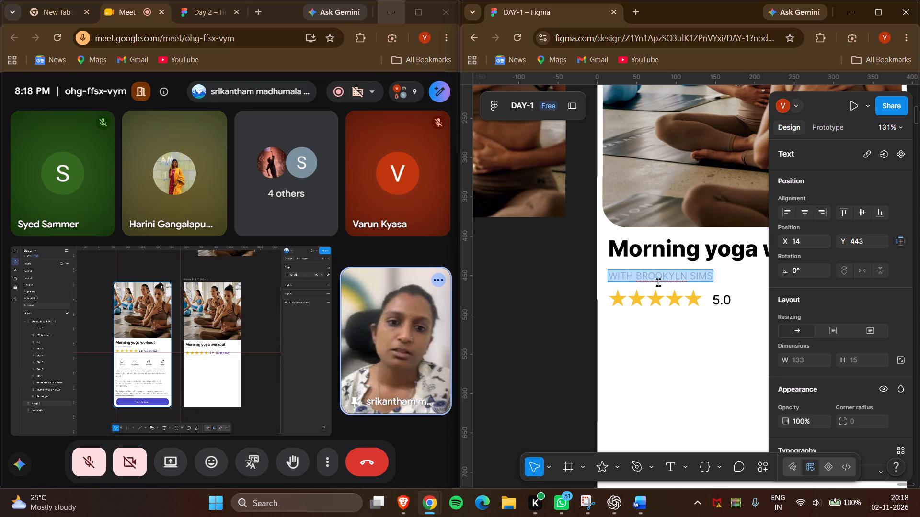
pyautogui.click(721, 334)
pyautogui.moveTo(669, 276); pyautogui.dragTo(675, 274)
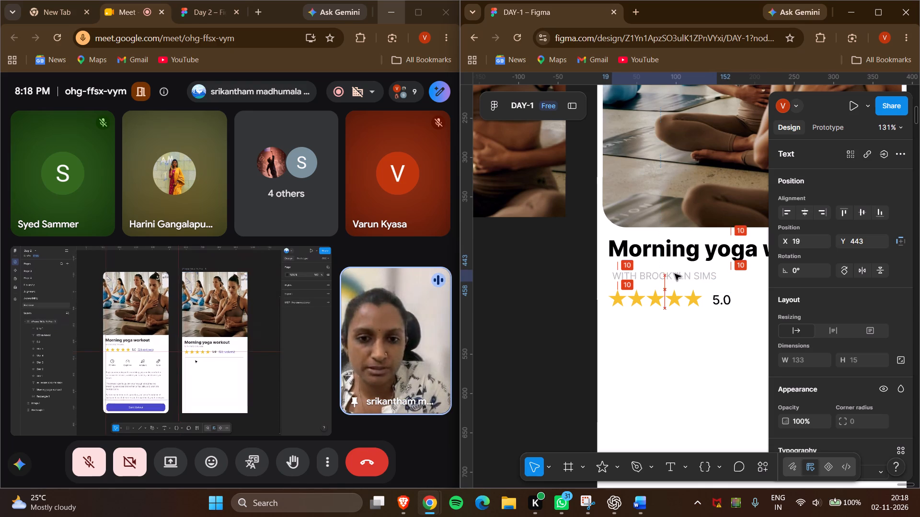
pyautogui.moveTo(675, 274); pyautogui.dragTo(668, 273)
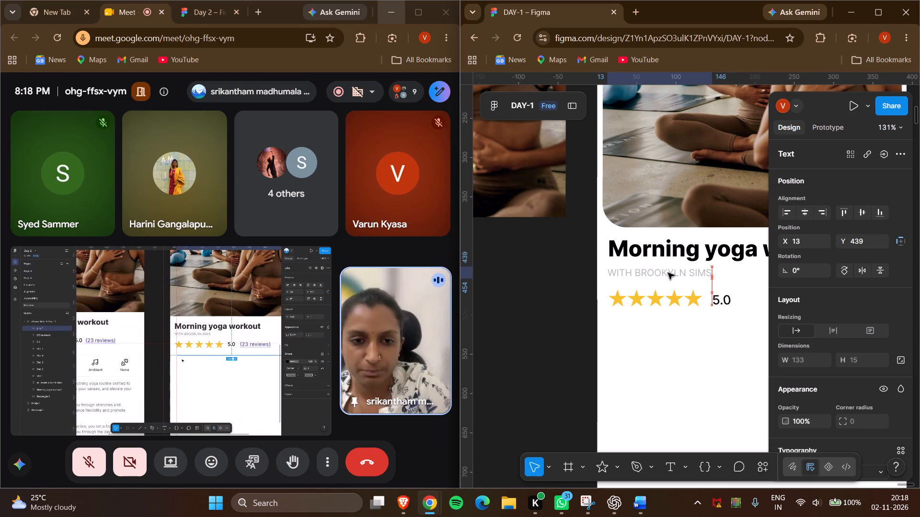
pyautogui.moveTo(668, 273); pyautogui.dragTo(668, 270)
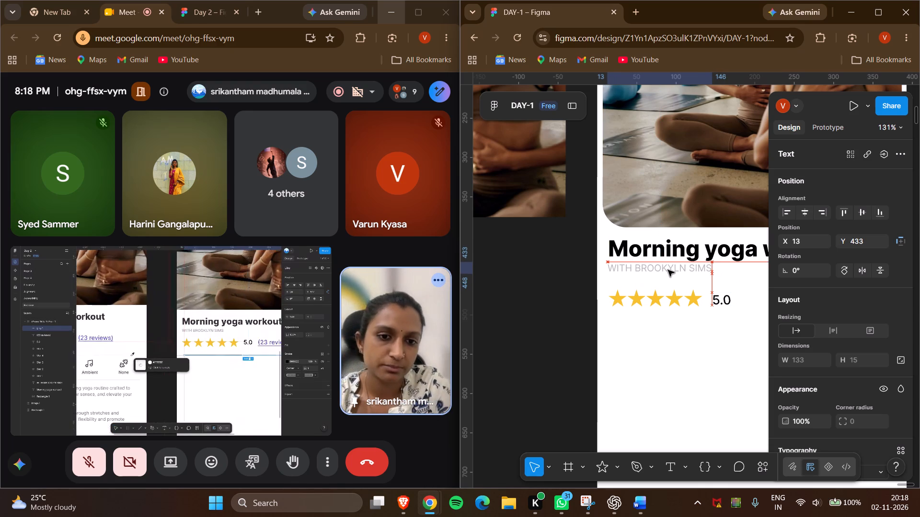
pyautogui.moveTo(668, 270); pyautogui.dragTo(668, 271)
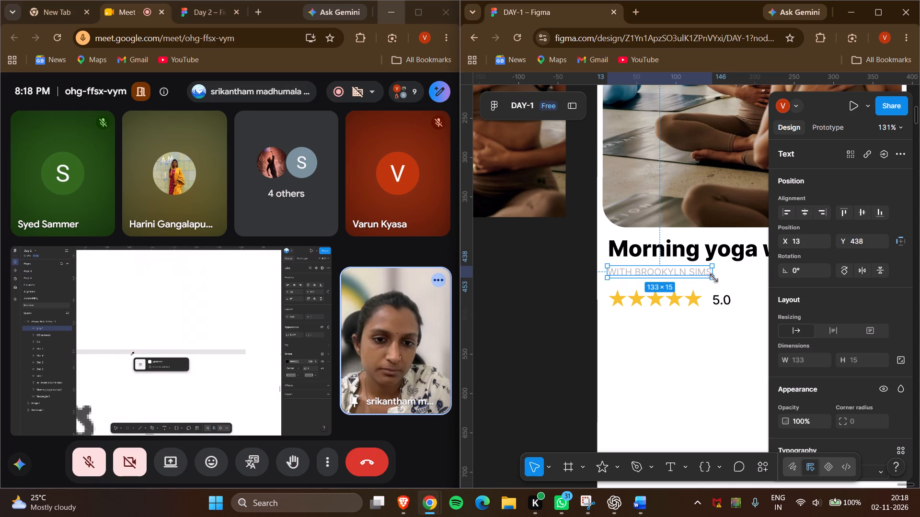
pyautogui.click(713, 278)
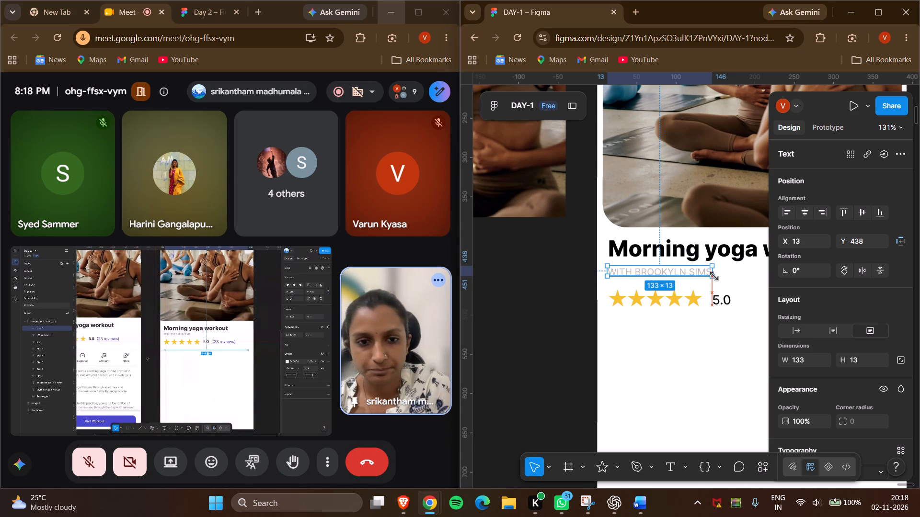
pyautogui.click(699, 352)
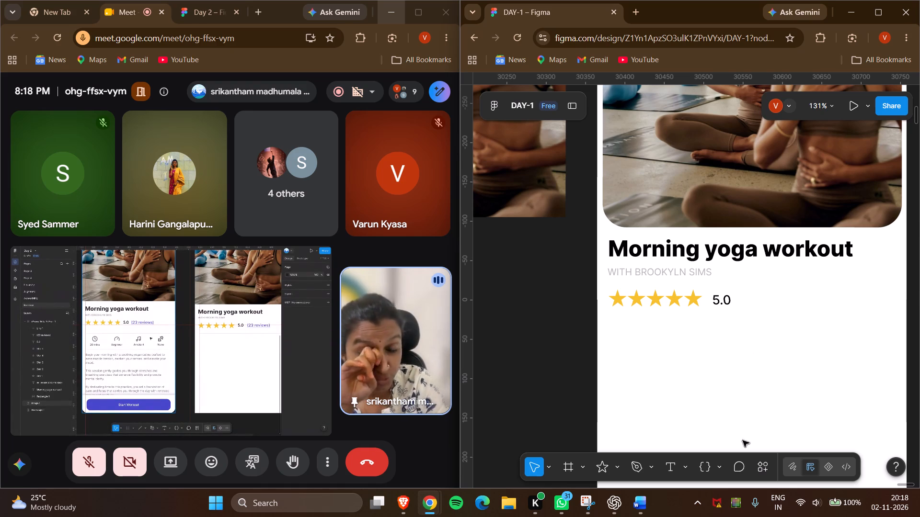
# Add the text "(23 reviews)" beside the 5.0 rating in the iPhone 16 frame, in a text box about 96 × 13.
pyautogui.click(663, 466)
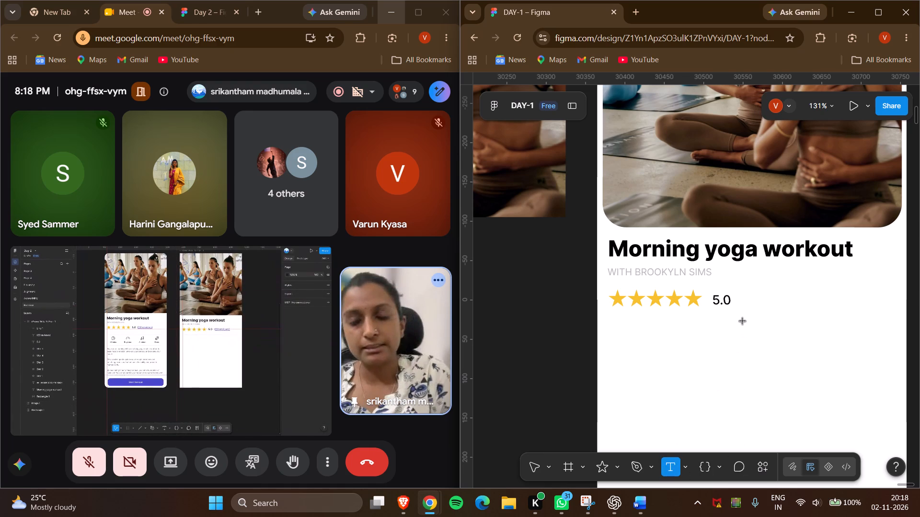
pyautogui.hscroll(8, 743, 321)
pyautogui.hscroll(-9, 743, 321)
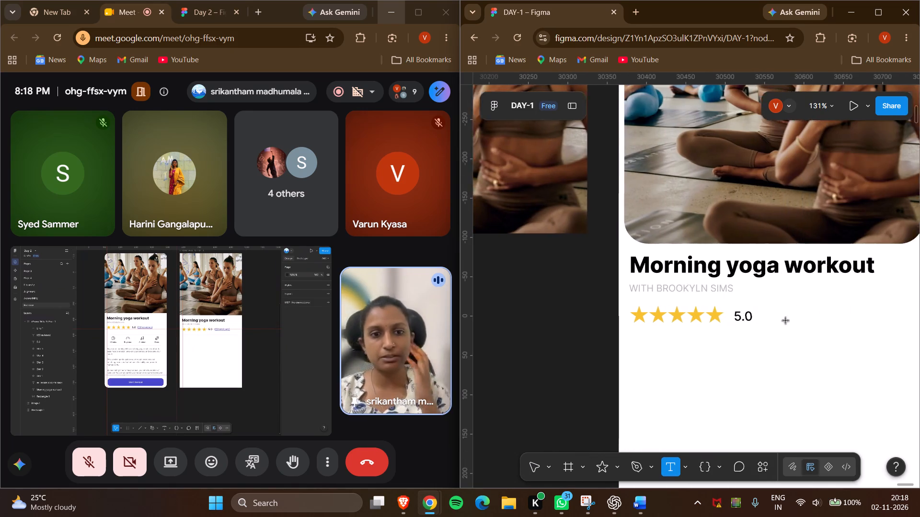
pyautogui.hscroll(-1, 786, 321)
pyautogui.moveTo(700, 311); pyautogui.dragTo(769, 324)
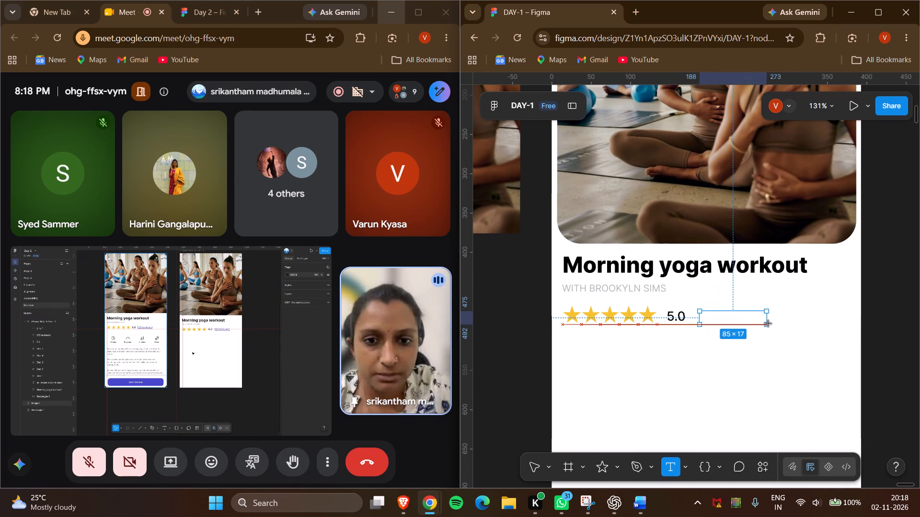
pyautogui.moveTo(769, 324); pyautogui.dragTo(776, 323)
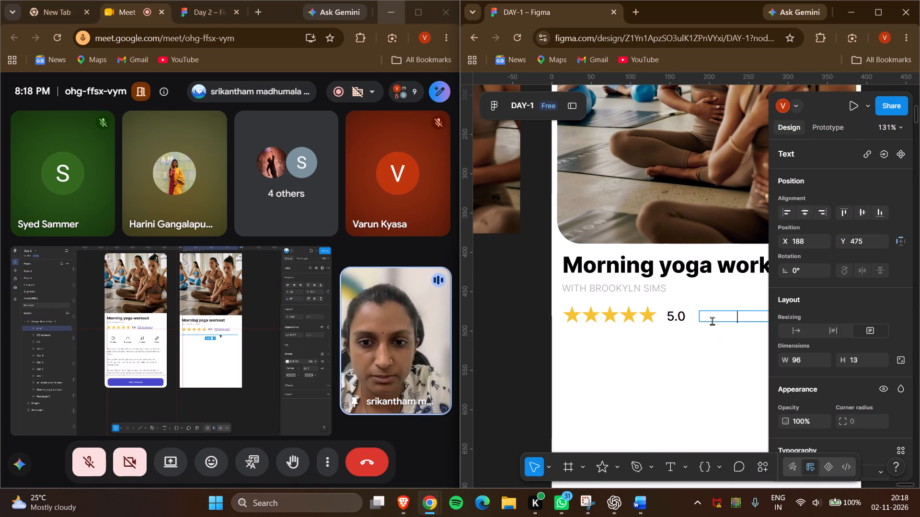
pyautogui.hotkey('shift', '(')
pyautogui.write('23')
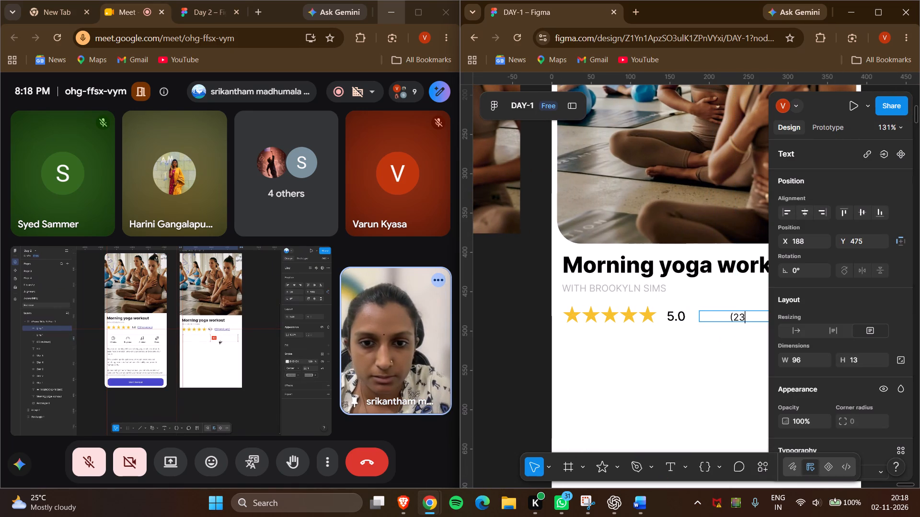
pyautogui.hscroll(9, 712, 321)
pyautogui.hscroll(-6, 712, 321)
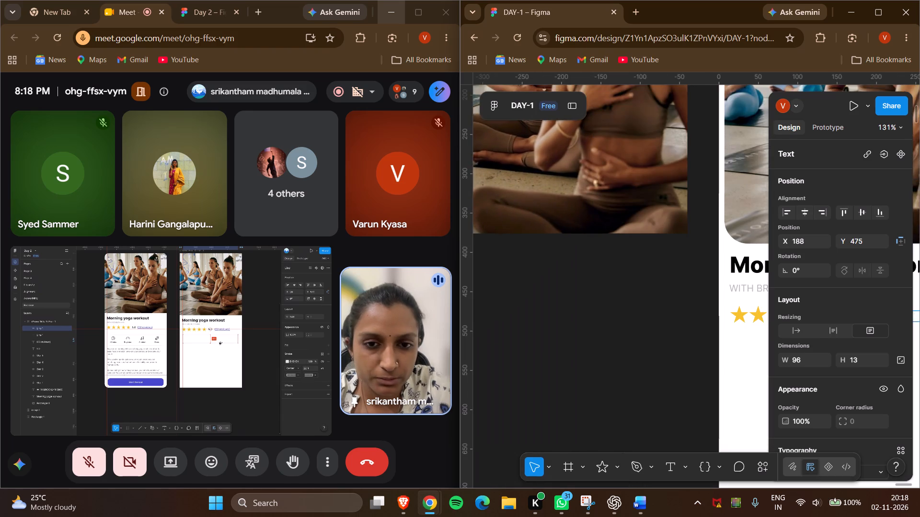
pyautogui.hscroll(-3, 712, 321)
pyautogui.press('space')
pyautogui.write('reviews')
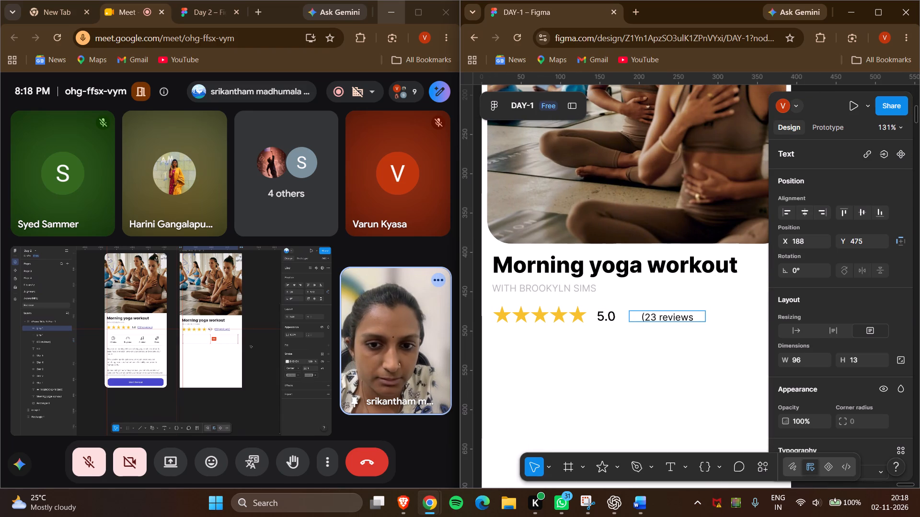
pyautogui.hotkey('shift', ')')
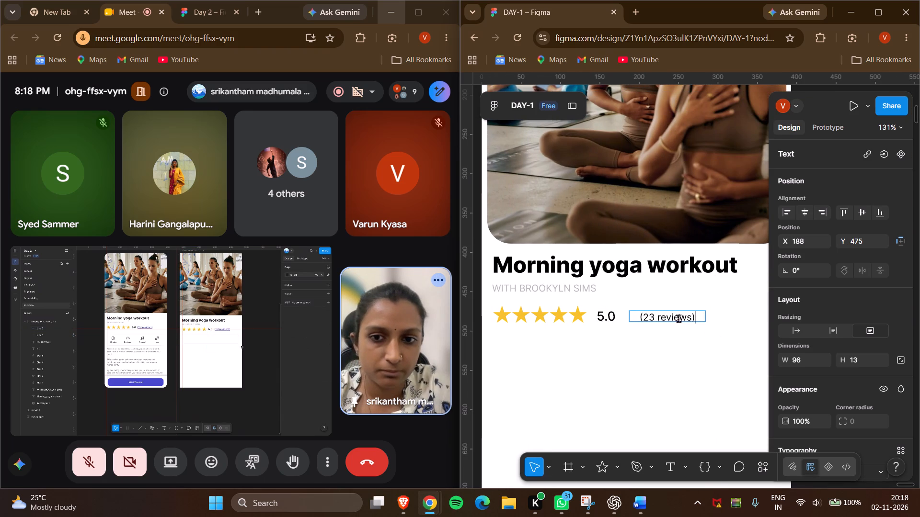
# Recolour the "(23 reviews)" text by sampling the blue-violet 4F52D4 from the matching reviews link in the reference screen.
pyautogui.tripleClick(681, 319)
pyautogui.scroll(-2, 845, 365)
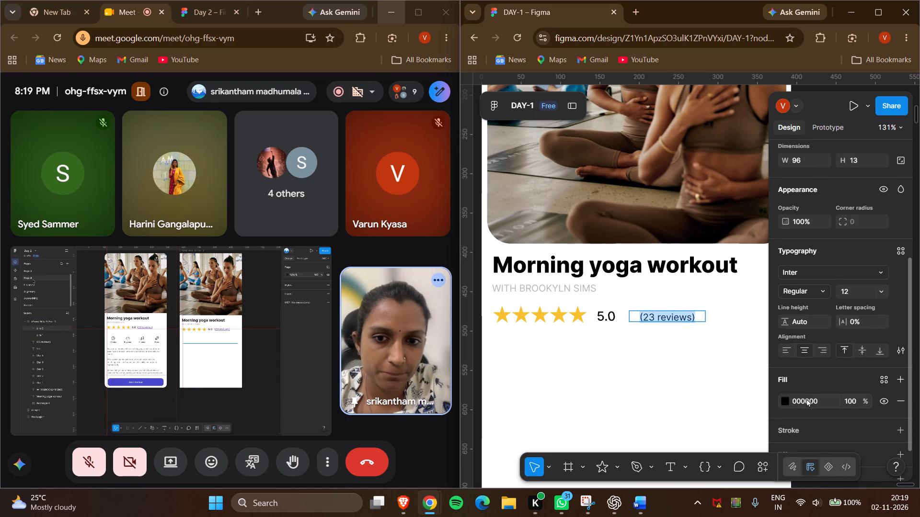
pyautogui.click(787, 400)
pyautogui.hscroll(9, 787, 400)
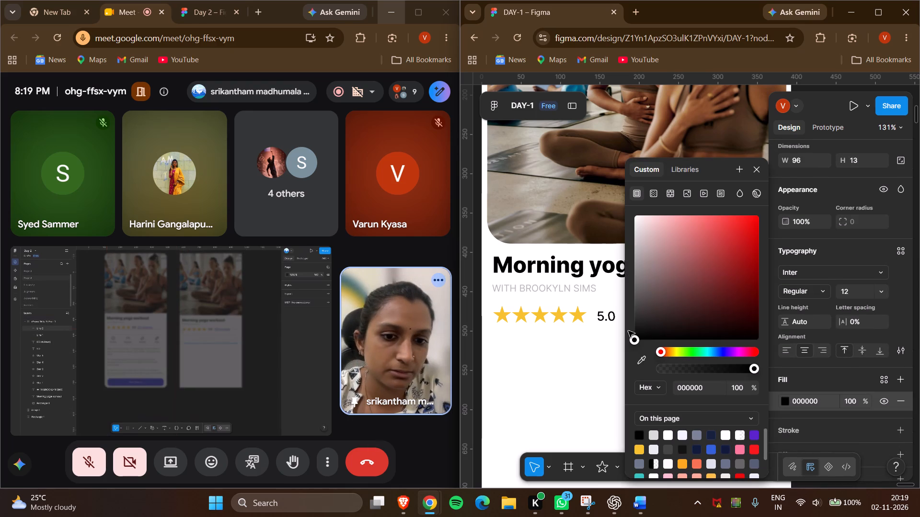
pyautogui.hscroll(6, 582, 316)
pyautogui.hscroll(-6, 487, 309)
pyautogui.hscroll(1, 528, 330)
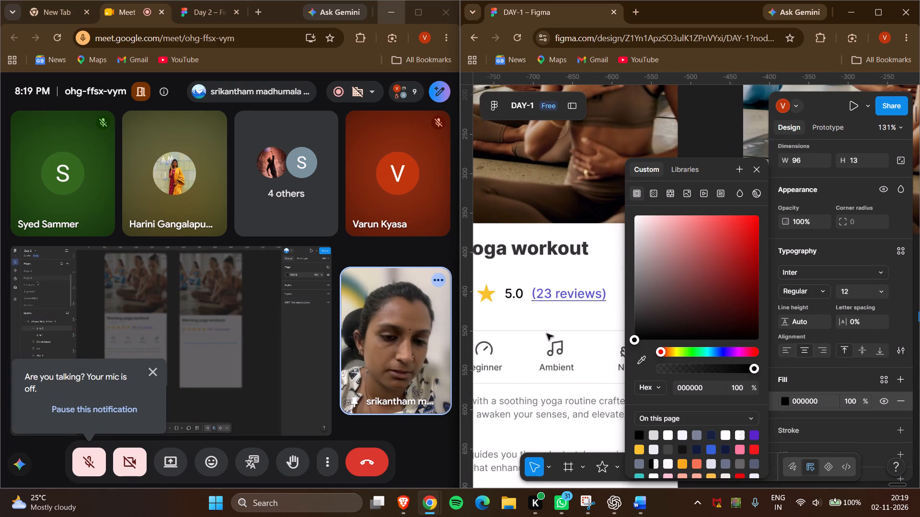
pyautogui.hscroll(1, 547, 334)
pyautogui.click(635, 359)
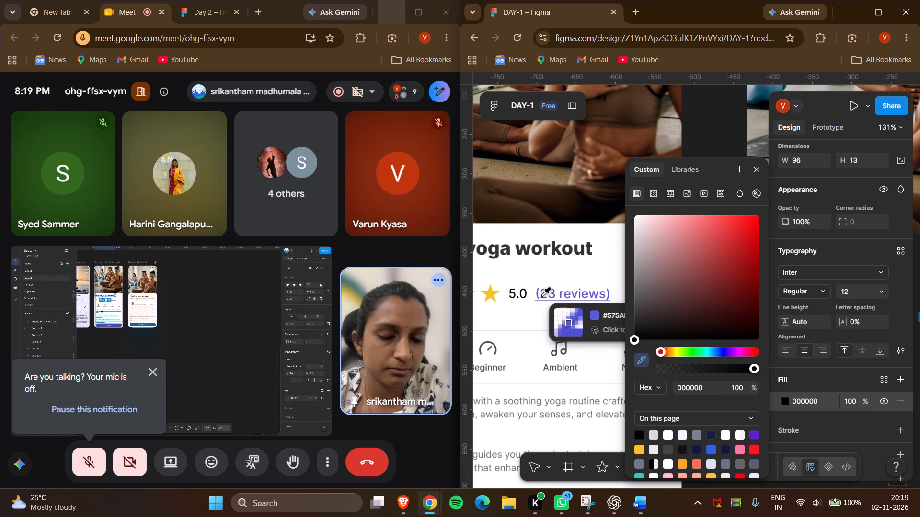
pyautogui.click(542, 297)
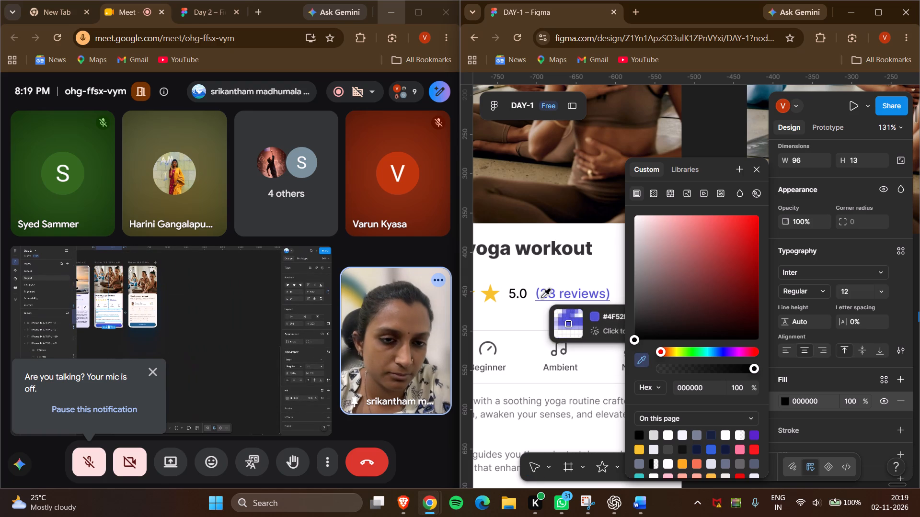
# Set the font weight of the "(23 reviews)" text in the iPhone 16 frame to Semi Bold.
pyautogui.hscroll(-9, 542, 298)
pyautogui.hscroll(1, 549, 298)
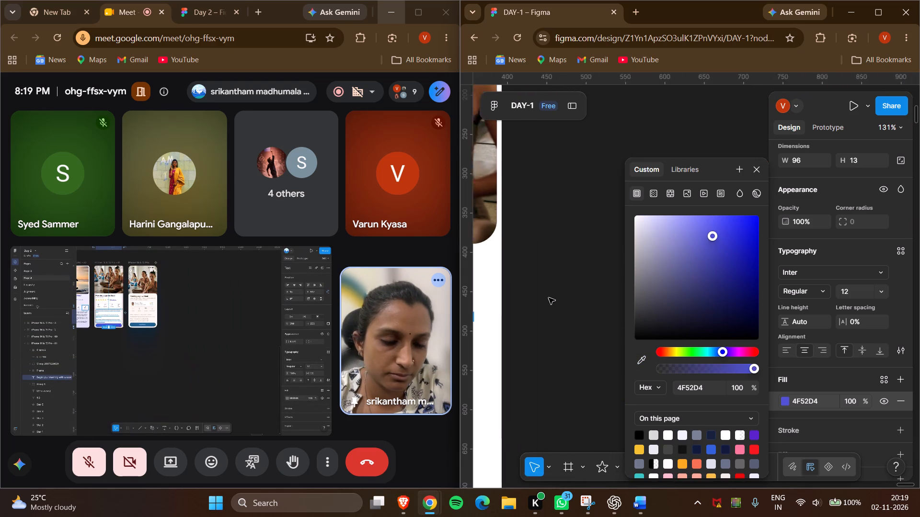
pyautogui.hscroll(3, 549, 298)
pyautogui.hscroll(7, 572, 347)
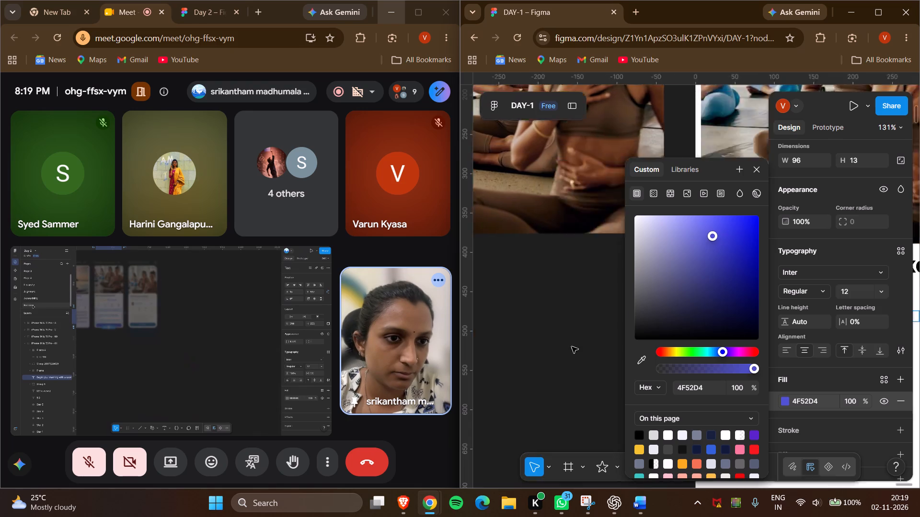
pyautogui.hscroll(-8, 572, 347)
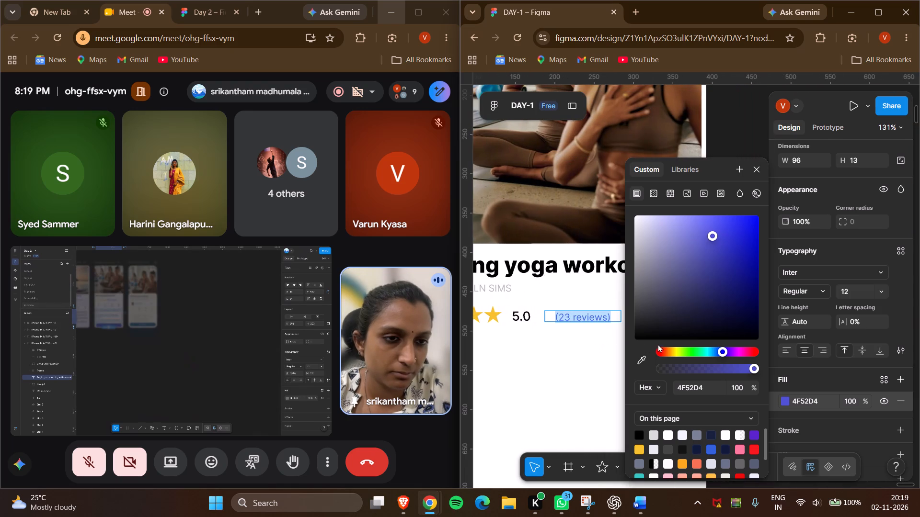
pyautogui.hscroll(-1, 658, 344)
pyautogui.click(816, 294)
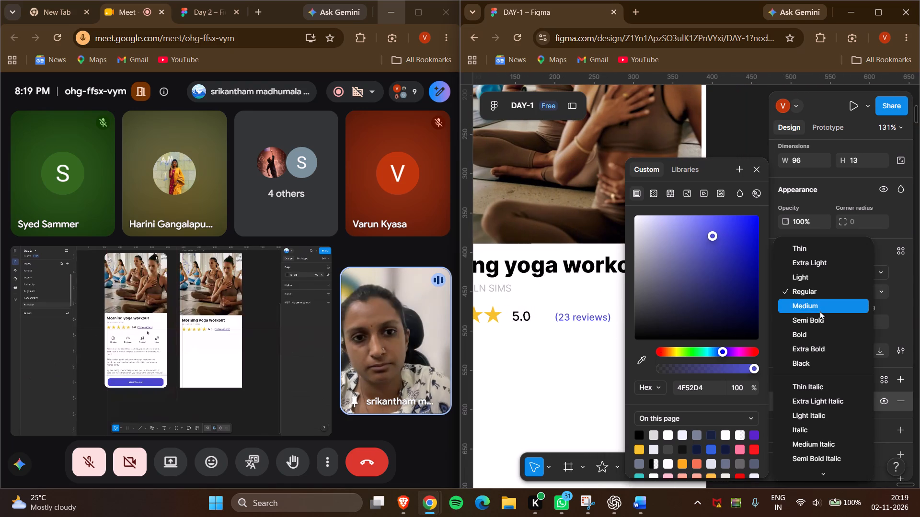
pyautogui.click(815, 315)
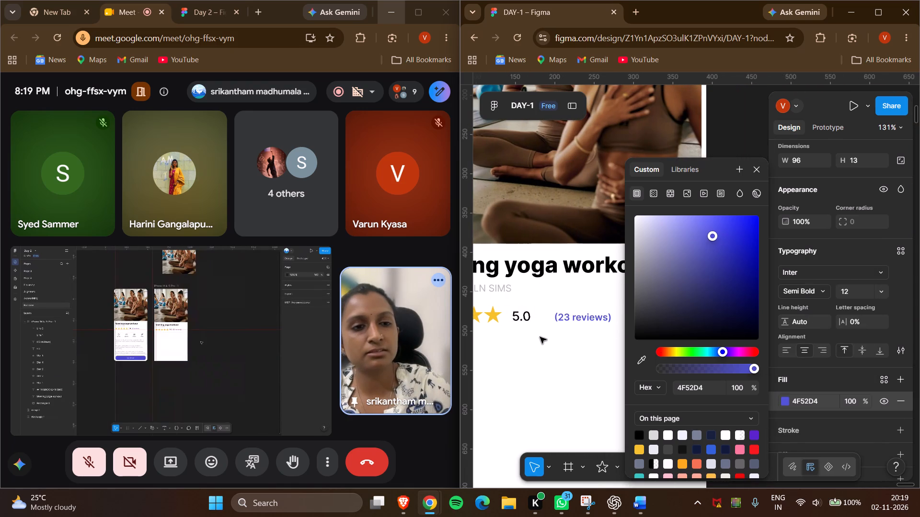
# Move the "(23 reviews)" text closer to the 5.0 rating and in line with it, at about X 170, Y 474.
pyautogui.click(540, 337)
pyautogui.moveTo(575, 315); pyautogui.dragTo(565, 314)
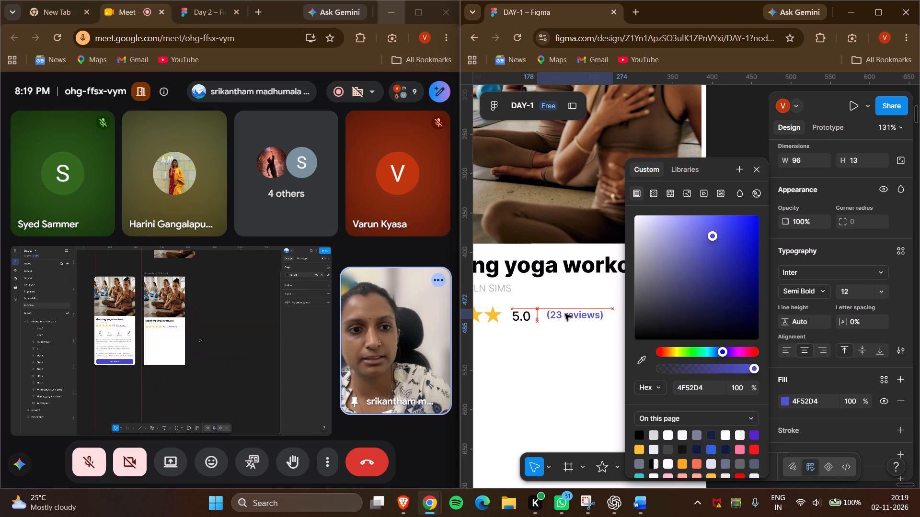
pyautogui.moveTo(565, 314); pyautogui.dragTo(558, 315)
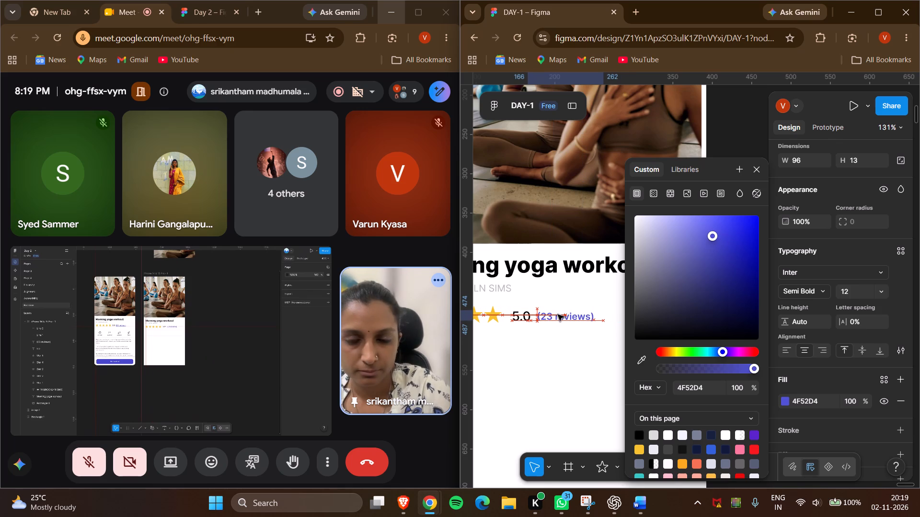
pyautogui.moveTo(558, 315); pyautogui.dragTo(559, 315)
pyautogui.click(552, 358)
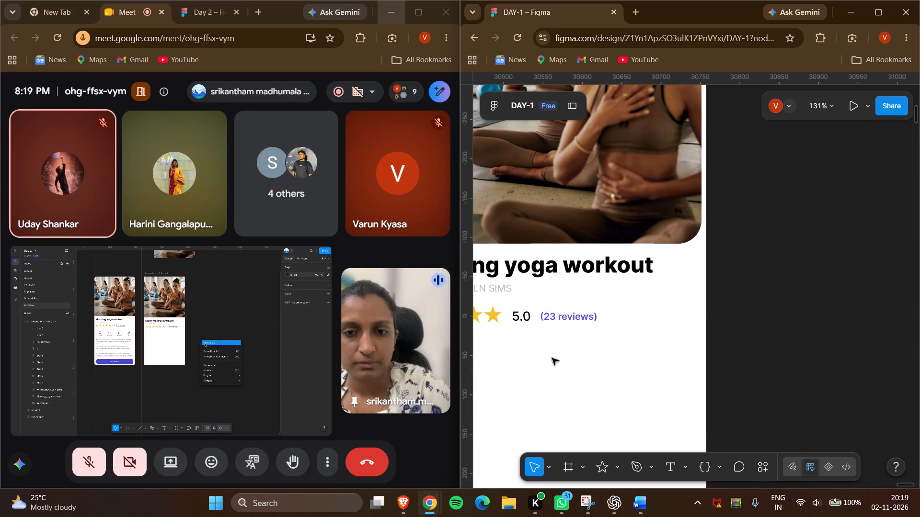
# Compare the reviews text with the reference and enlarge its text box to about 98 × 15.
pyautogui.hscroll(8, 552, 358)
pyautogui.hscroll(-2, 552, 358)
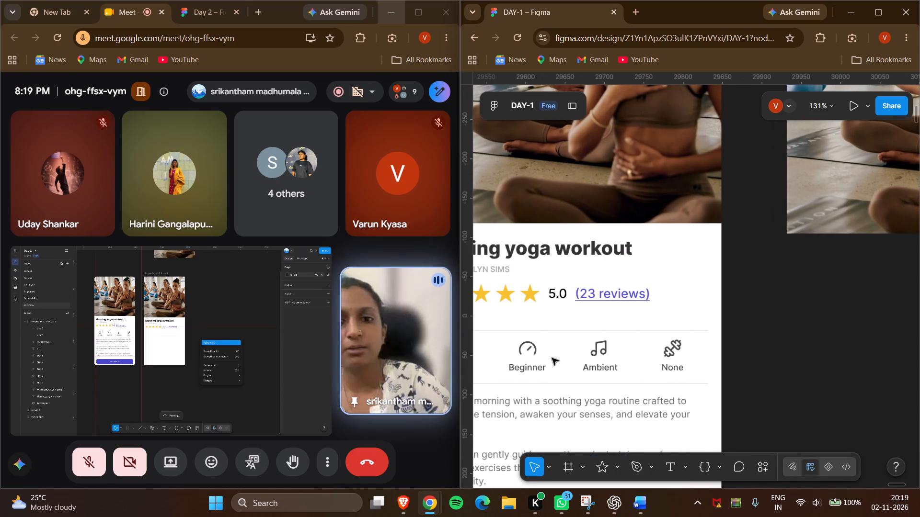
pyautogui.hscroll(-3, 552, 358)
pyautogui.click(625, 319)
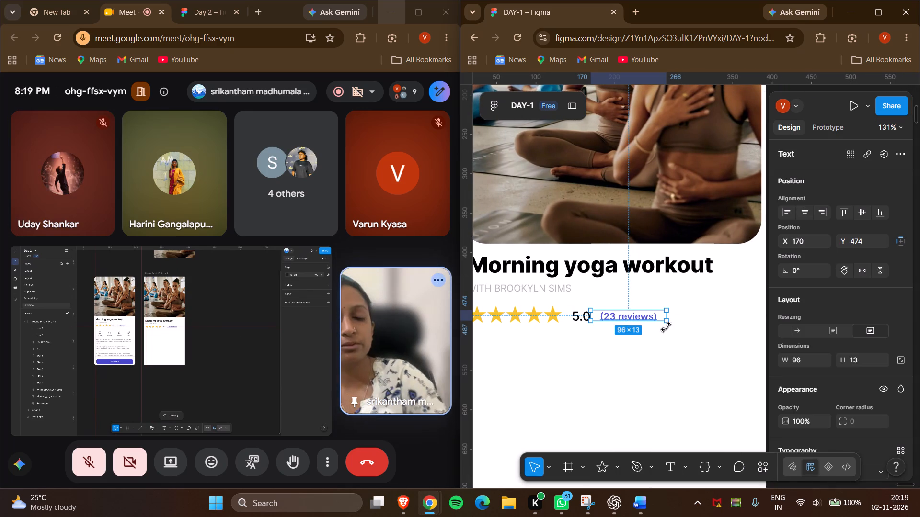
pyautogui.moveTo(666, 322); pyautogui.dragTo(672, 323)
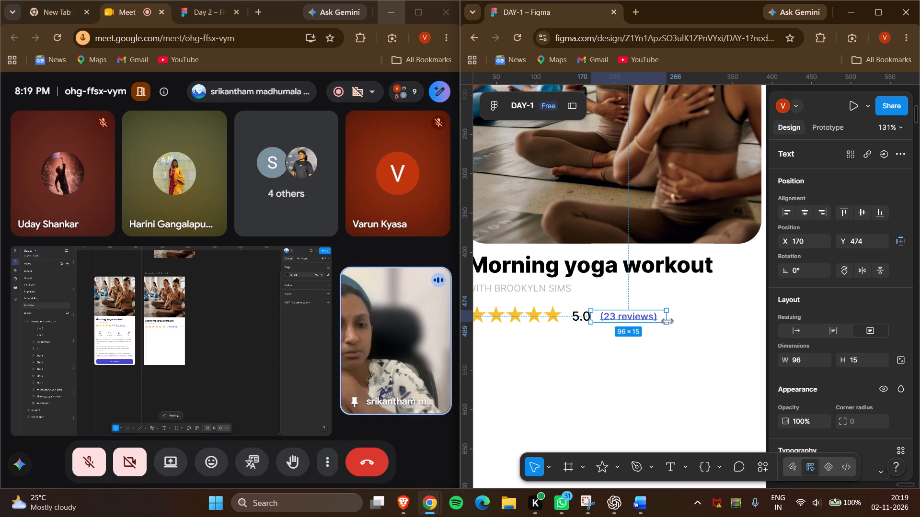
pyautogui.click(667, 321)
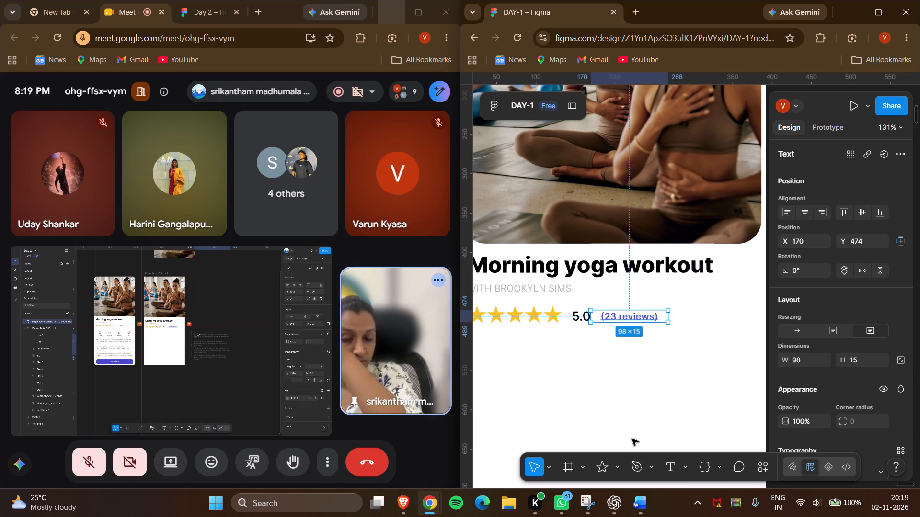
# Underline the "(23 reviews)" text beside the 5.0 rating.
pyautogui.scroll(-3, 822, 368)
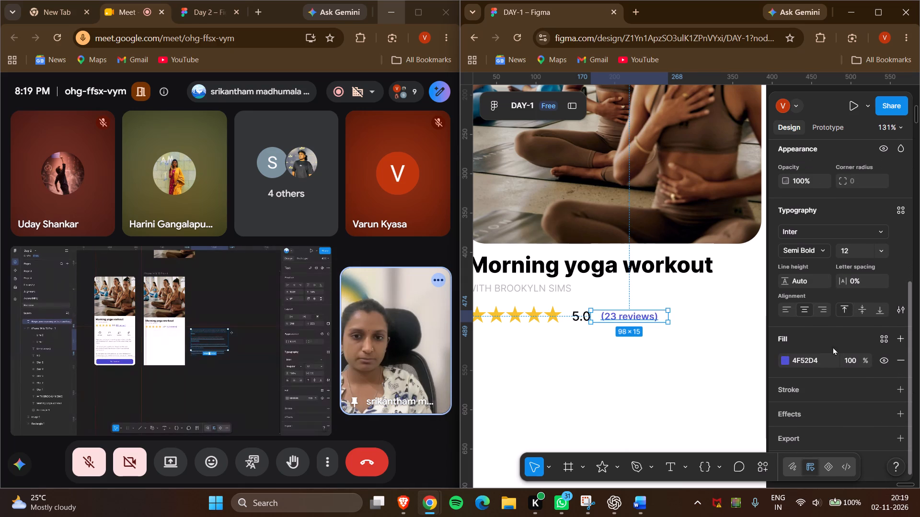
pyautogui.click(903, 310)
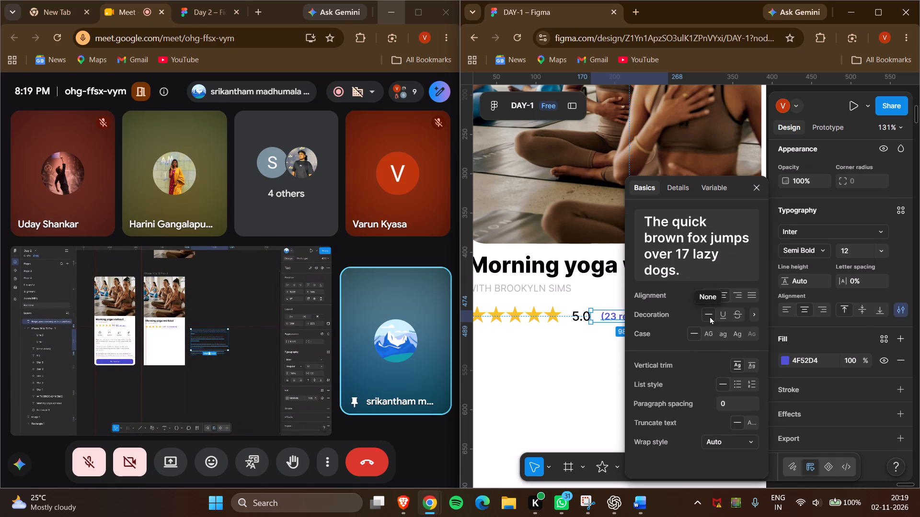
pyautogui.click(722, 315)
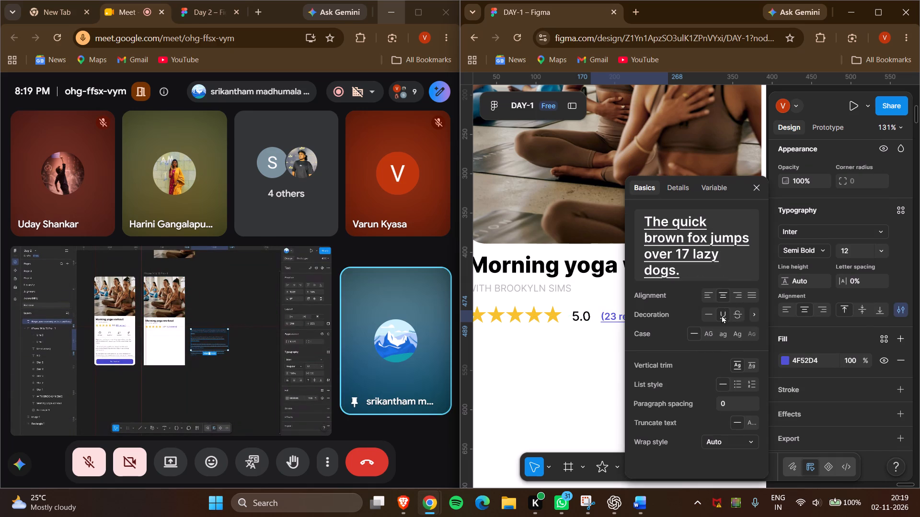
pyautogui.click(589, 370)
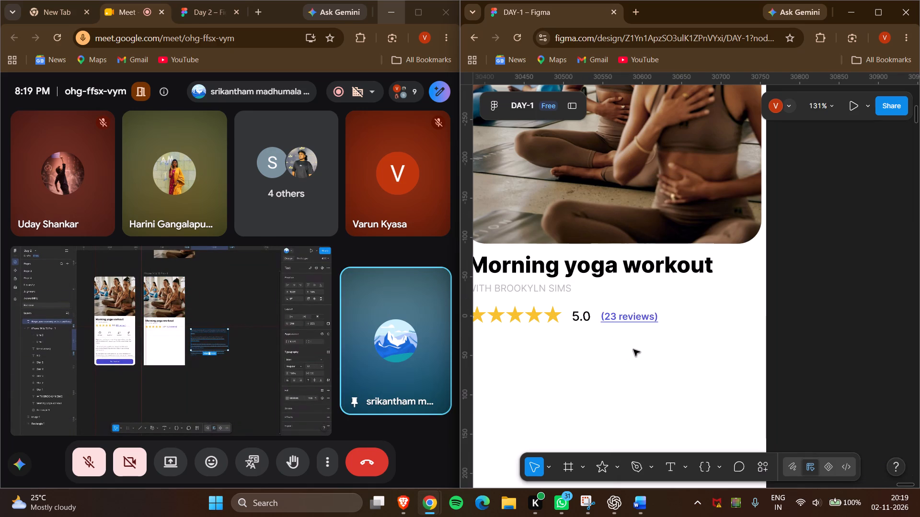
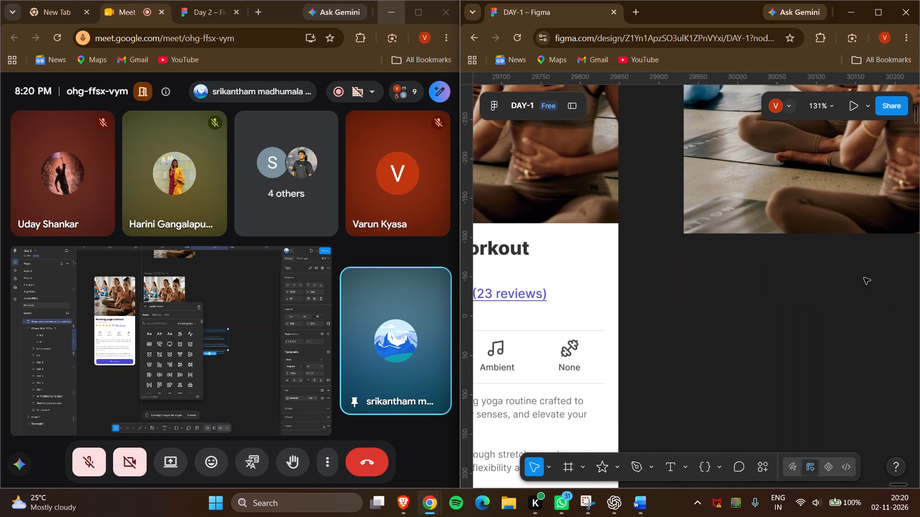
# Move the underlined "(23 reviews)" text slightly closer to the 5.0 rating, to about X 165, Y 473.
pyautogui.hscroll(-2, 864, 278)
pyautogui.hscroll(1, 864, 278)
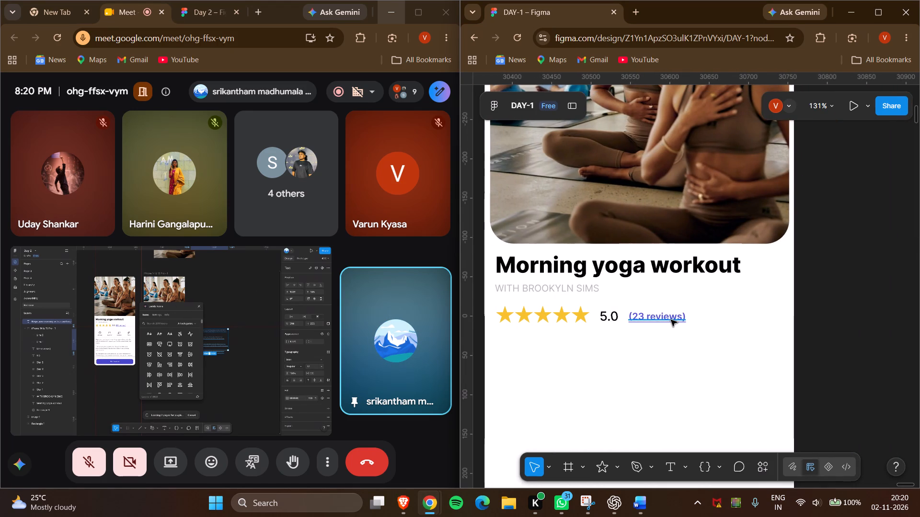
pyautogui.click(671, 320)
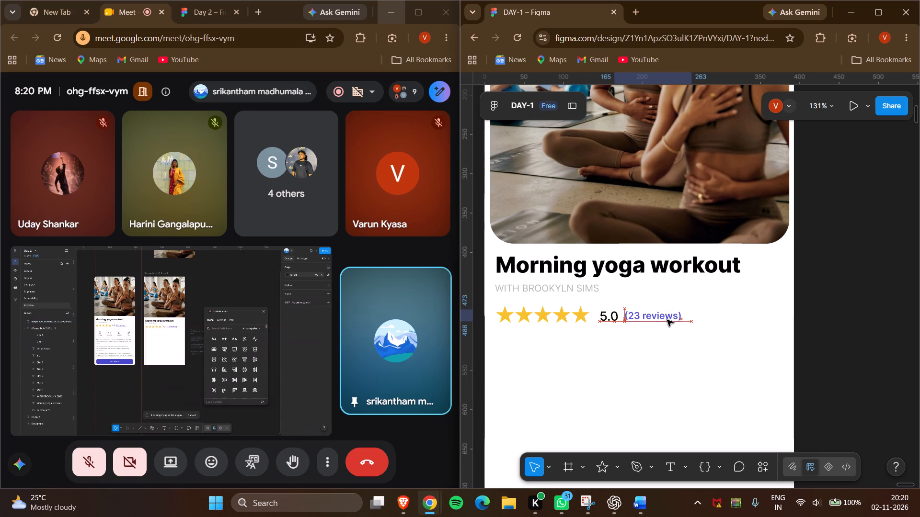
pyautogui.click(650, 352)
# Compare the iPhone 16 frame with the reference screen, checking the area below the rating row.
pyautogui.hscroll(1, 650, 352)
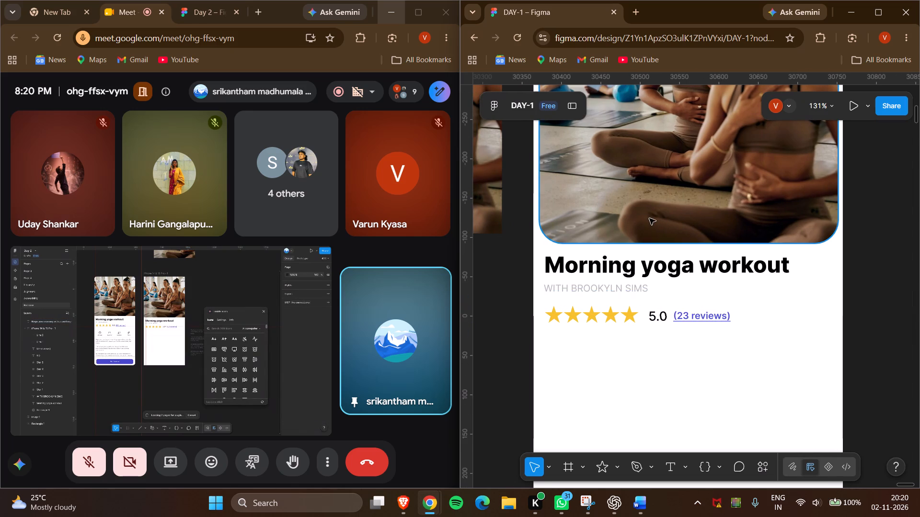
pyautogui.scroll(1, 655, 220)
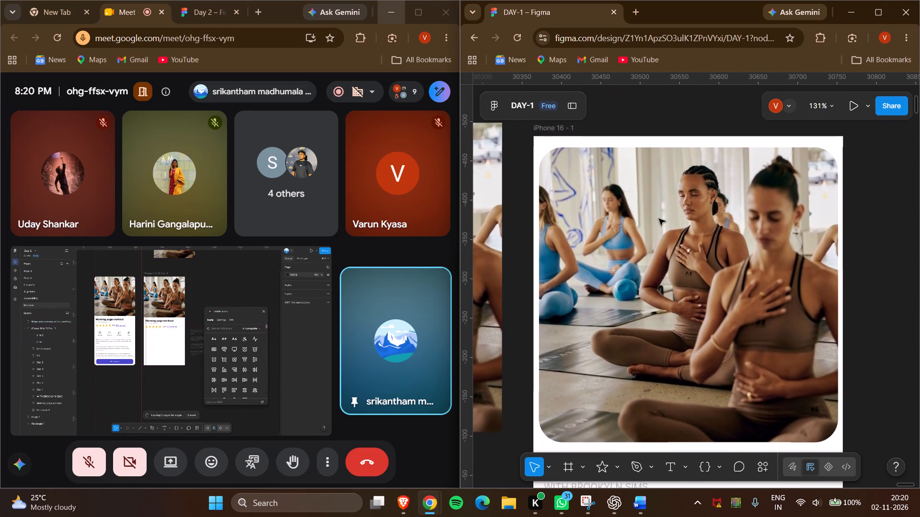
pyautogui.scroll(1, 659, 219)
pyautogui.scroll(-1, 659, 219)
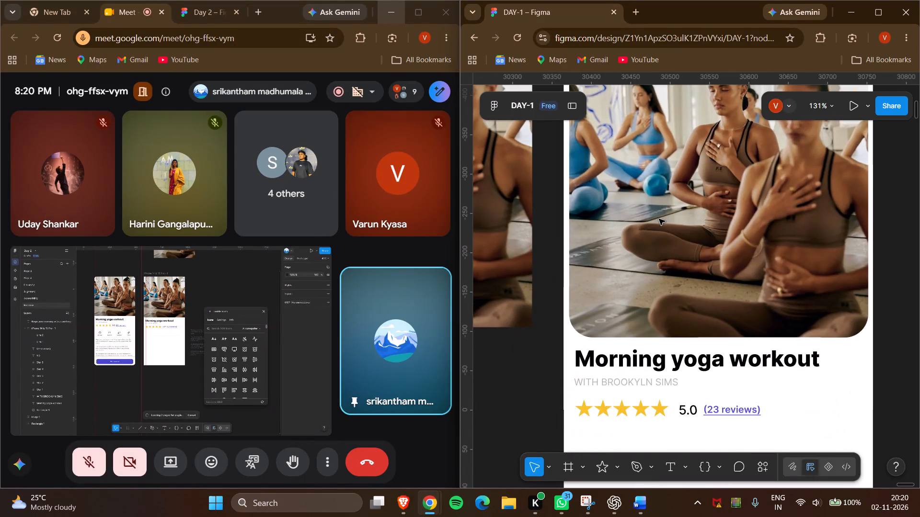
pyautogui.hscroll(1, 659, 219)
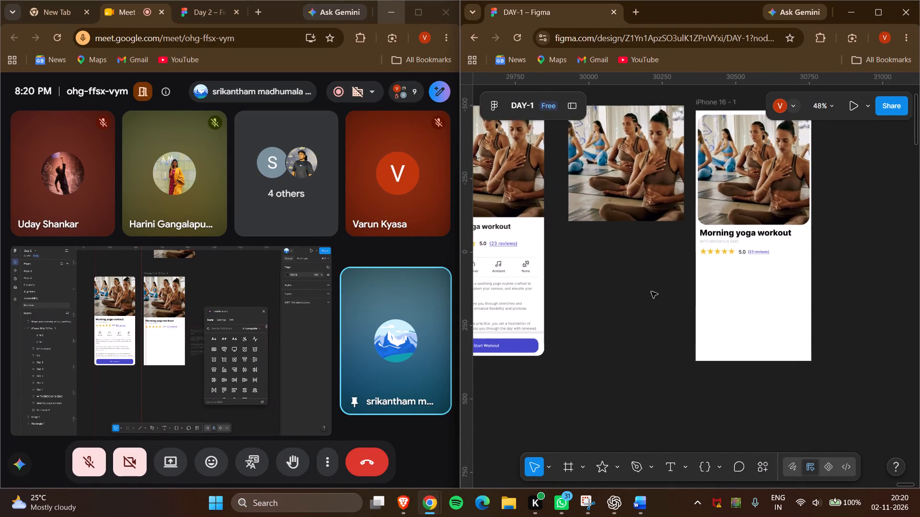
pyautogui.hscroll(-1, 651, 292)
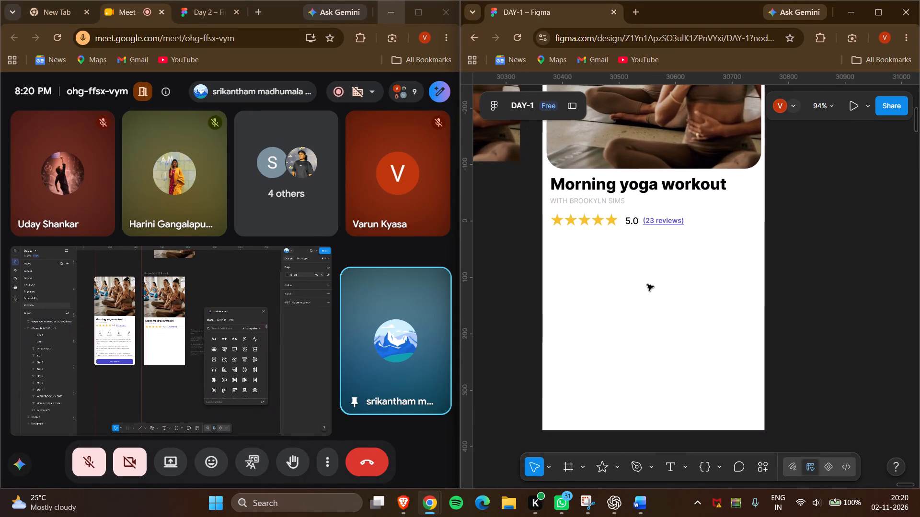
pyautogui.hscroll(6, 647, 284)
pyautogui.hscroll(-1, 647, 284)
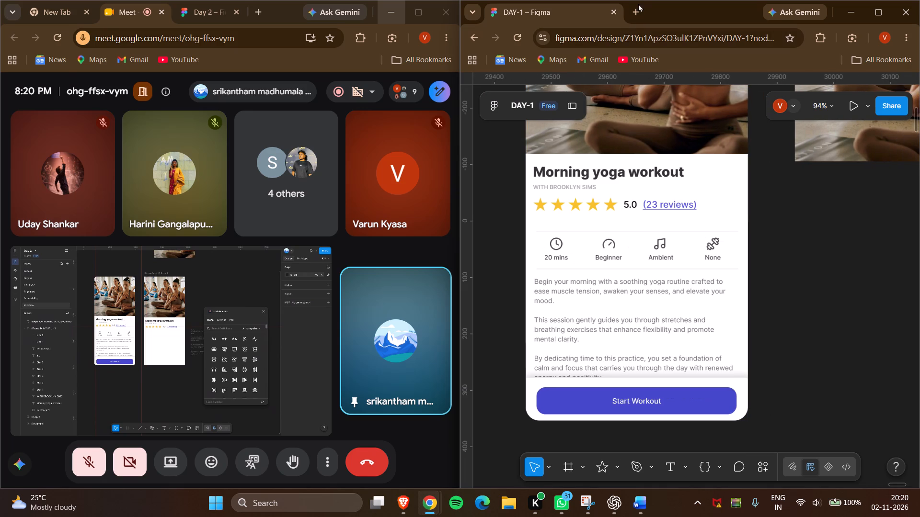
# Open the Lucide icon library in a new browser tab.
pyautogui.click(636, 11)
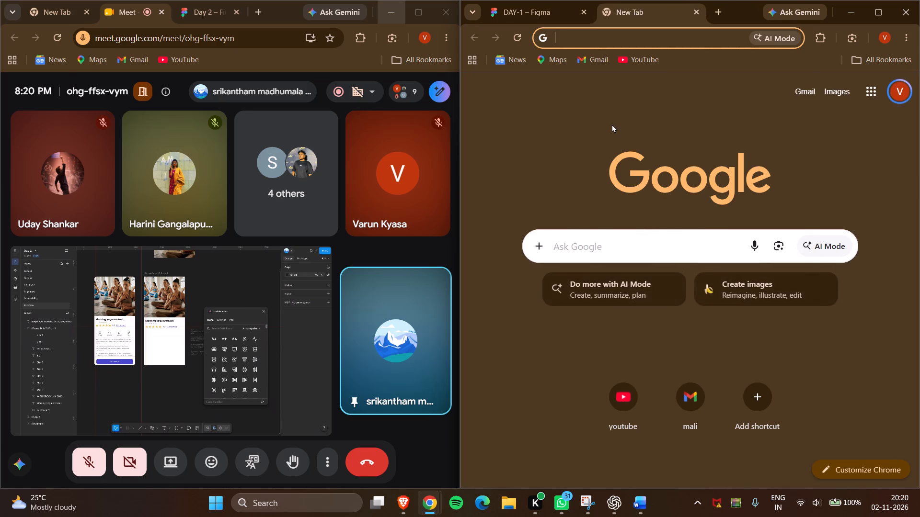
pyautogui.write('lucid')
pyautogui.press('Return')
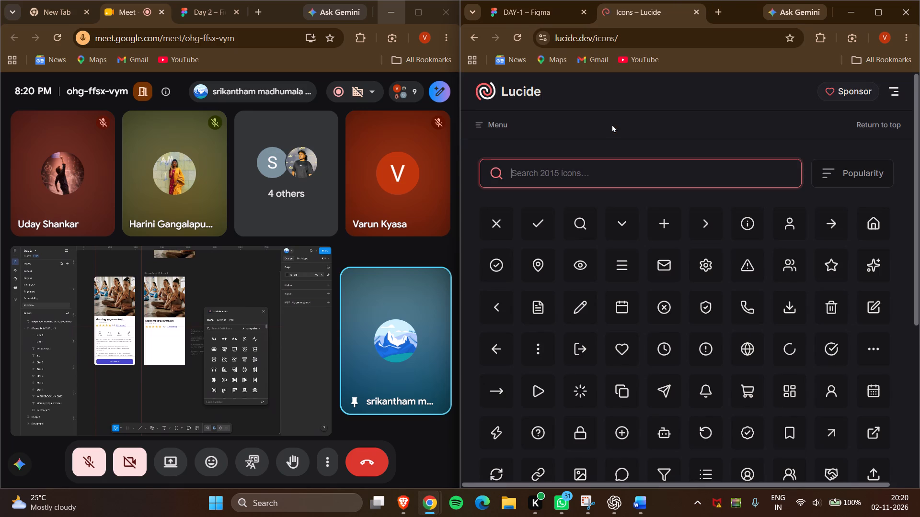
# Search Lucide for "timer", checking against the reference's 20 mins icon, and copy the clock icon as SVG.
pyautogui.click(597, 169)
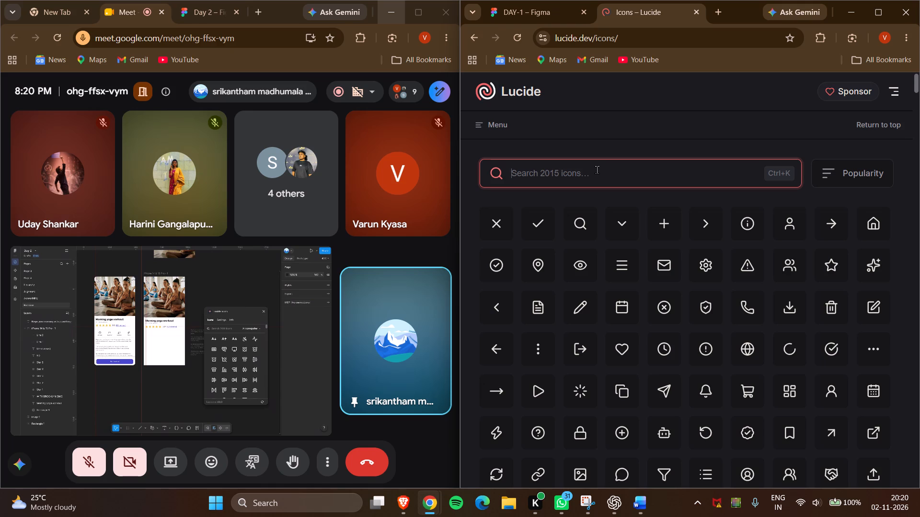
pyautogui.click(529, 10)
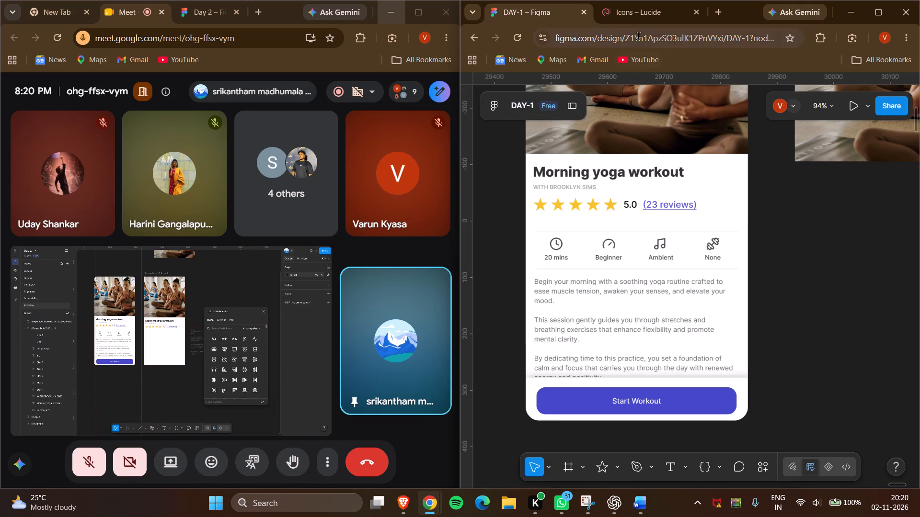
pyautogui.click(646, 17)
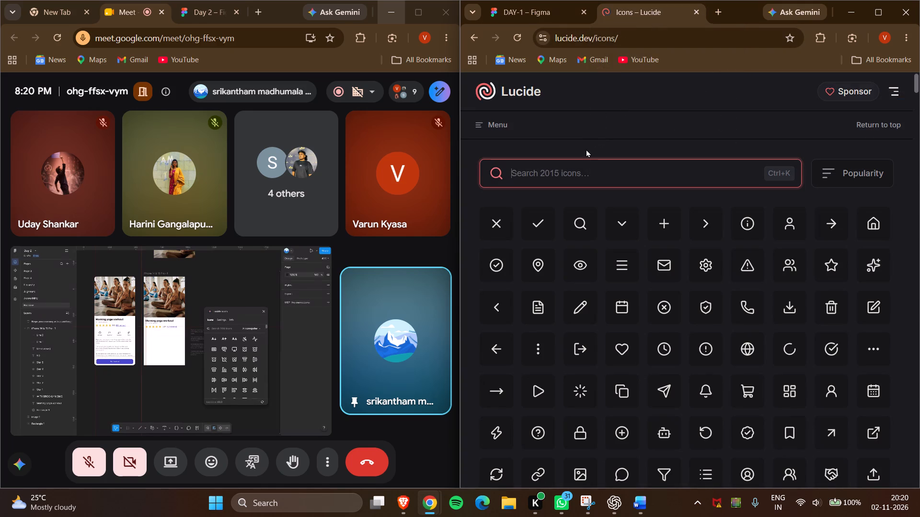
pyautogui.write('timer')
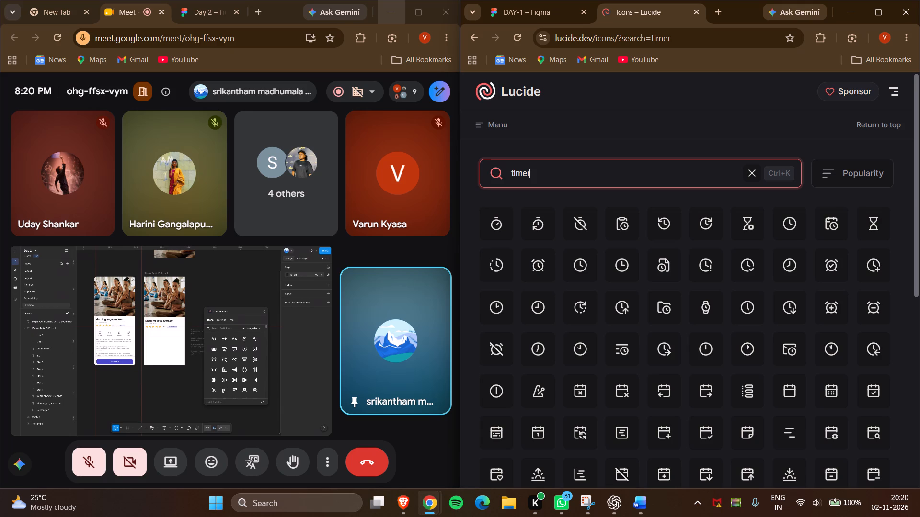
pyautogui.click(532, 13)
pyautogui.click(614, 11)
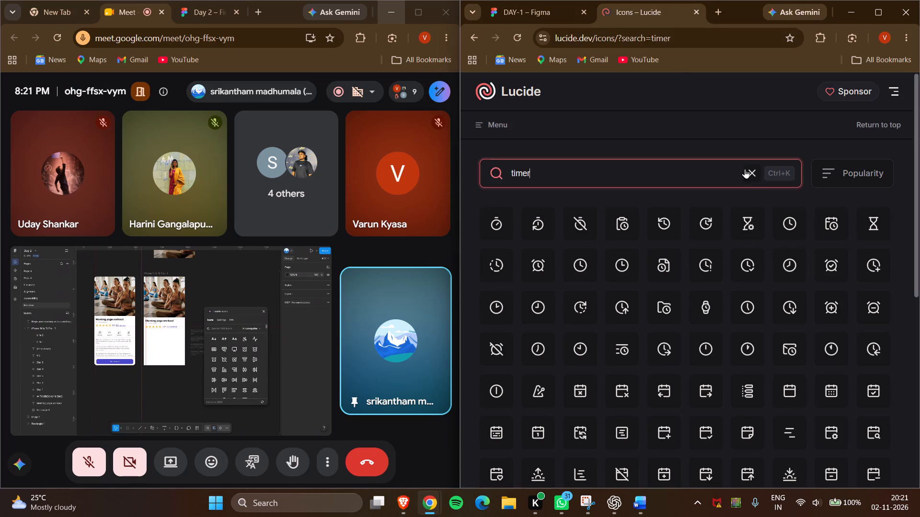
pyautogui.click(786, 222)
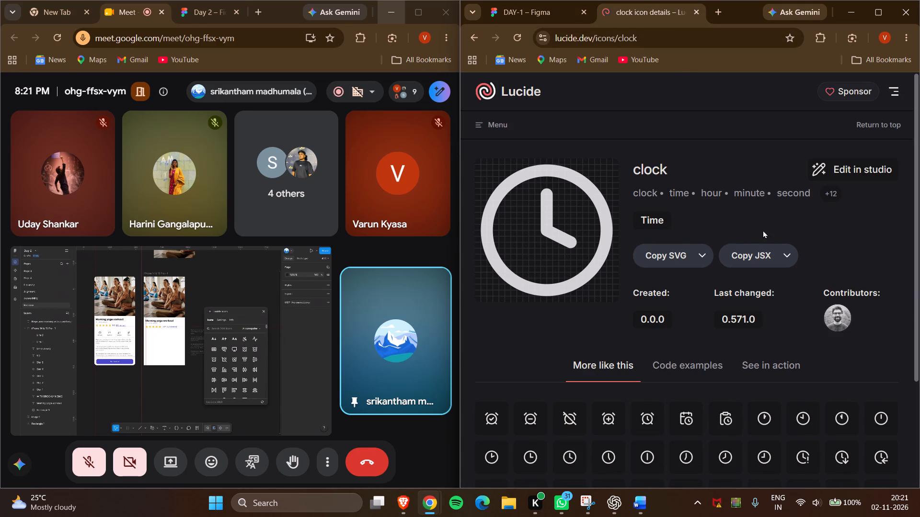
pyautogui.click(689, 255)
# Switch to the DAY-1 Figma file and draw a section about 382 × 123 on the empty canvas beside the iPhone 16 frame.
pyautogui.click(530, 18)
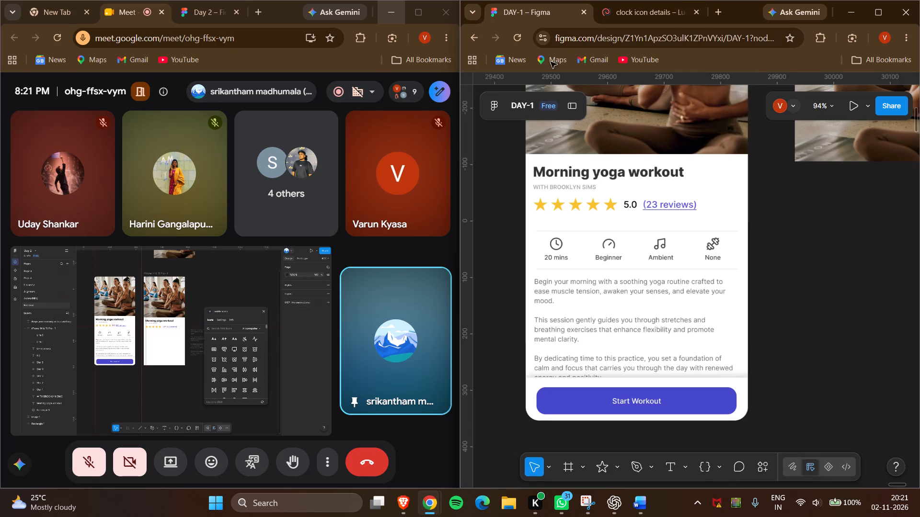
pyautogui.hscroll(-8, 828, 248)
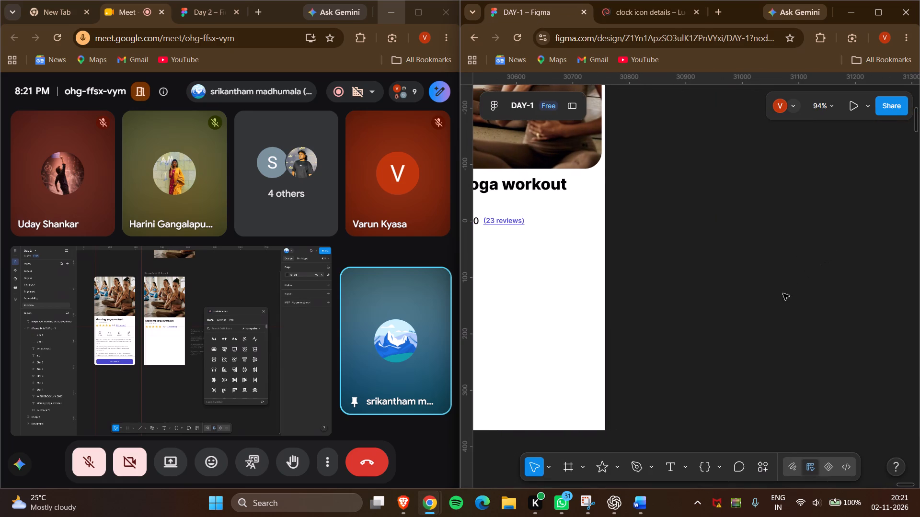
pyautogui.click(579, 471)
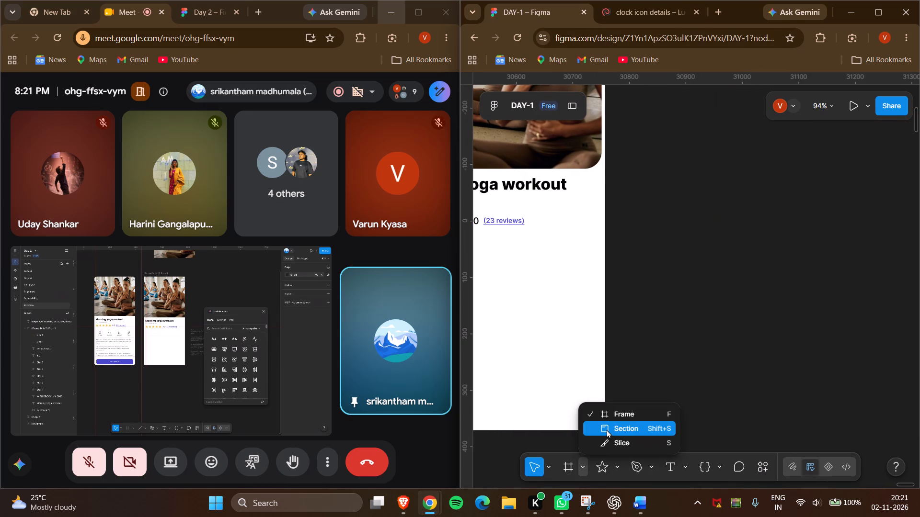
pyautogui.click(607, 429)
pyautogui.moveTo(641, 214); pyautogui.dragTo(854, 285)
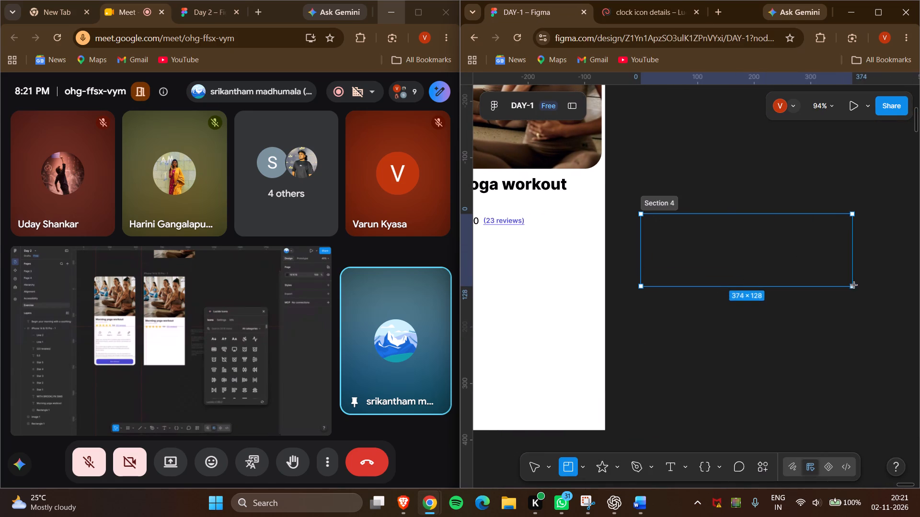
pyautogui.moveTo(854, 285); pyautogui.dragTo(857, 284)
# Paste the copied clock icon into the new section and place it at about X 22, Y 24.
pyautogui.click(672, 247)
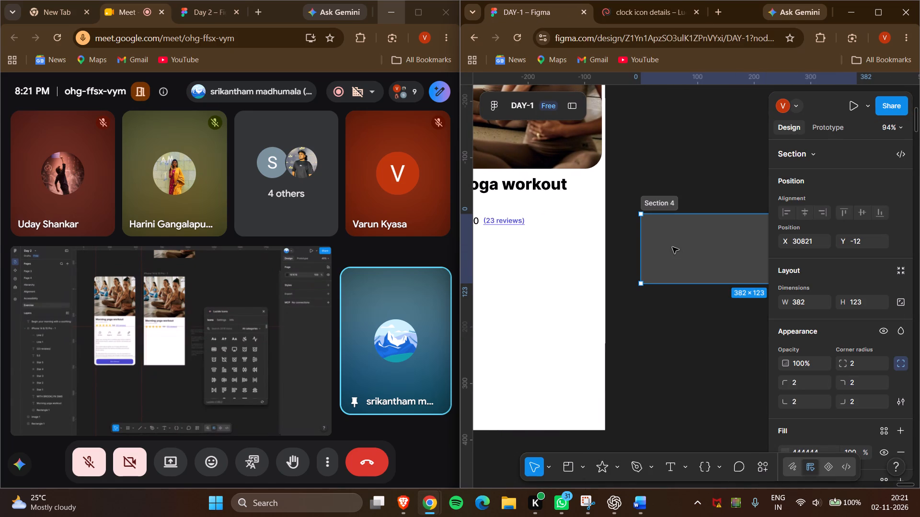
pyautogui.hotkey('ctrl', 'v')
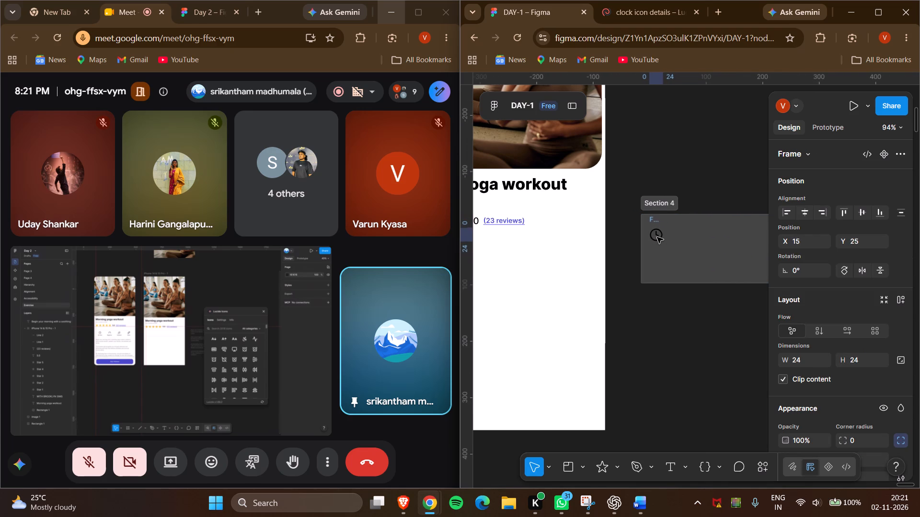
pyautogui.click(663, 372)
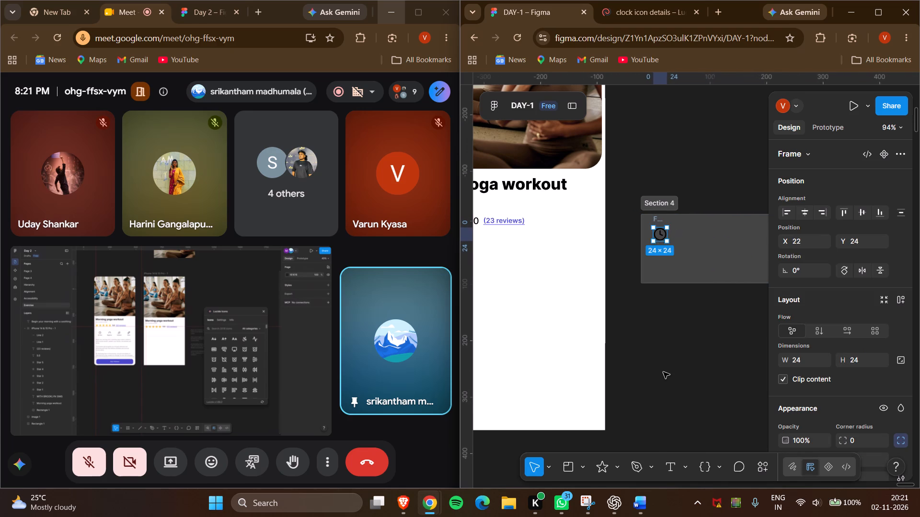
# Compare the reference's workout detail icons in Figma with Lucide's "timer" search results to look for the next matching icon.
pyautogui.hscroll(8, 664, 371)
pyautogui.hscroll(-1, 664, 370)
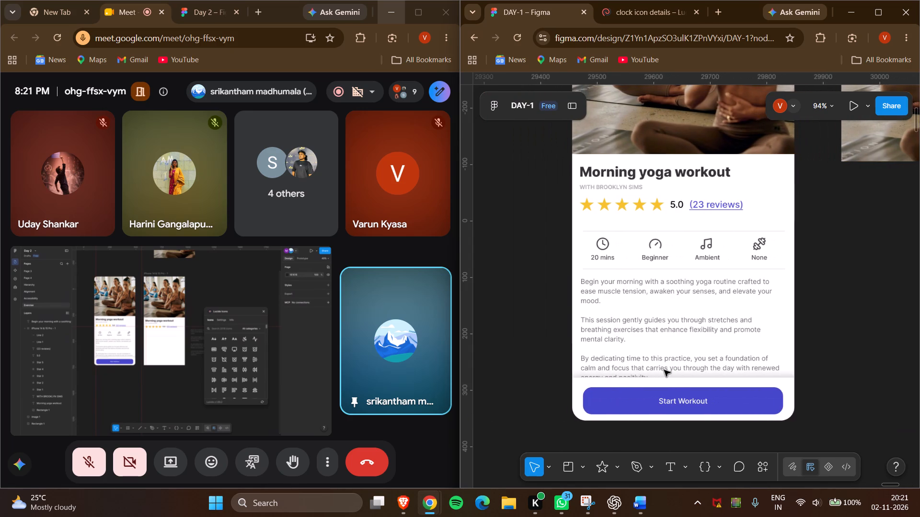
pyautogui.hscroll(-1, 664, 370)
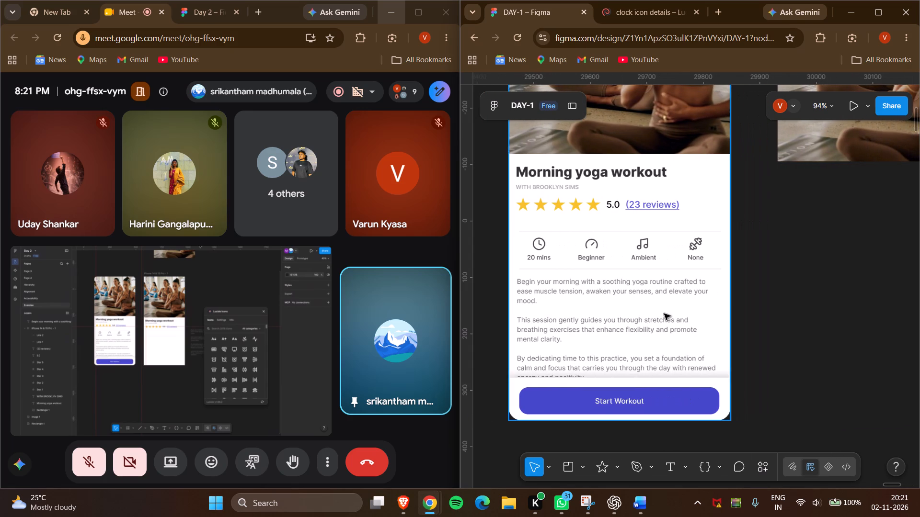
pyautogui.click(658, 14)
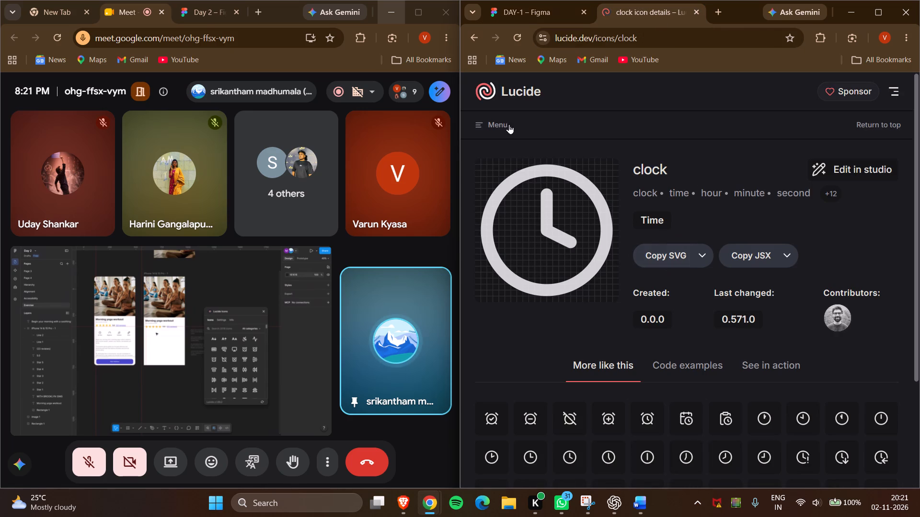
pyautogui.click(478, 40)
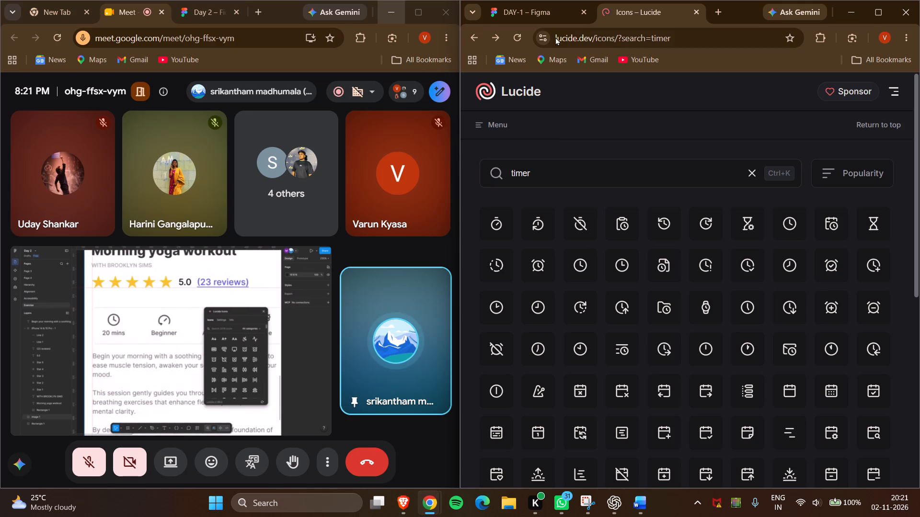
pyautogui.click(544, 16)
pyautogui.click(648, 16)
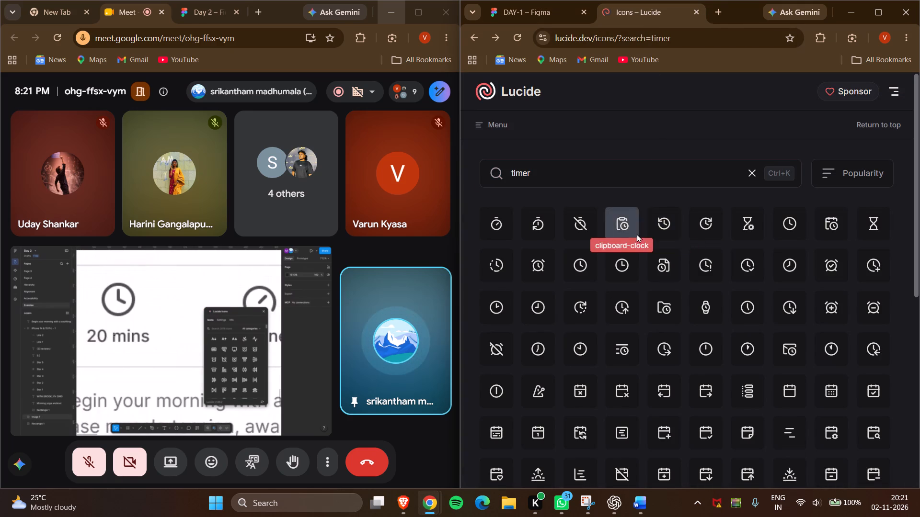
pyautogui.click(518, 14)
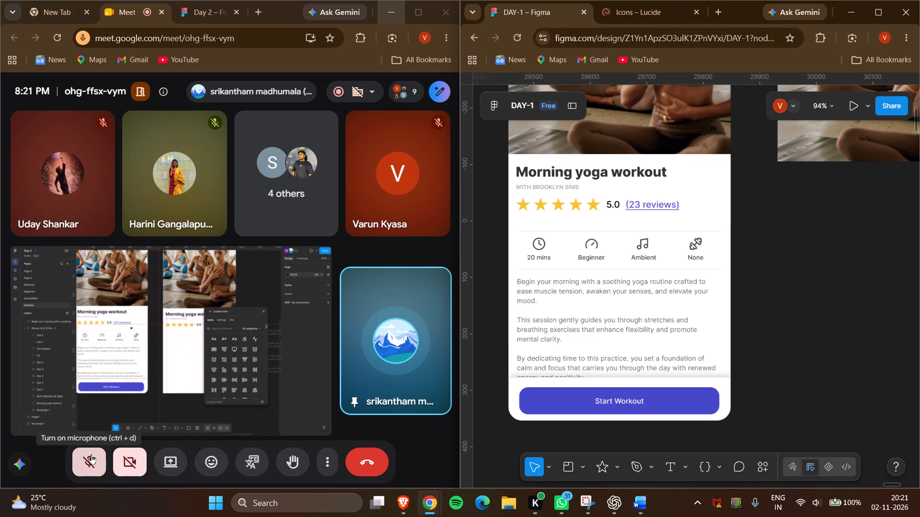
pyautogui.click(632, 18)
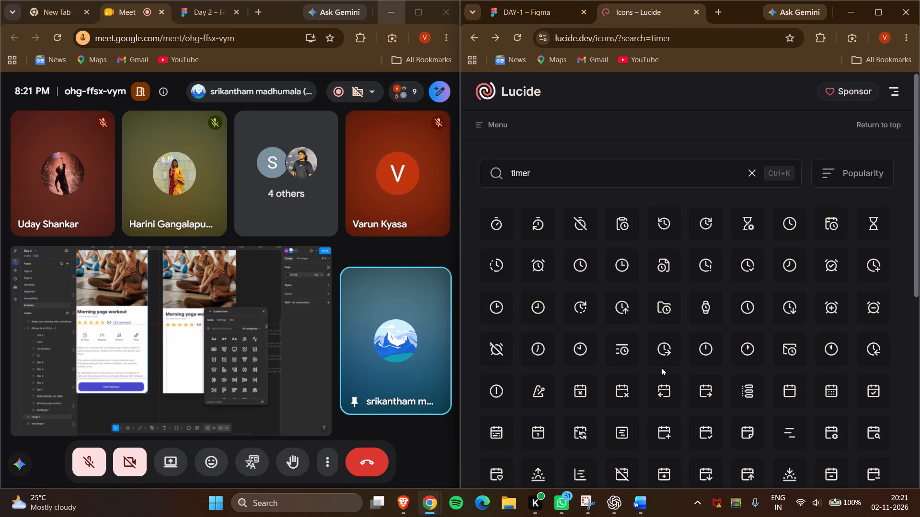
pyautogui.click(524, 16)
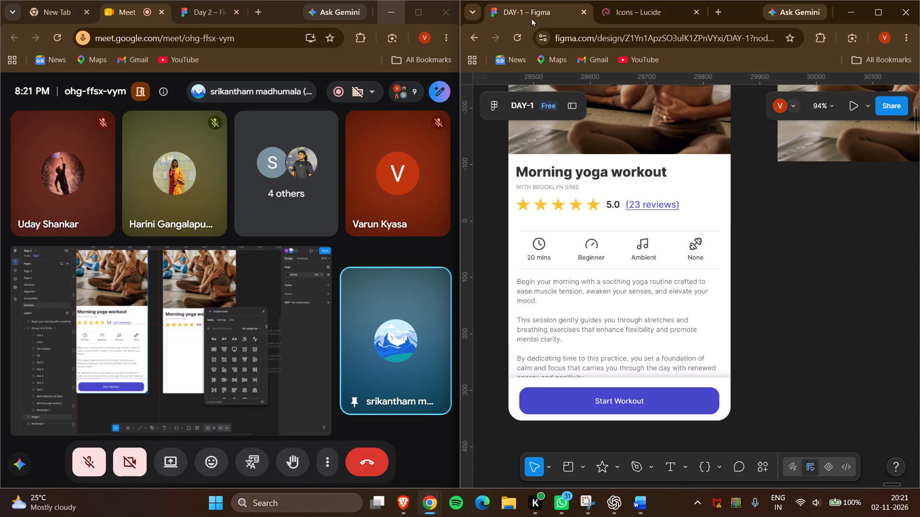
pyautogui.click(630, 20)
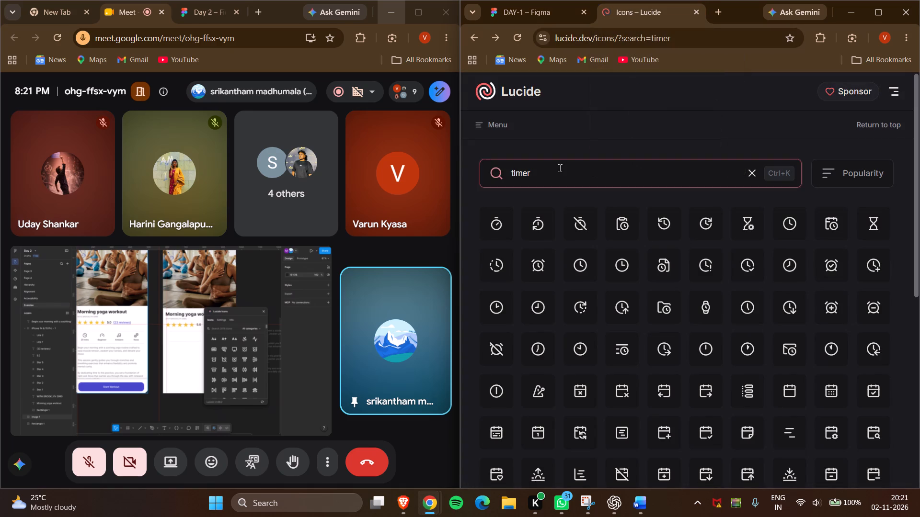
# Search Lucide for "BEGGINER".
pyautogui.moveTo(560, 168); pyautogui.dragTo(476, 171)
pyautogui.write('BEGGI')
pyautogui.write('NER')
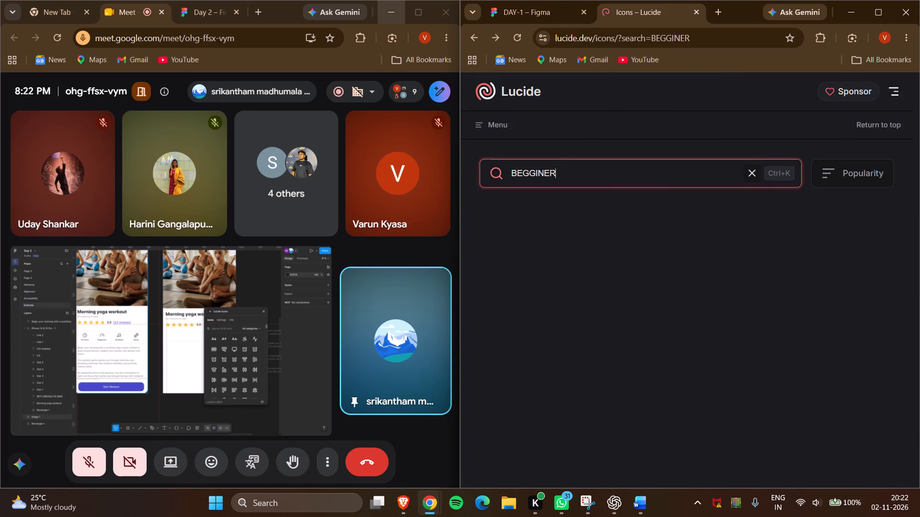
# Replace the Lucide icon search with "TIMER".
pyautogui.hotkey('ctrl', 'a')
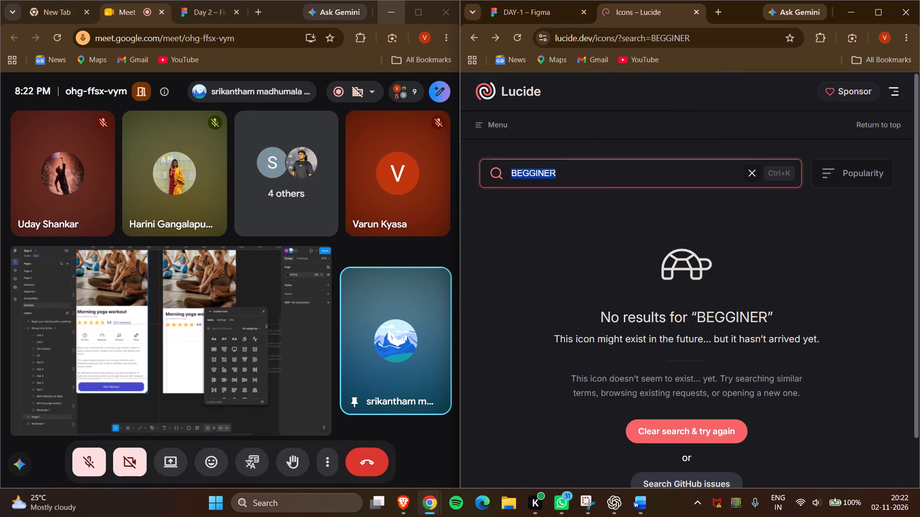
pyautogui.hotkey('ctrl', 'BackSpace')
pyautogui.write('TIMER')
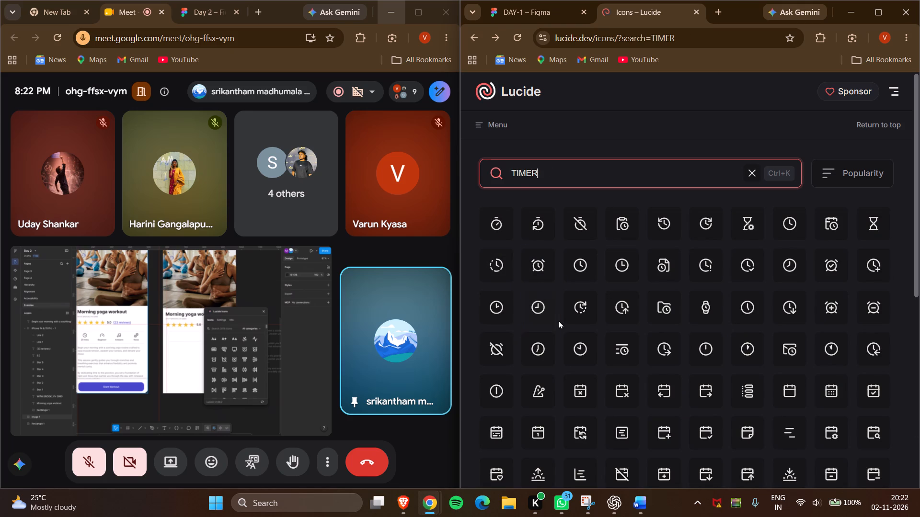
# Compare the reference's workout detail icons with Lucide's "TIMER" search results to look for a match for the Beginner gauge icon.
pyautogui.click(525, 9)
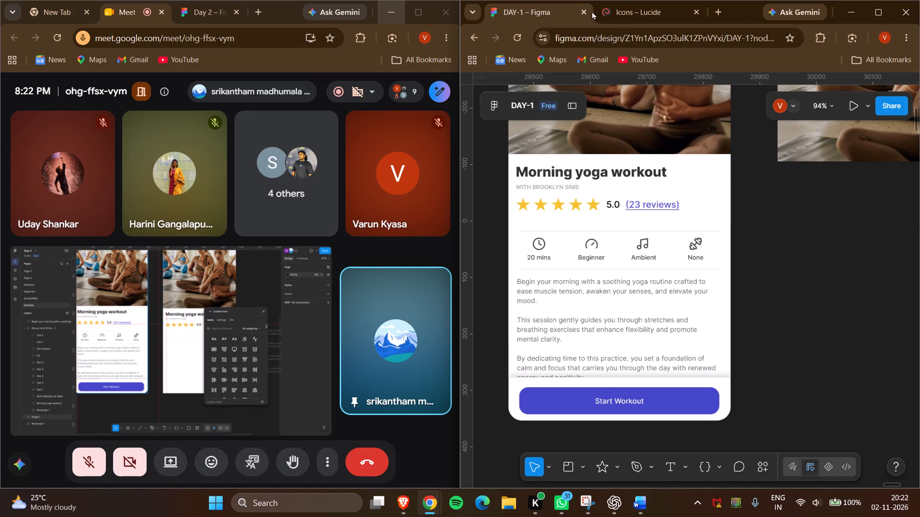
pyautogui.click(610, 11)
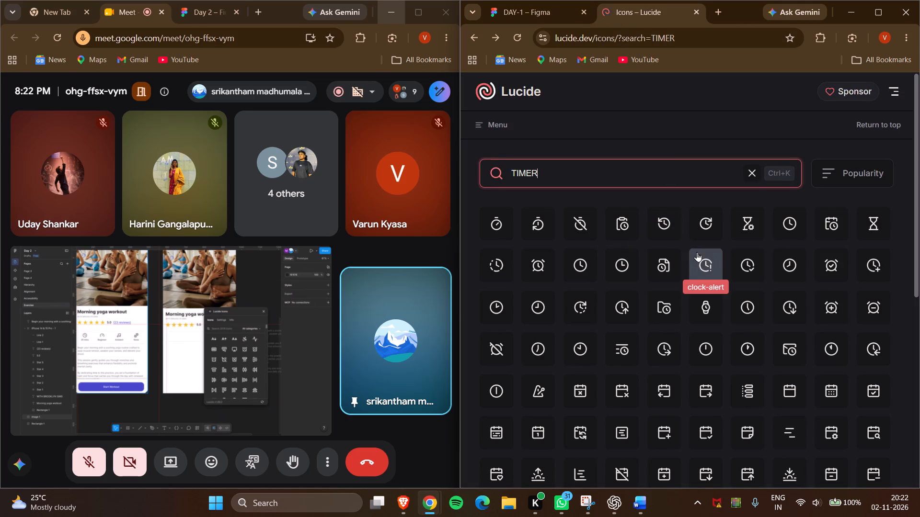
pyautogui.scroll(-2, 701, 257)
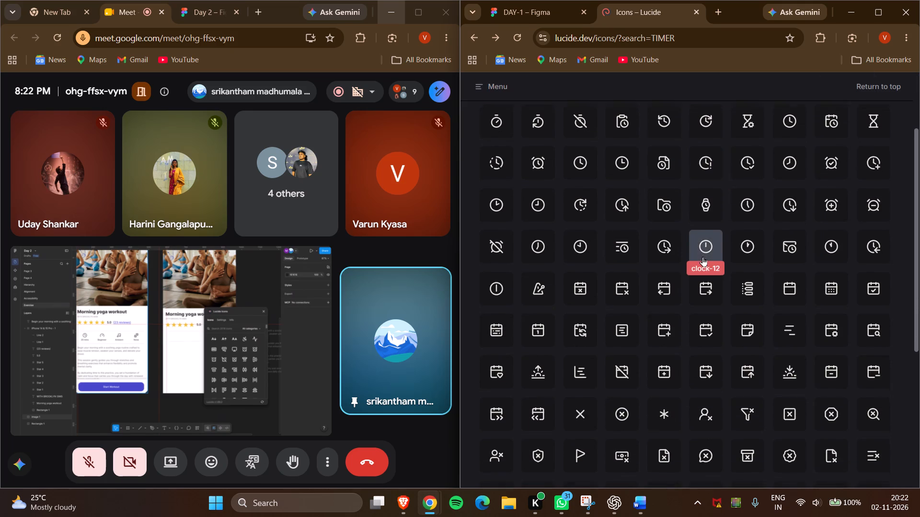
pyautogui.scroll(-1, 703, 257)
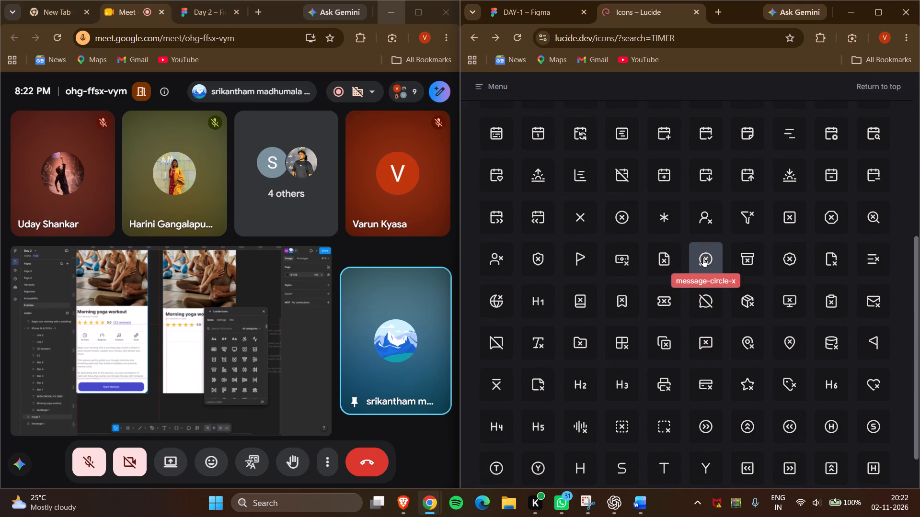
pyautogui.scroll(4, 703, 257)
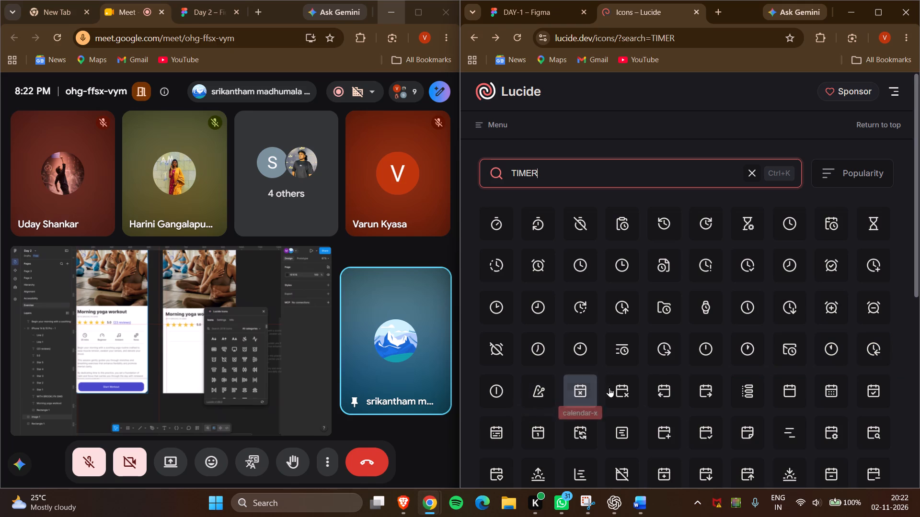
pyautogui.scroll(-1, 672, 428)
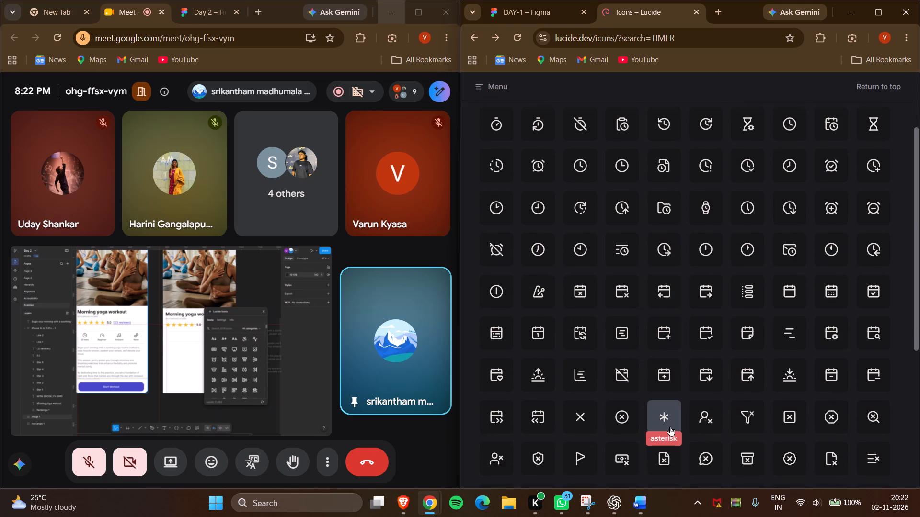
pyautogui.scroll(-1, 670, 426)
pyautogui.scroll(3, 670, 426)
# Replace the Lucide icon search with "stopwatch".
pyautogui.doubleClick(568, 173)
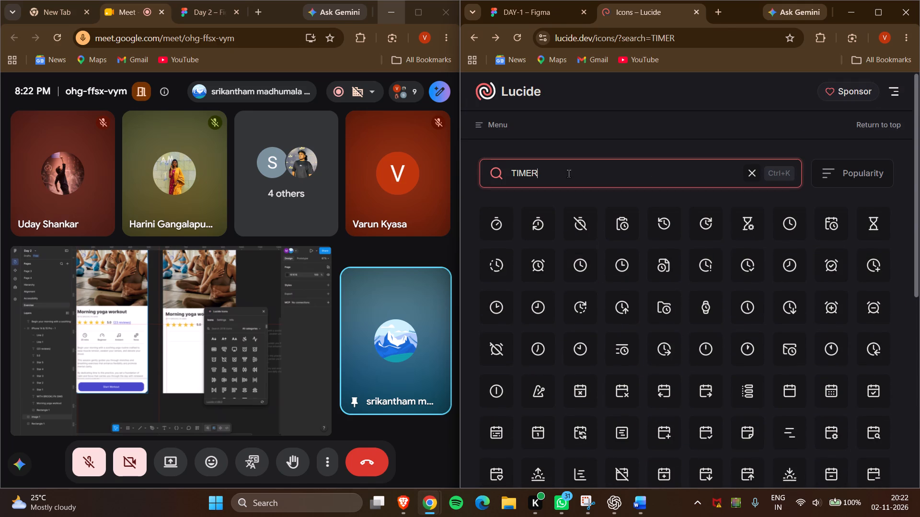
pyautogui.write('stop')
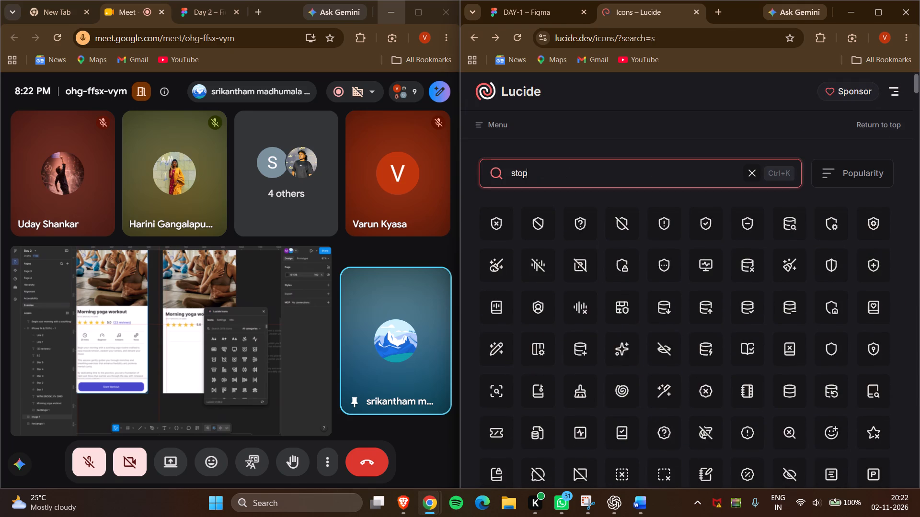
pyautogui.write('wa')
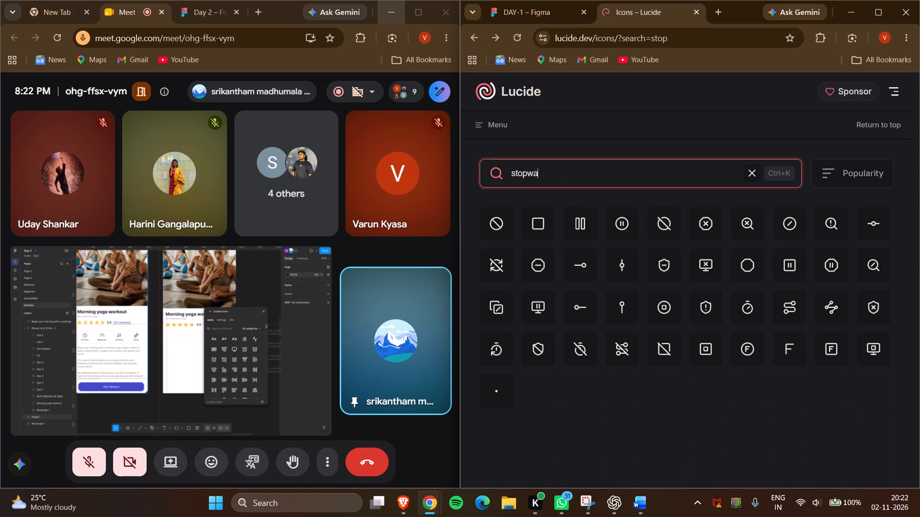
pyautogui.write('tch')
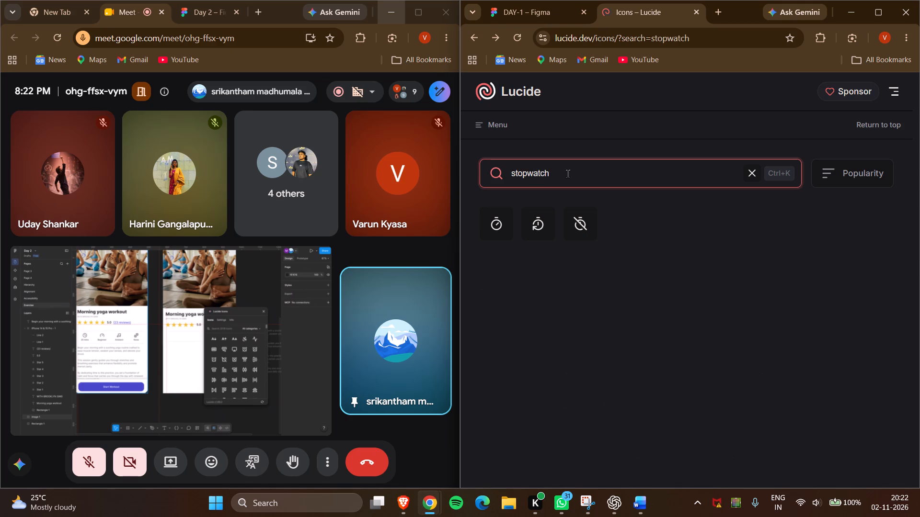
# Check the reference's icon row in Figma, search Lucide for "musi", and copy the eighth-notes icon as SVG.
pyautogui.click(512, 17)
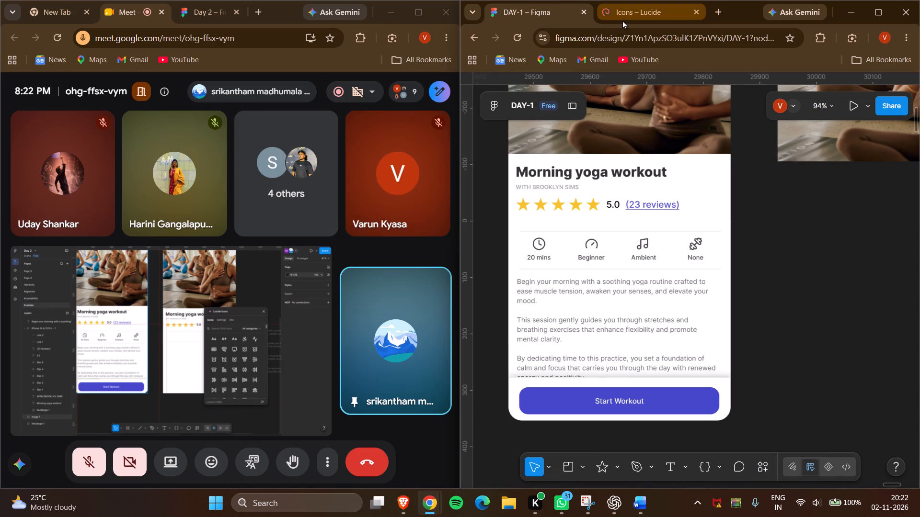
pyautogui.click(623, 20)
pyautogui.doubleClick(599, 170)
pyautogui.write('musi')
pyautogui.click(508, 218)
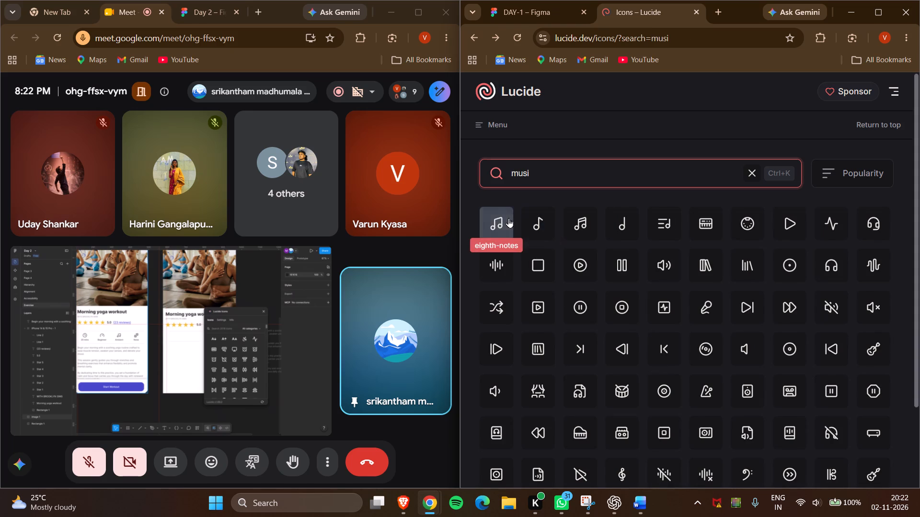
pyautogui.click(532, 11)
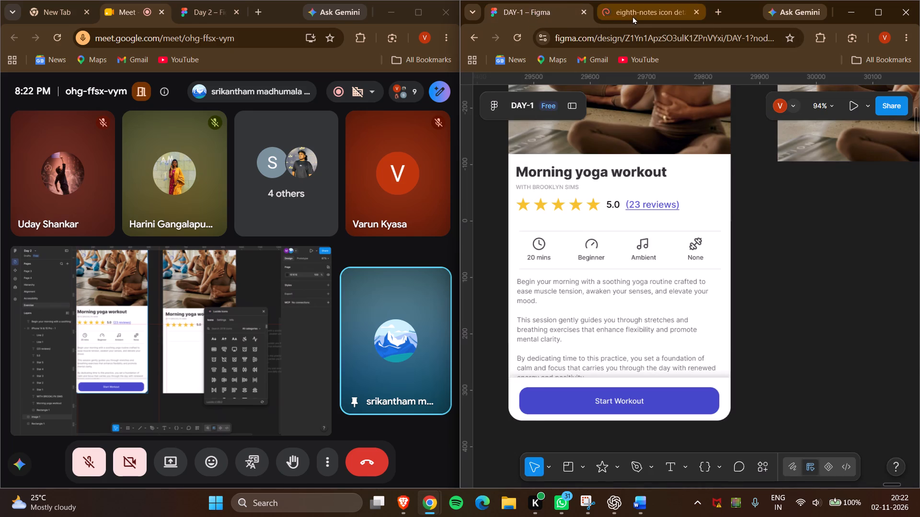
pyautogui.click(632, 15)
pyautogui.click(690, 252)
# Paste the copied eighth-notes icon into Section 4 in Figma and place it in line with the clock icon at Y 24.
pyautogui.click(531, 12)
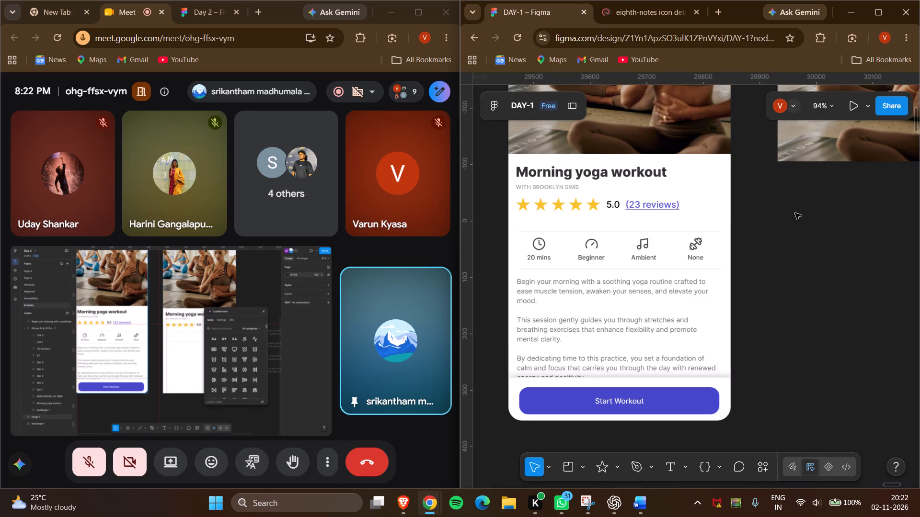
pyautogui.hscroll(-8, 813, 244)
pyautogui.click(813, 246)
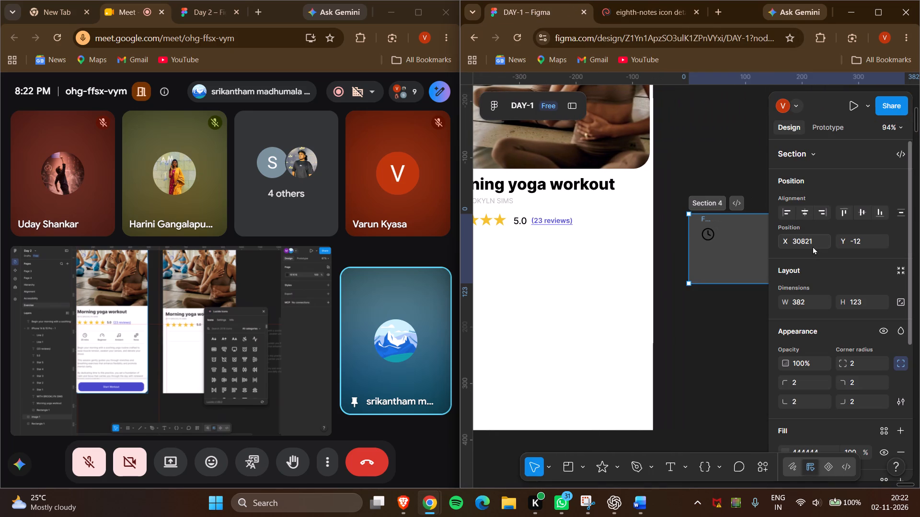
pyautogui.hotkey('ctrl', 'v')
pyautogui.hscroll(-3, 788, 256)
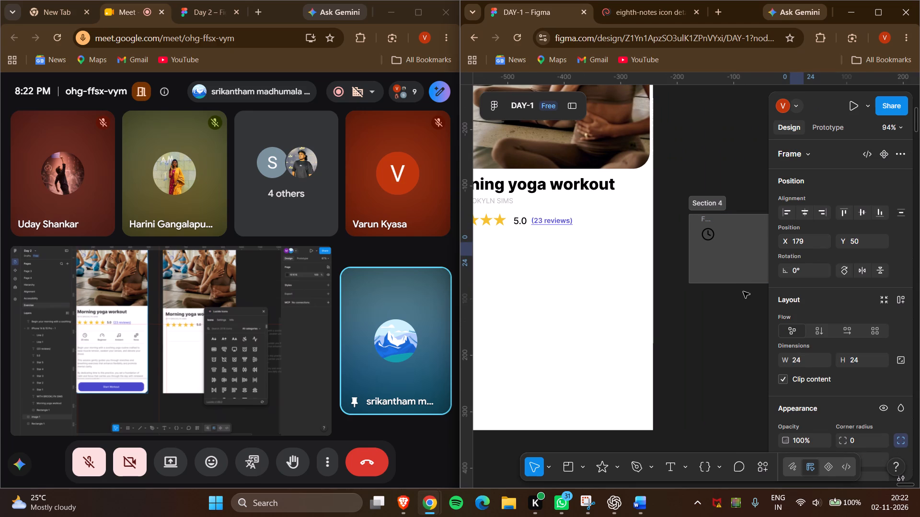
pyautogui.hscroll(-1, 743, 292)
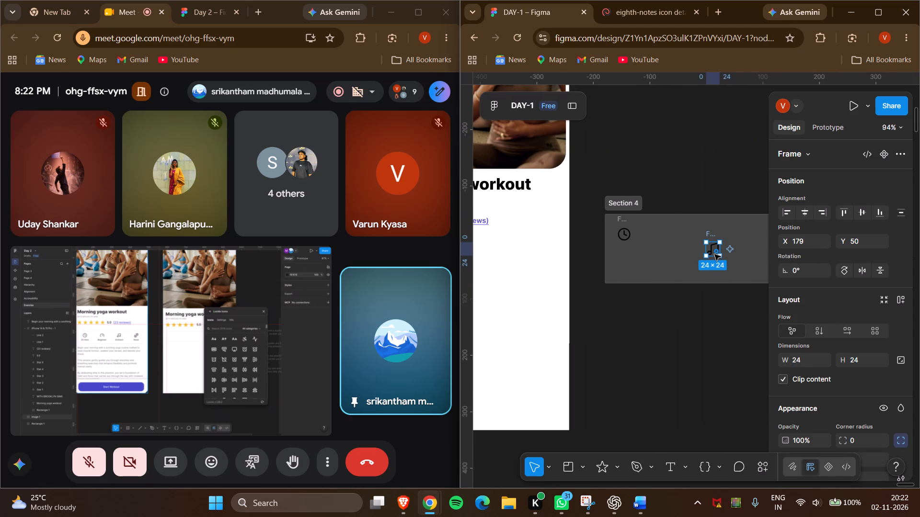
pyautogui.moveTo(693, 234); pyautogui.dragTo(753, 266)
pyautogui.moveTo(713, 249); pyautogui.dragTo(685, 235)
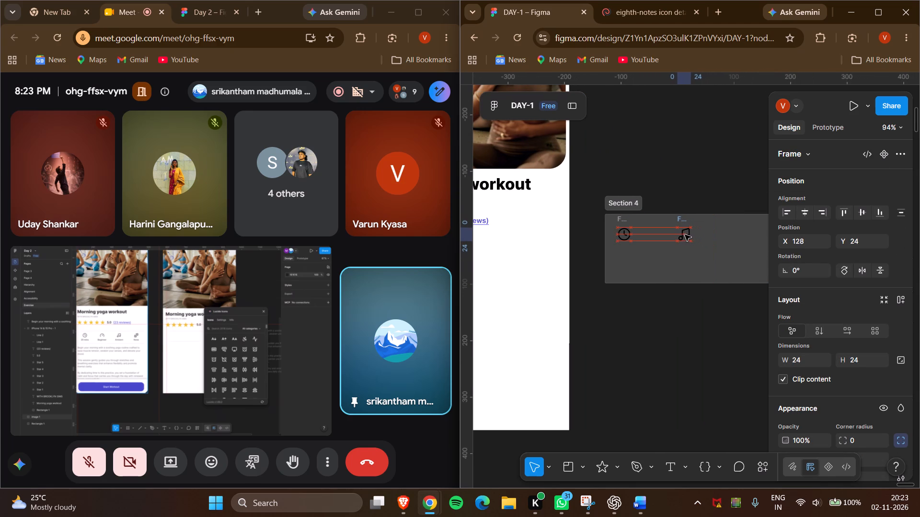
pyautogui.moveTo(685, 235); pyautogui.dragTo(691, 234)
pyautogui.click(691, 339)
# Check the reference's icon row again and search Lucide for "excersi" to look for the None icon.
pyautogui.hscroll(8, 676, 225)
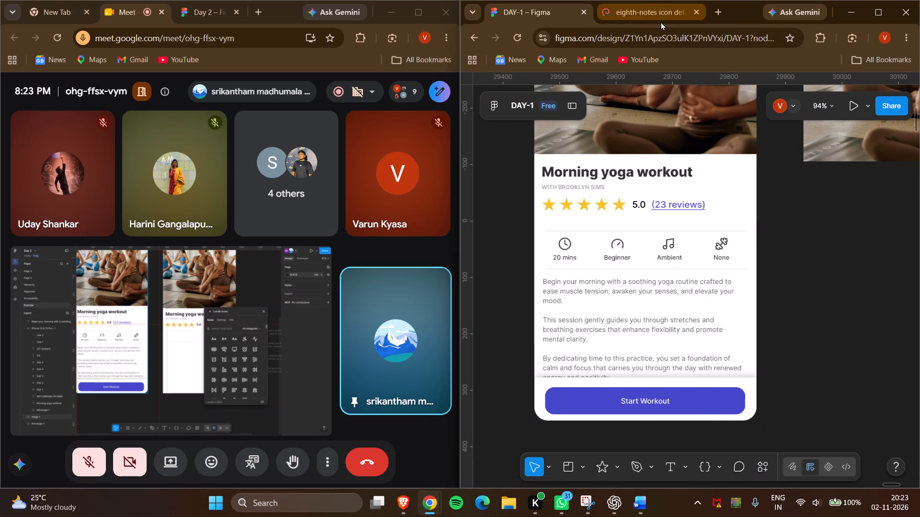
pyautogui.click(661, 22)
pyautogui.click(474, 30)
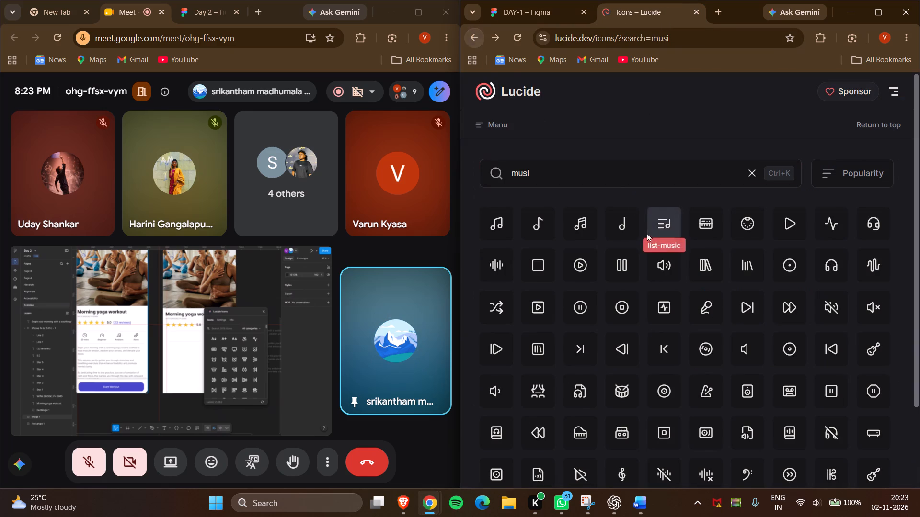
pyautogui.moveTo(612, 187); pyautogui.dragTo(495, 187)
pyautogui.write('excer')
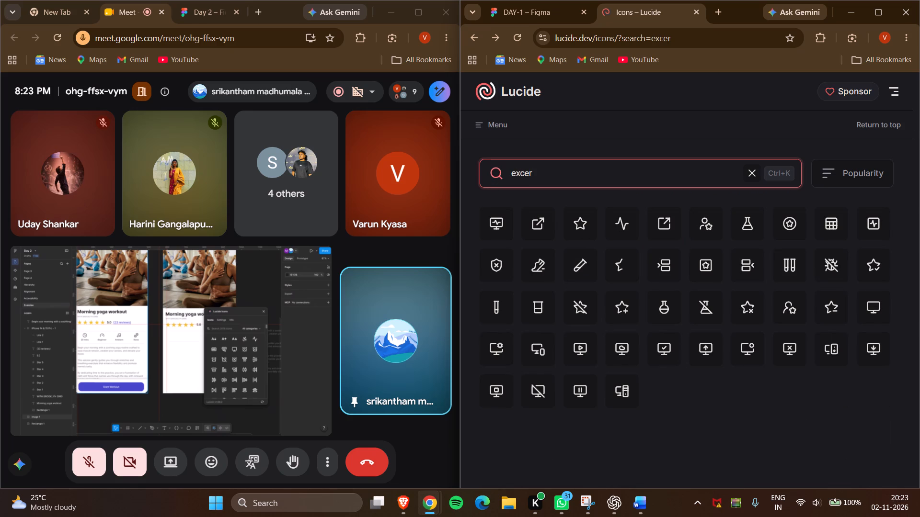
pyautogui.write('si')
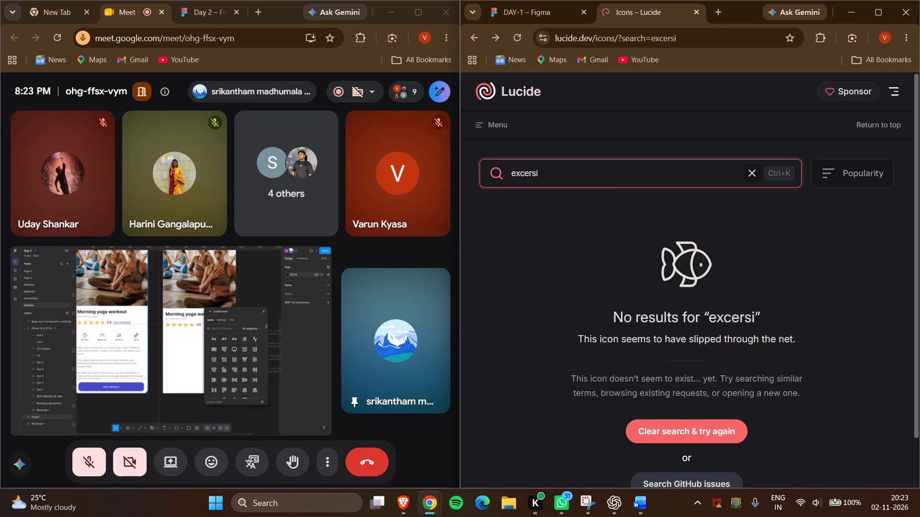
# Replace the Lucide search with "gym" and copy the dumbbell icon as SVG.
pyautogui.hotkey('ctrl', 'a')
pyautogui.write('gyn')
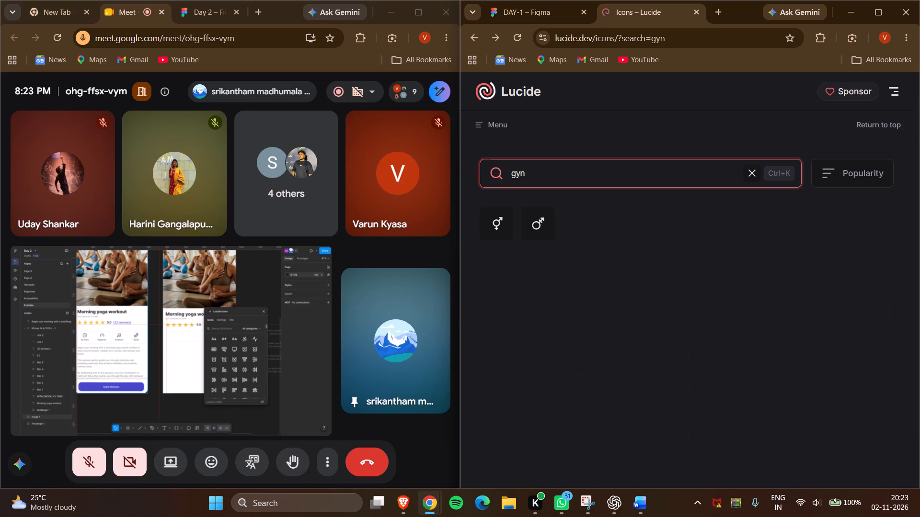
pyautogui.press('BackSpace')
pyautogui.press('m')
pyautogui.click(502, 222)
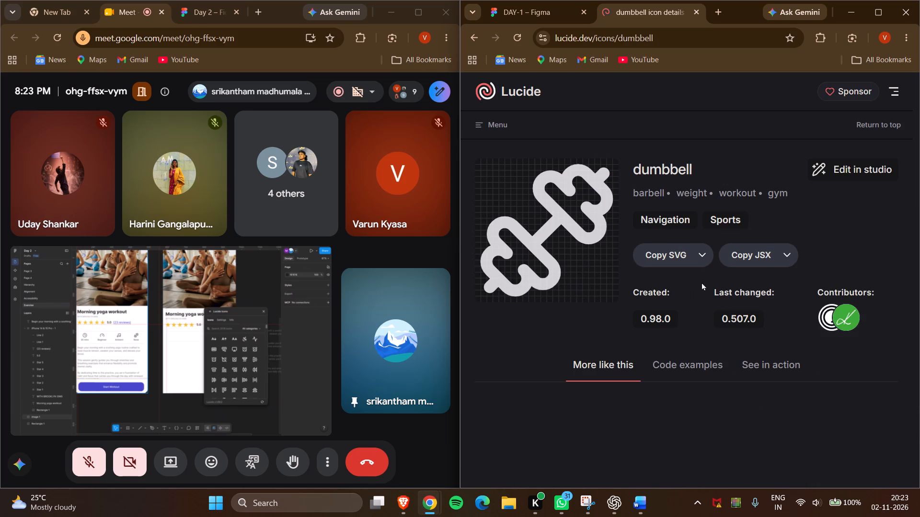
pyautogui.click(676, 258)
# Switch to Figma and paste the copied dumbbell icon into Section 4.
pyautogui.click(555, 24)
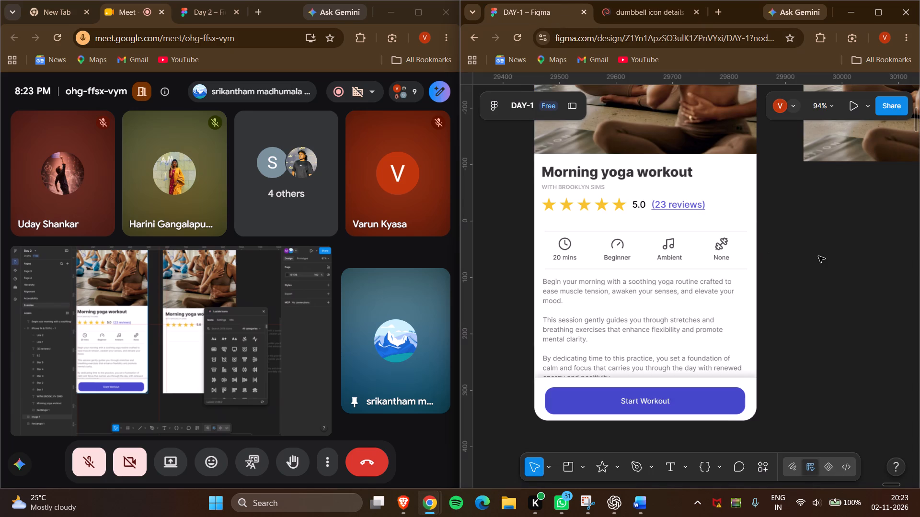
pyautogui.hscroll(-7, 818, 256)
pyautogui.click(672, 246)
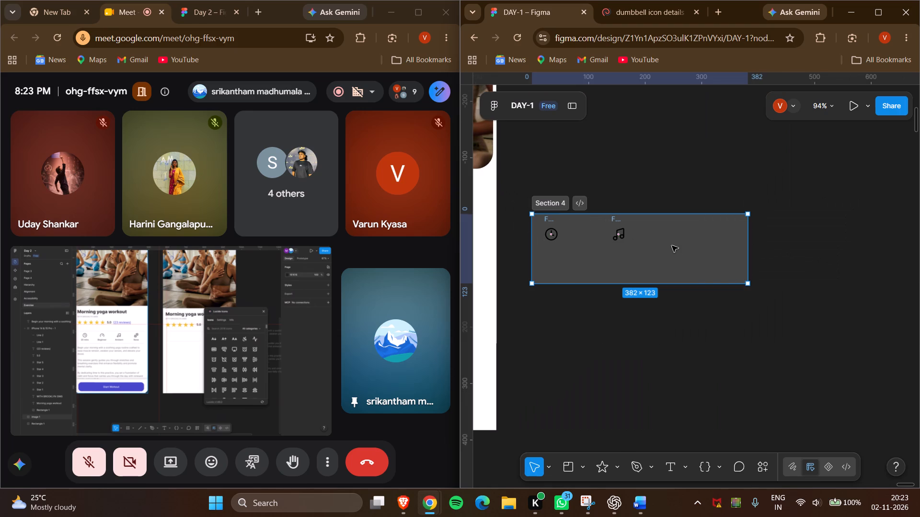
pyautogui.hotkey('ctrl', 'v')
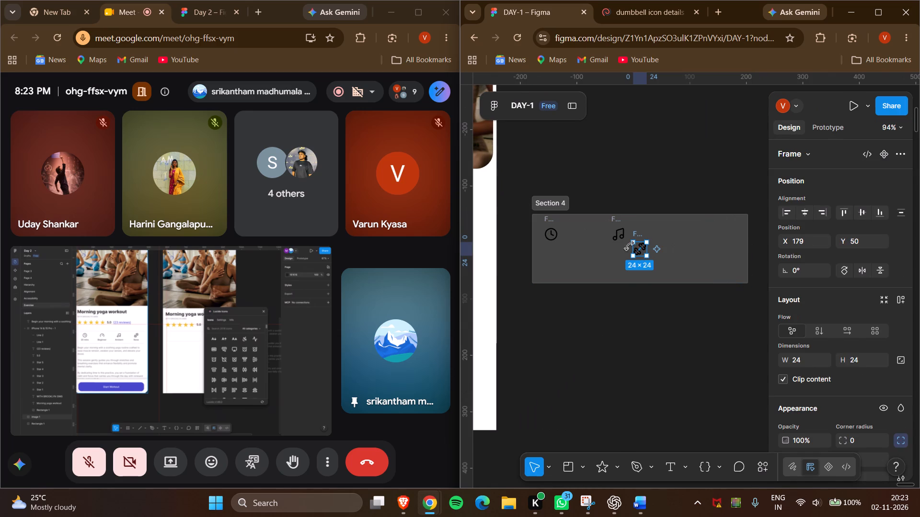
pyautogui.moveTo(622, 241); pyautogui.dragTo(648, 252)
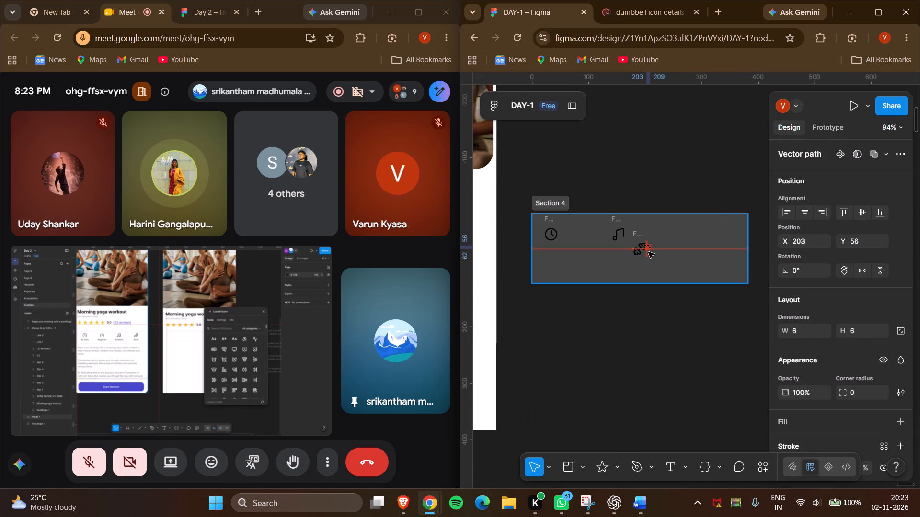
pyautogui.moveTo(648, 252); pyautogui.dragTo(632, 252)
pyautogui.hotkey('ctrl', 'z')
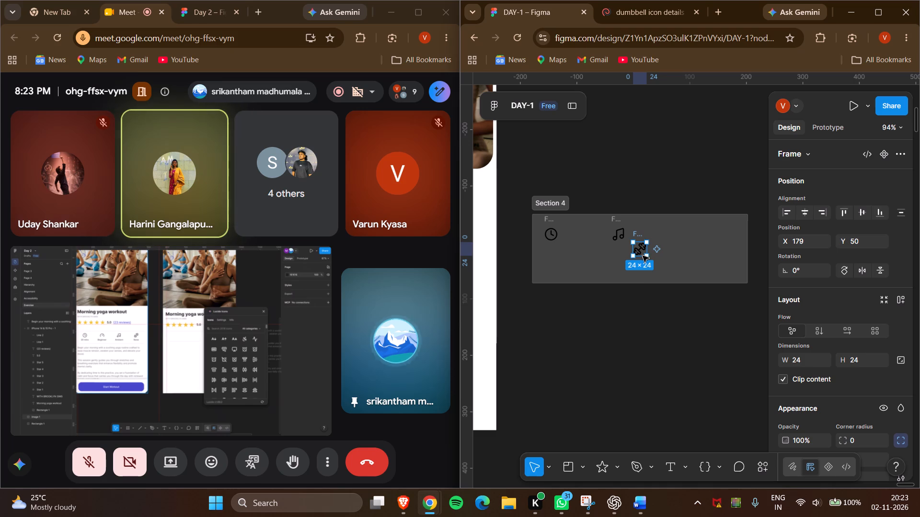
# Move the whole dumbbell icon to about X 191, Y 24, in line with the clock and music icons.
pyautogui.moveTo(643, 256); pyautogui.dragTo(648, 244)
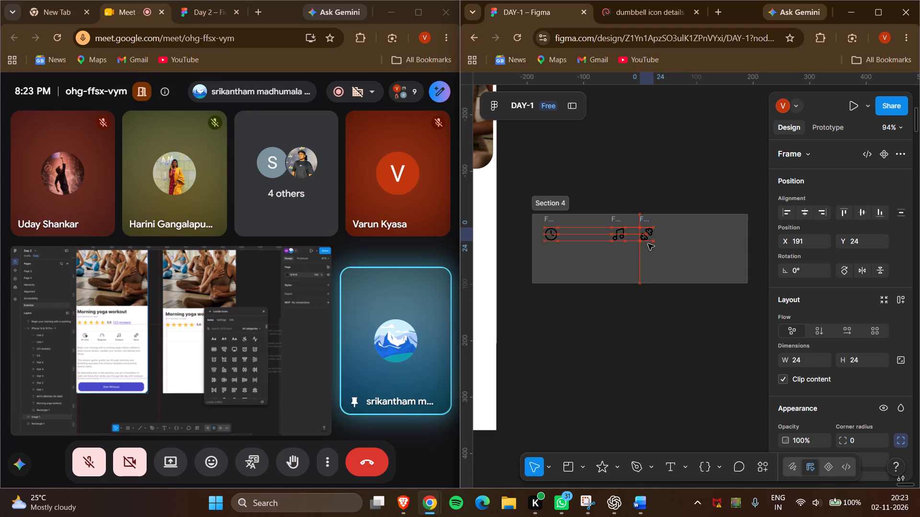
pyautogui.moveTo(648, 244); pyautogui.dragTo(648, 243)
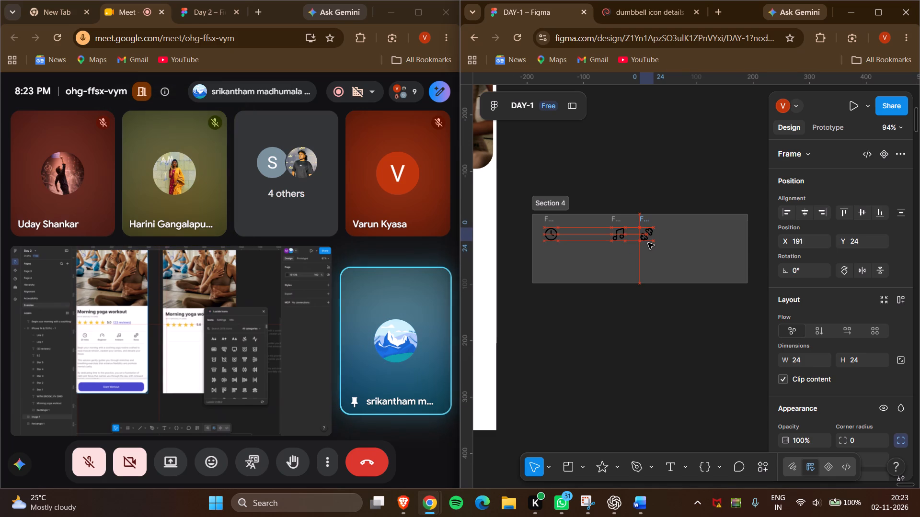
pyautogui.moveTo(648, 243); pyautogui.dragTo(648, 242)
pyautogui.click(635, 261)
# Check the reference's icon row for the Beginner icon and replace the Lucide search with "timer".
pyautogui.hscroll(5, 635, 260)
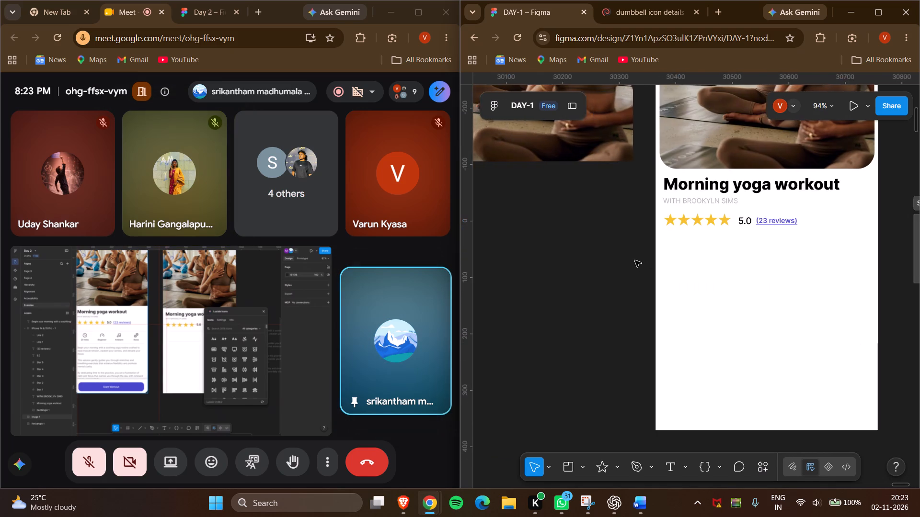
pyautogui.hscroll(3, 635, 260)
pyautogui.hscroll(-1, 635, 260)
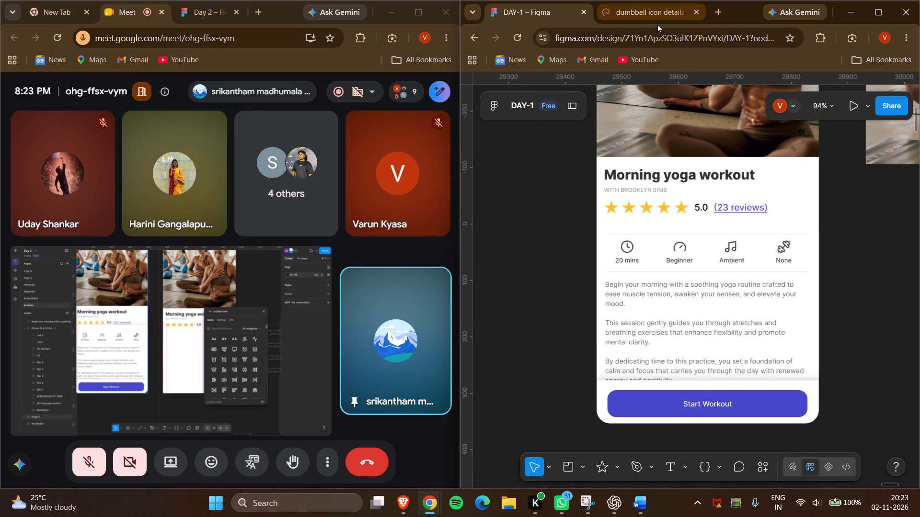
pyautogui.click(657, 23)
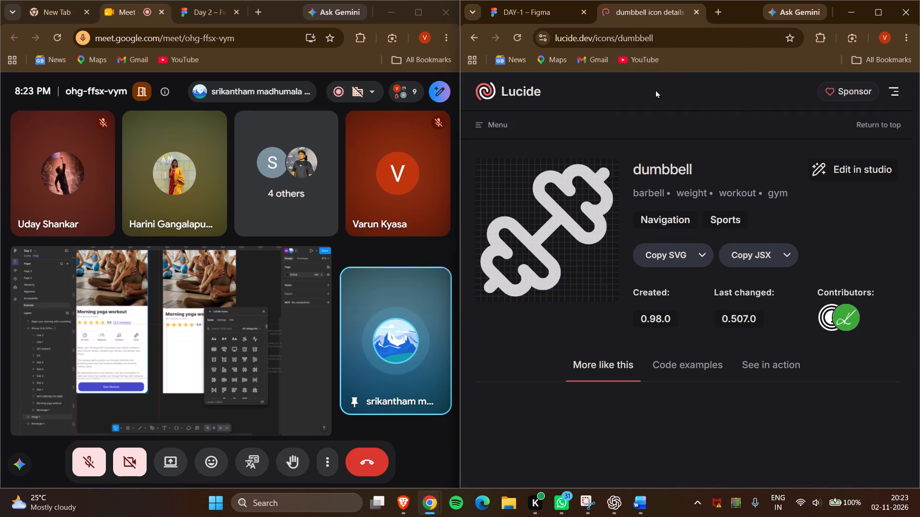
pyautogui.click(477, 42)
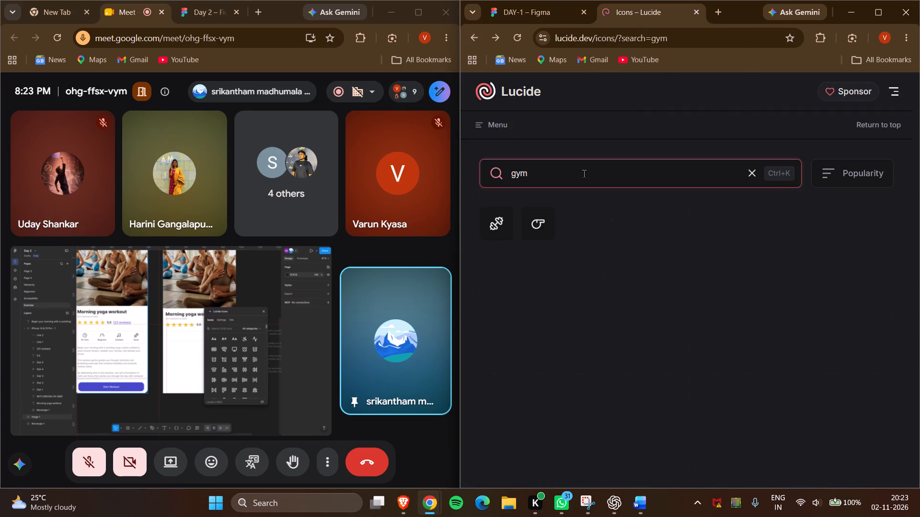
pyautogui.moveTo(584, 173); pyautogui.dragTo(499, 173)
pyautogui.write('timer')
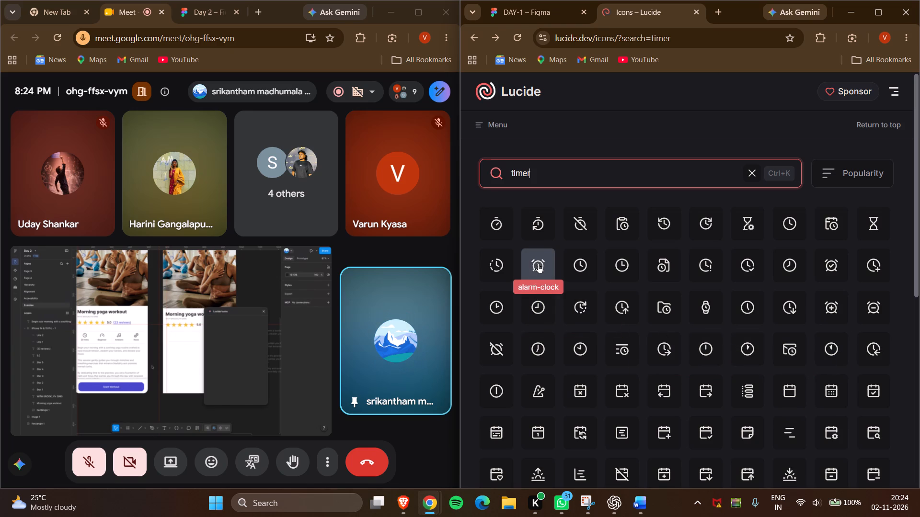
# Examine the Beginner gauge icon in the Figma reference and look through the Lucide timer results for a match.
pyautogui.click(540, 5)
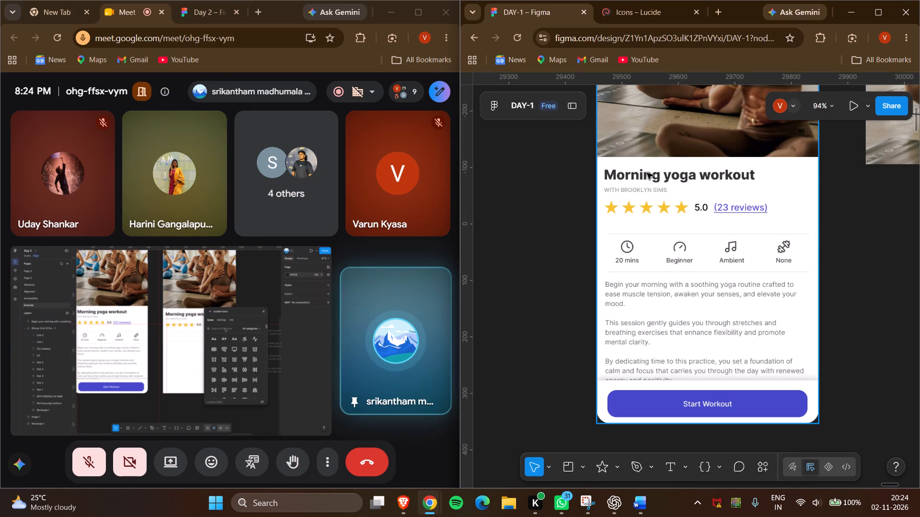
pyautogui.click(675, 244)
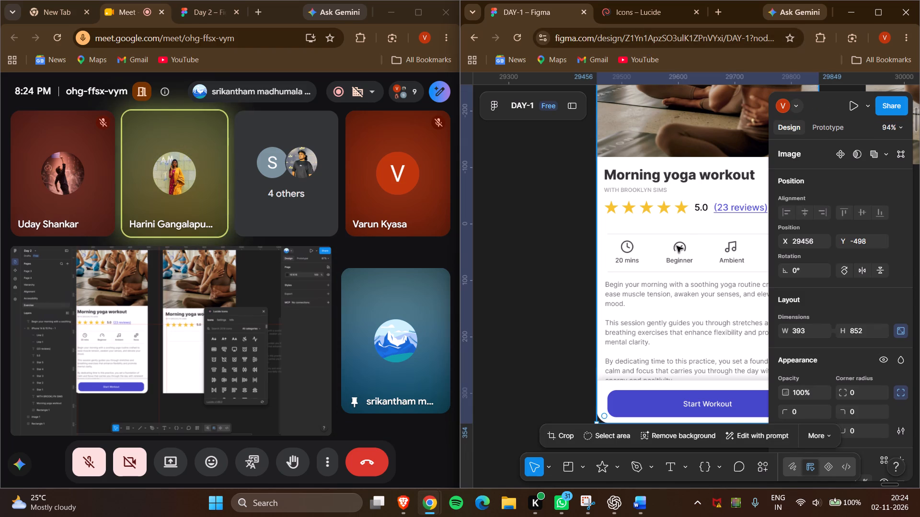
pyautogui.click(633, 22)
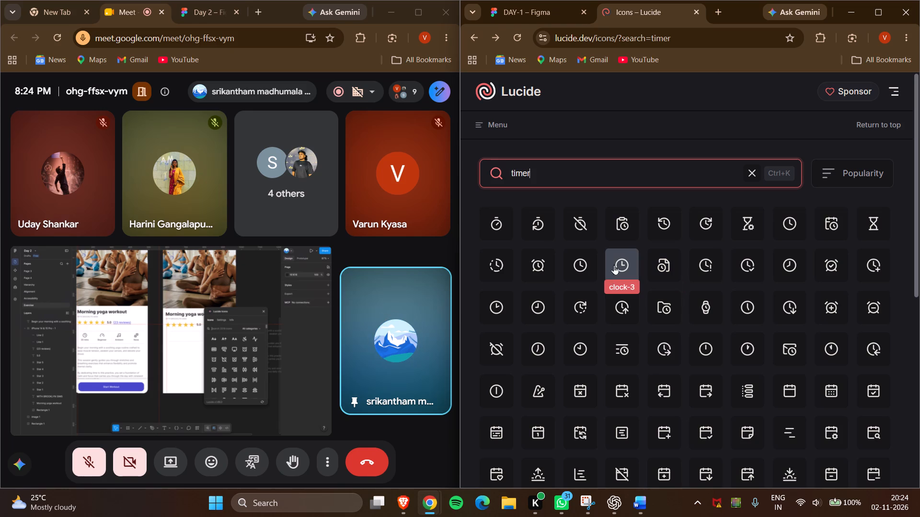
pyautogui.click(775, 178)
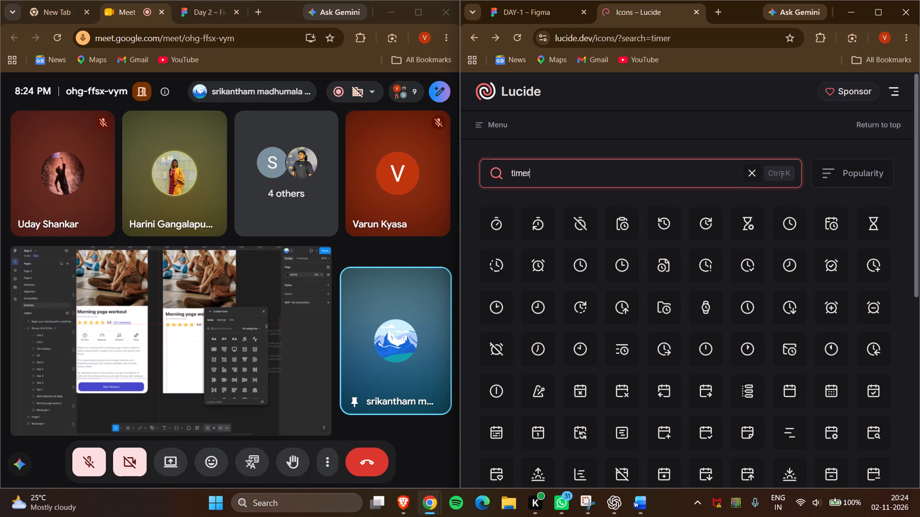
pyautogui.scroll(-2, 804, 209)
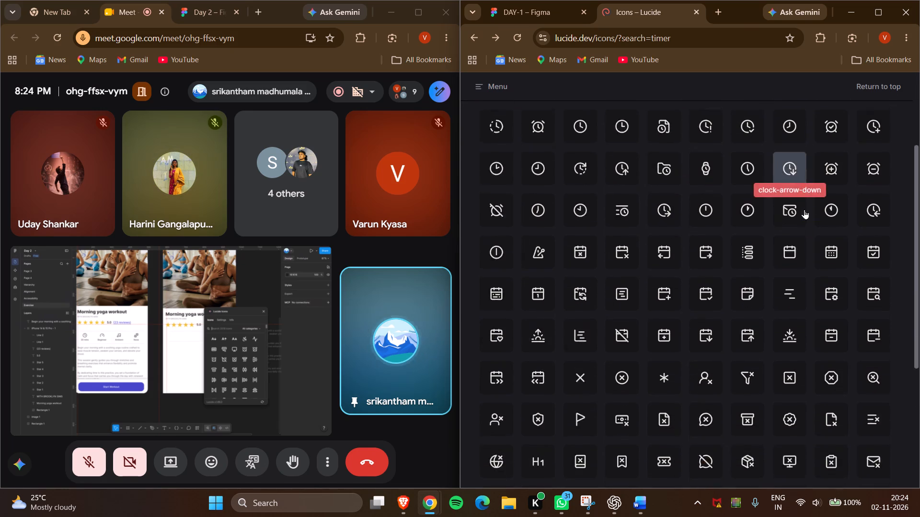
pyautogui.scroll(-3, 804, 209)
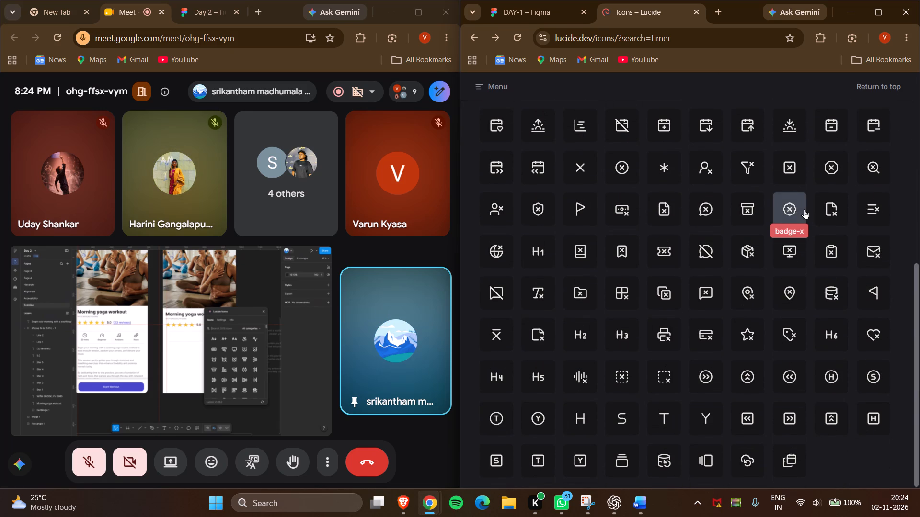
# Recheck the reference design and go through the full list of Lucide timer icons again for the Beginner icon.
pyautogui.click(531, 15)
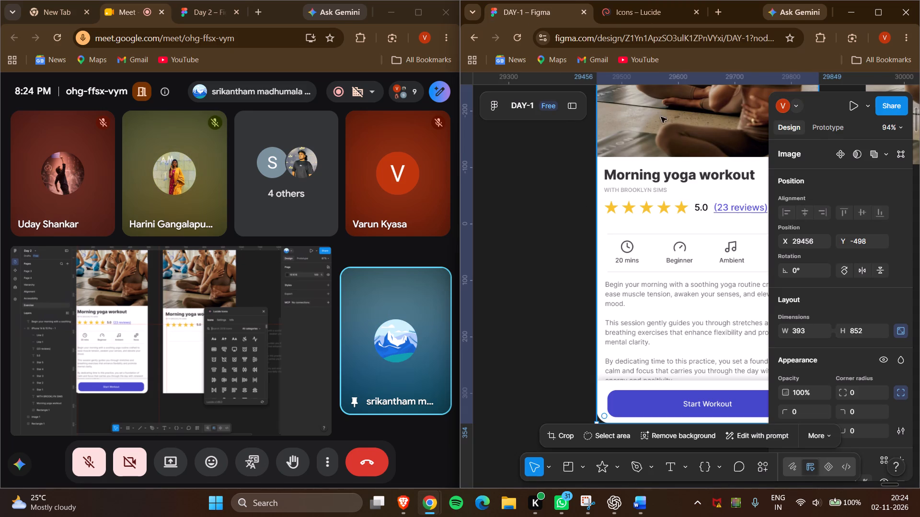
pyautogui.click(641, 7)
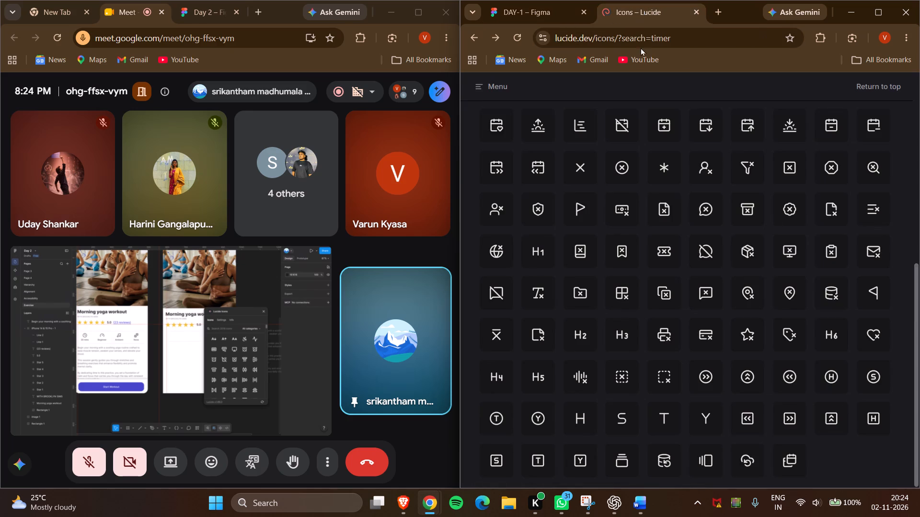
pyautogui.scroll(5, 581, 146)
pyautogui.click(566, 169)
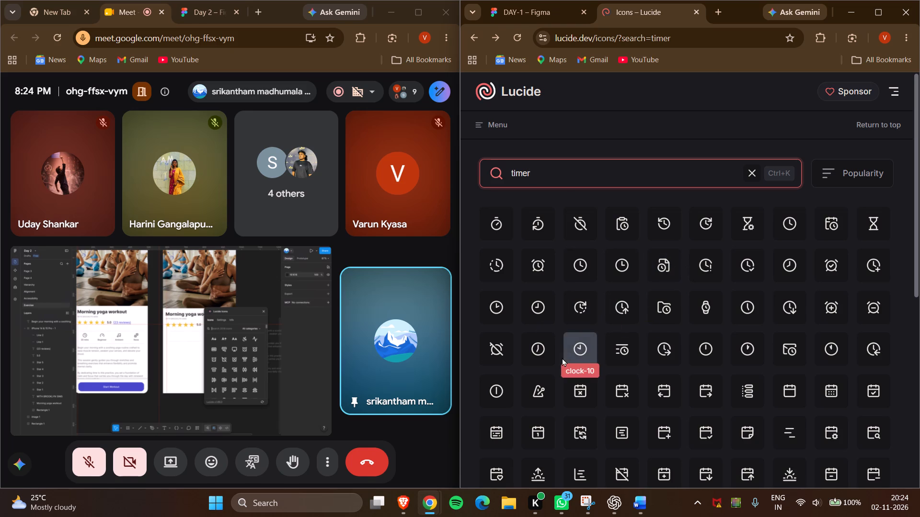
pyautogui.scroll(-1, 546, 352)
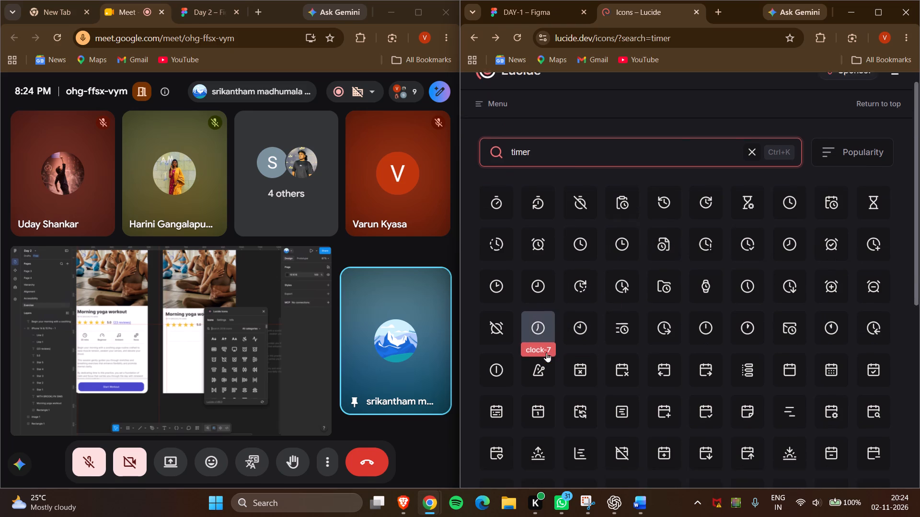
pyautogui.scroll(-1, 546, 352)
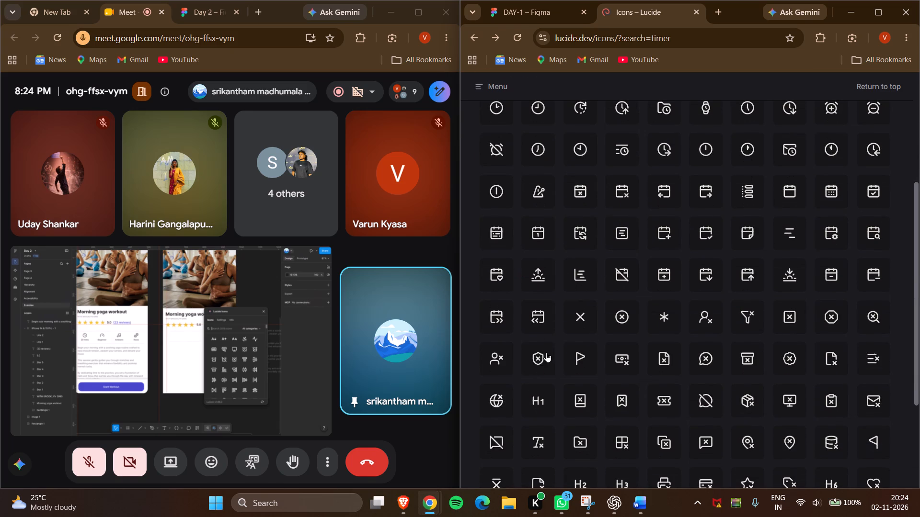
pyautogui.scroll(-2, 546, 351)
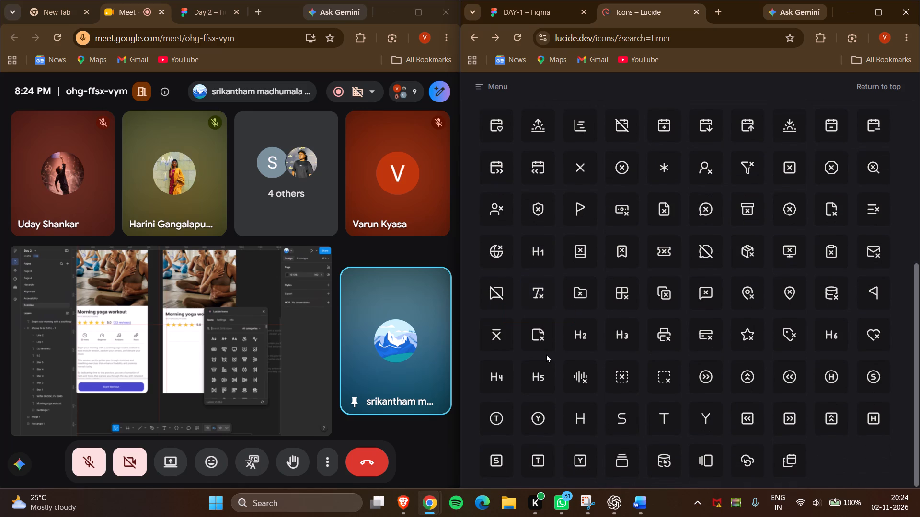
pyautogui.scroll(-2, 546, 354)
pyautogui.scroll(2, 546, 354)
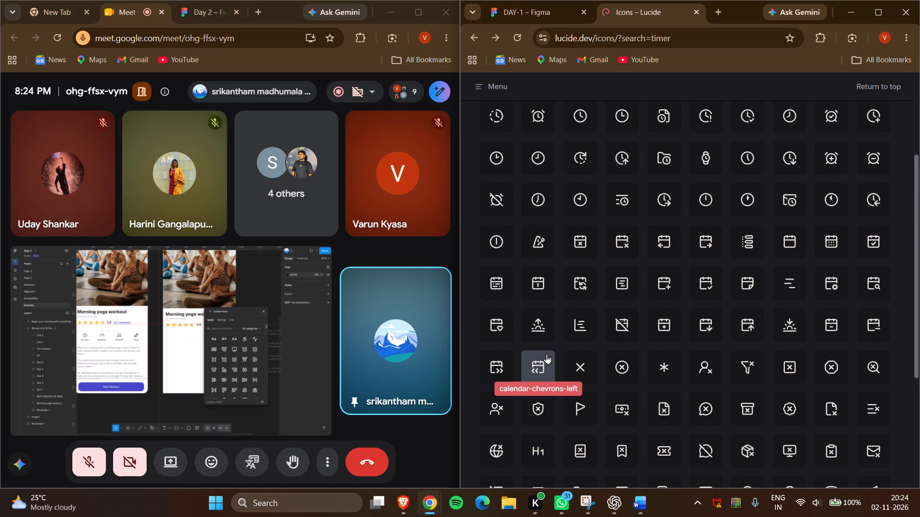
pyautogui.scroll(2, 546, 354)
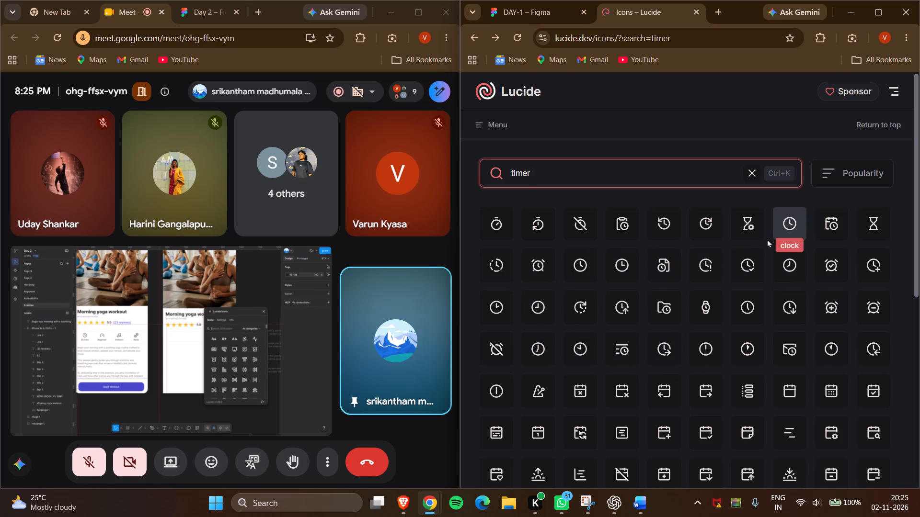
# In Figma, add the text "20 mins" below the clock icon in Section 4 with auto width resizing.
pyautogui.click(541, 16)
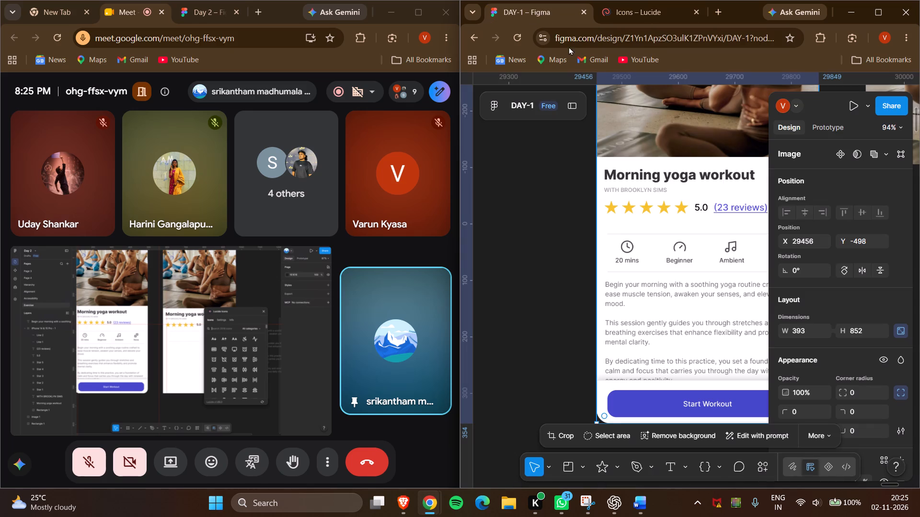
pyautogui.hscroll(-10, 665, 291)
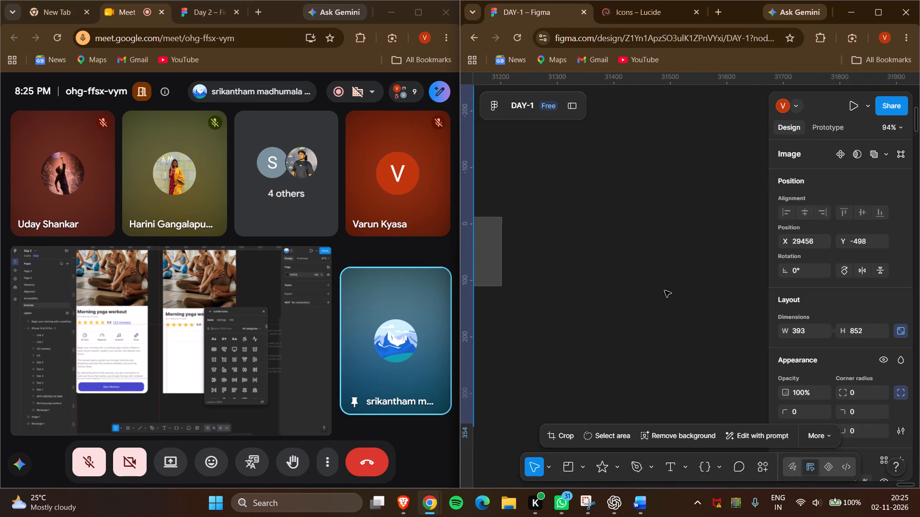
pyautogui.hscroll(-1, 665, 291)
pyautogui.hscroll(1, 665, 291)
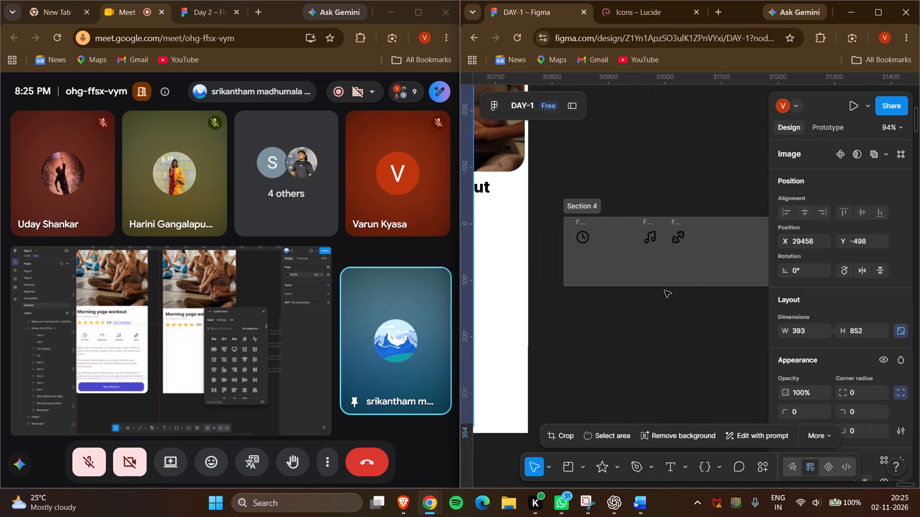
pyautogui.hscroll(6, 665, 291)
pyautogui.hscroll(-1, 665, 291)
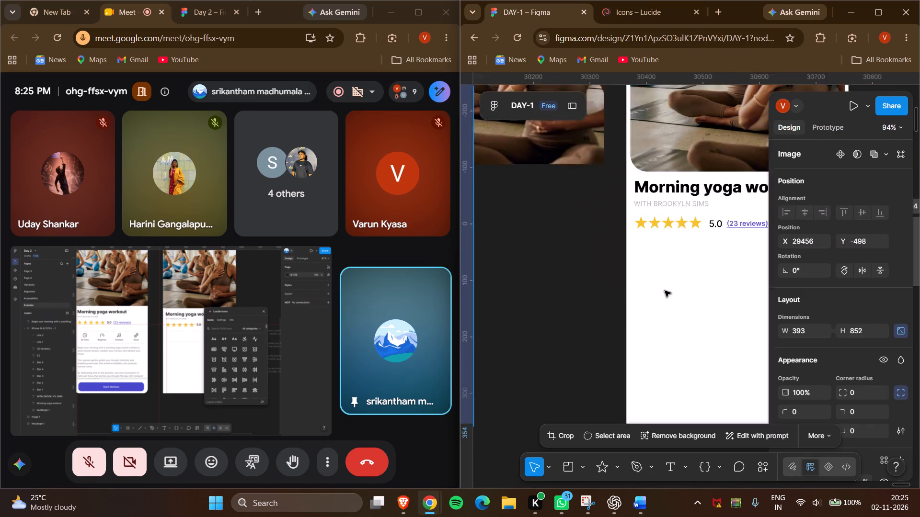
pyautogui.hscroll(-1, 665, 291)
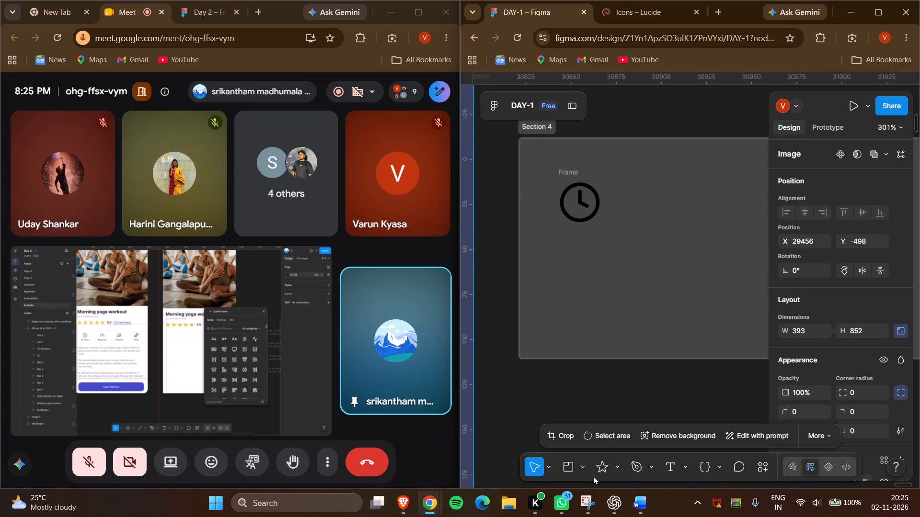
pyautogui.click(671, 465)
pyautogui.moveTo(549, 230); pyautogui.dragTo(582, 239)
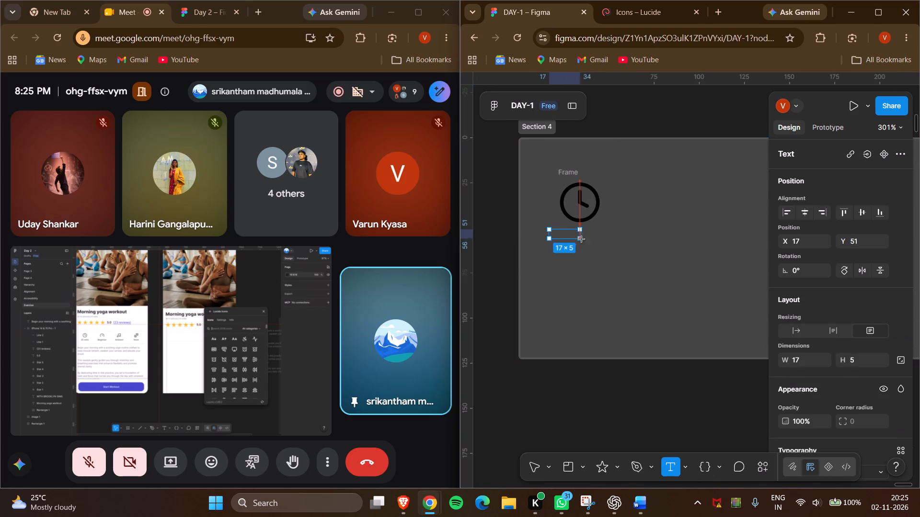
pyautogui.moveTo(582, 239); pyautogui.dragTo(615, 250)
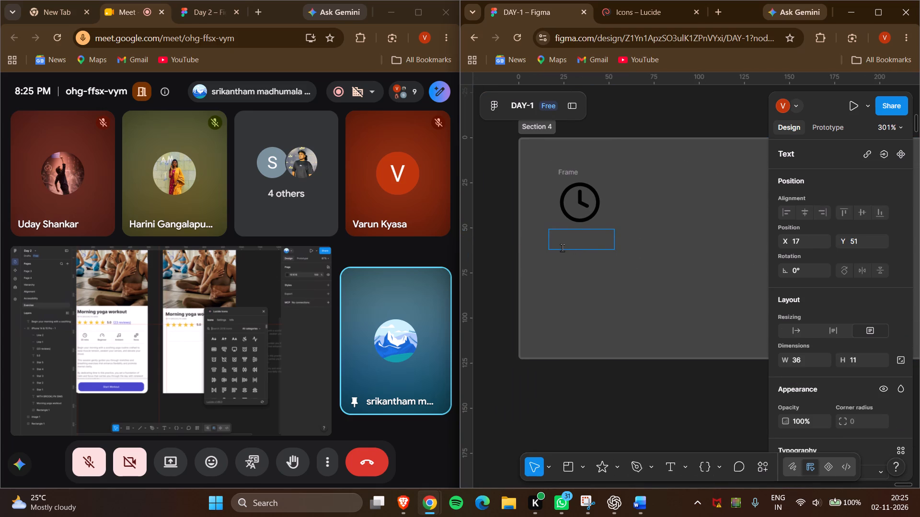
pyautogui.write('20')
pyautogui.press('space')
pyautogui.write('mins')
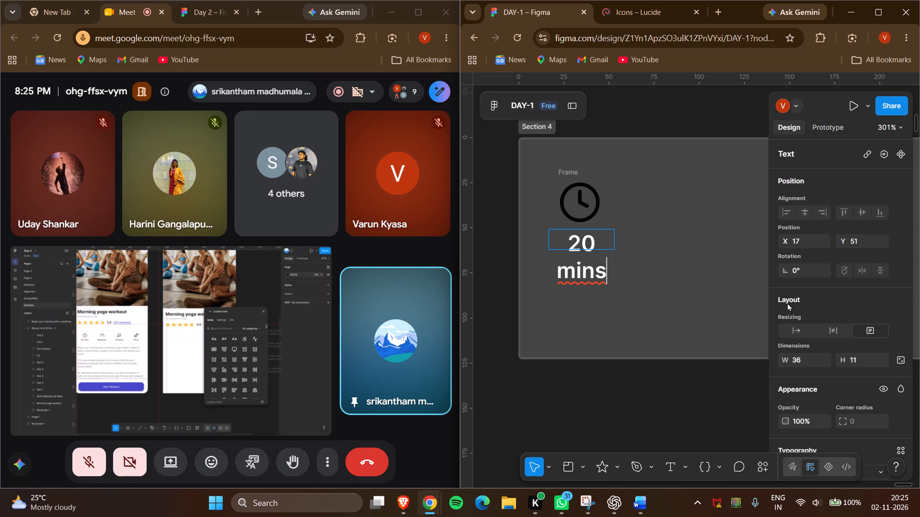
pyautogui.click(790, 328)
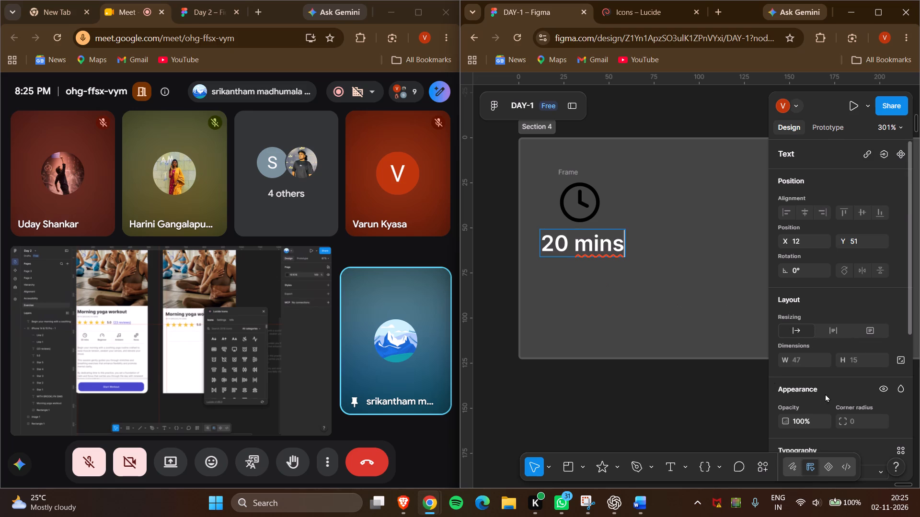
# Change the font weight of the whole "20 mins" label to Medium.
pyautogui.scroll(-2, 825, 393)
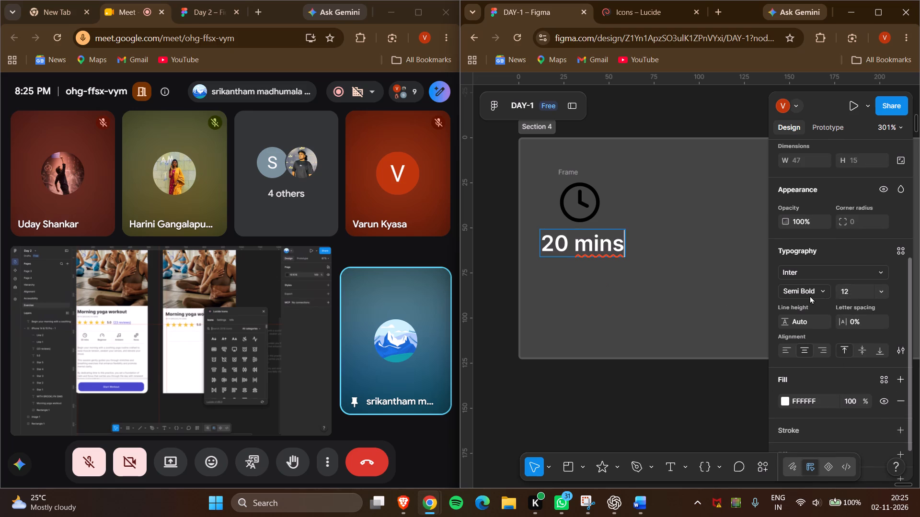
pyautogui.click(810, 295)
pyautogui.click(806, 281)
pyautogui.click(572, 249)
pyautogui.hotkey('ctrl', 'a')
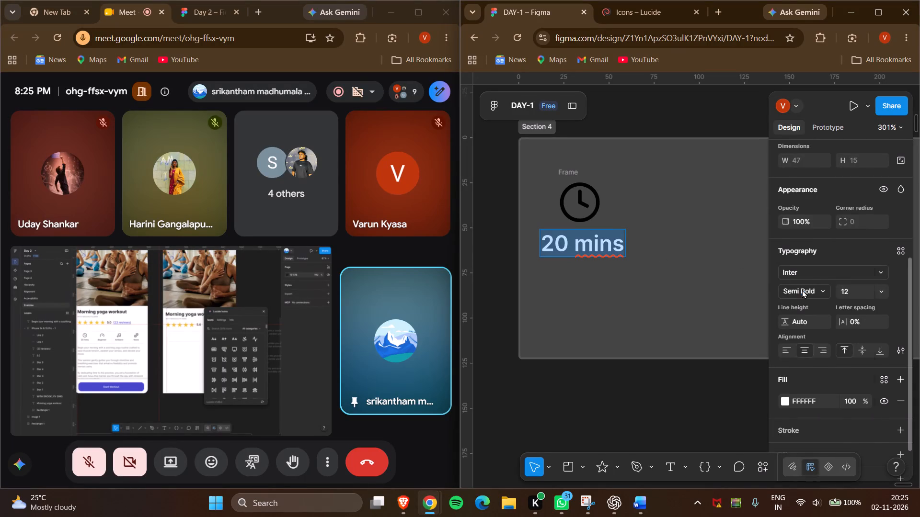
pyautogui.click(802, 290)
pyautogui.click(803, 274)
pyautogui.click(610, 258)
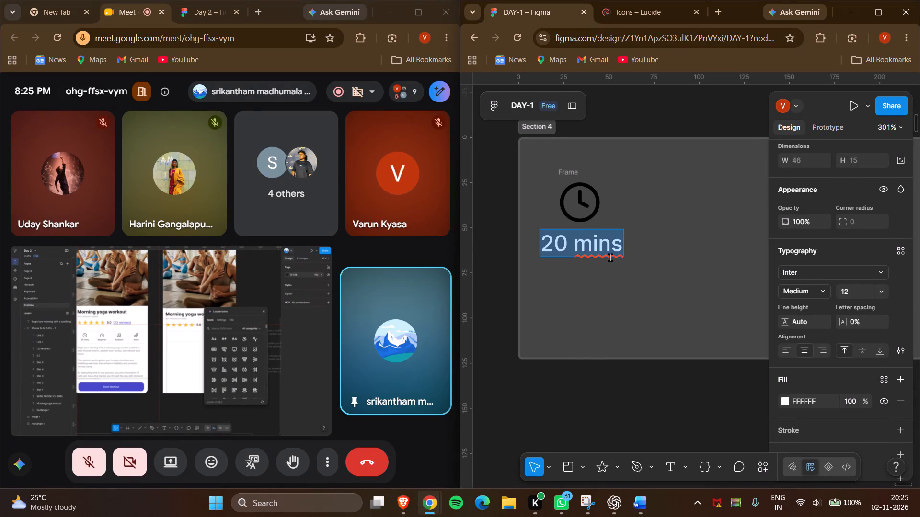
# Set the font weight of the "20 mins" label to Regular and finish editing the text.
pyautogui.click(801, 287)
pyautogui.click(803, 276)
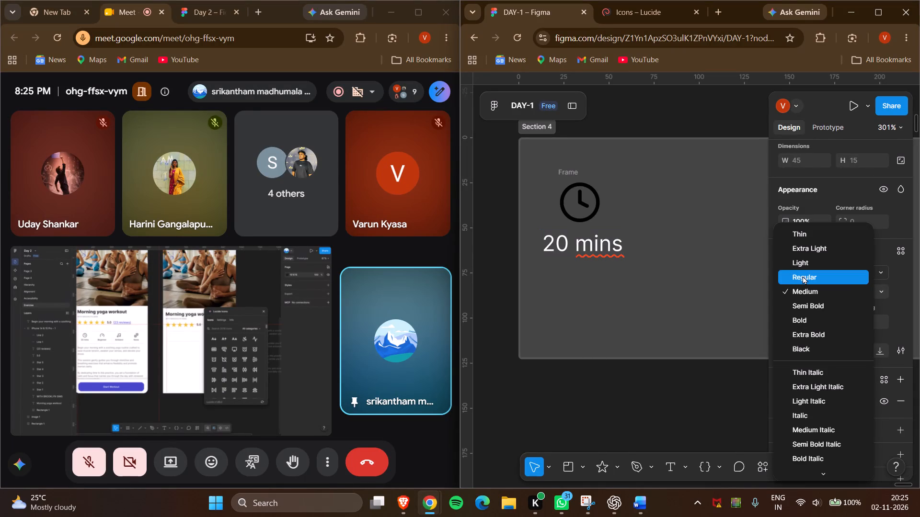
pyautogui.click(582, 315)
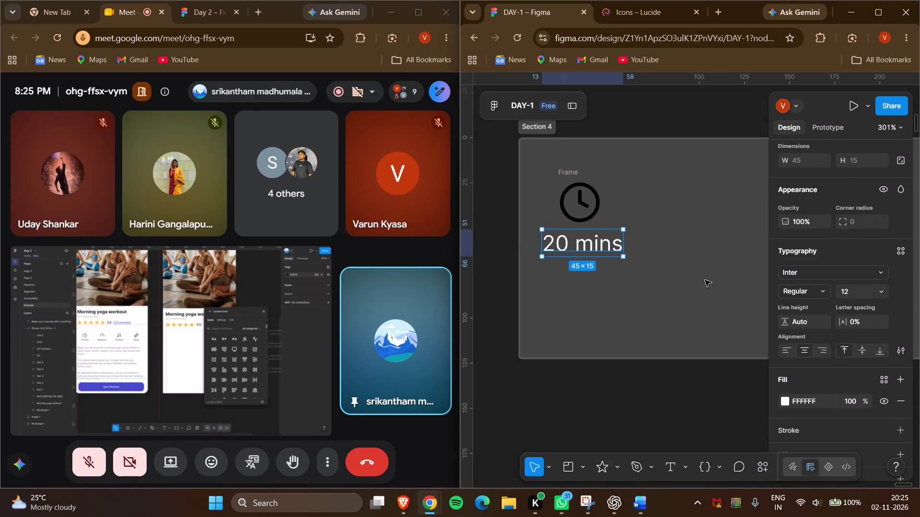
# Set the font size of the "20 mins" label to 10.
pyautogui.click(849, 287)
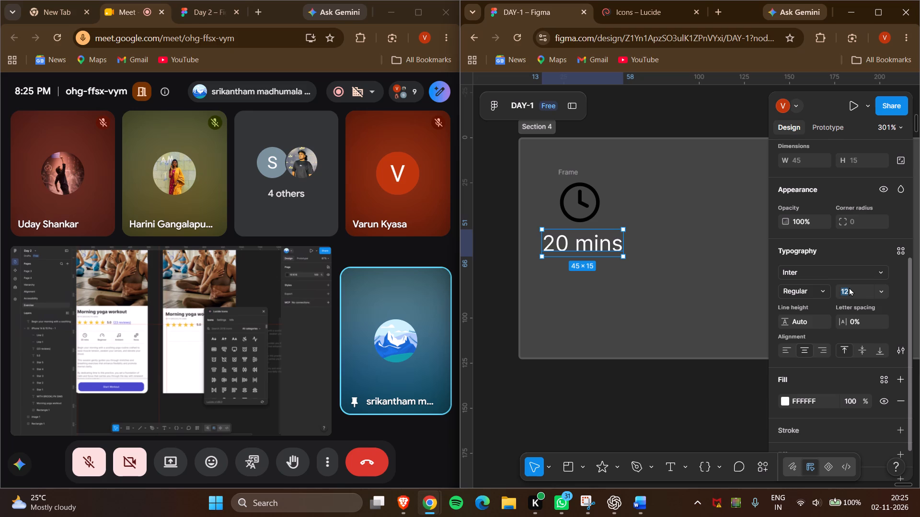
pyautogui.write('10')
pyautogui.press('Return')
# Compare the icons and labels row in the reference design with the icons placed in Section 4.
pyautogui.hscroll(6, 849, 287)
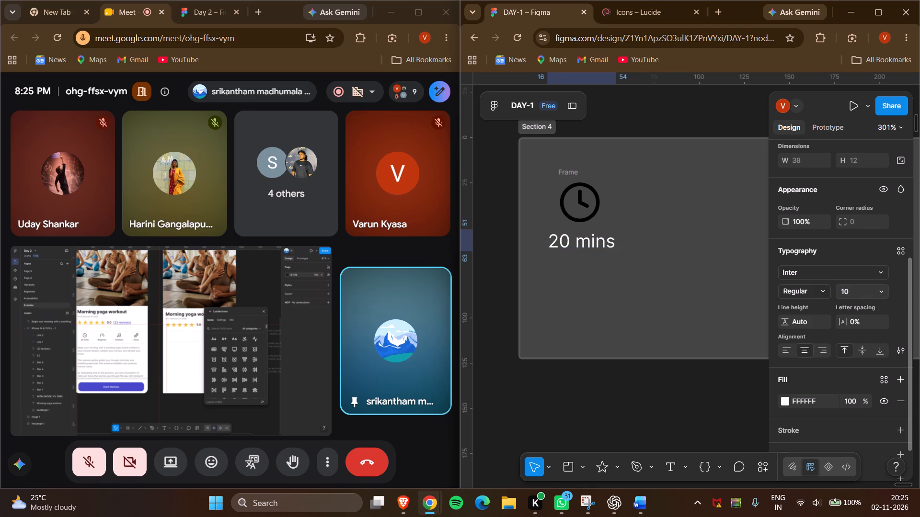
pyautogui.hscroll(2, 849, 287)
pyautogui.hscroll(15, 658, 337)
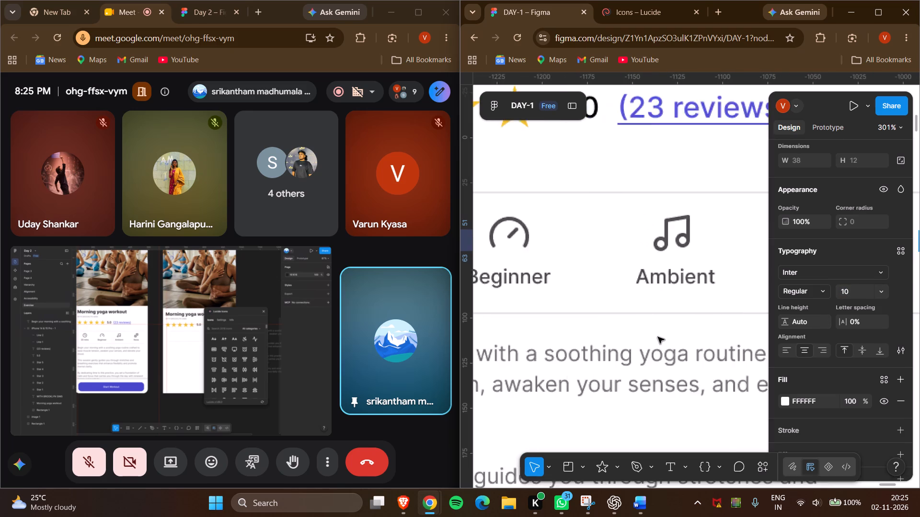
pyautogui.hscroll(4, 658, 337)
pyautogui.hscroll(-9, 658, 337)
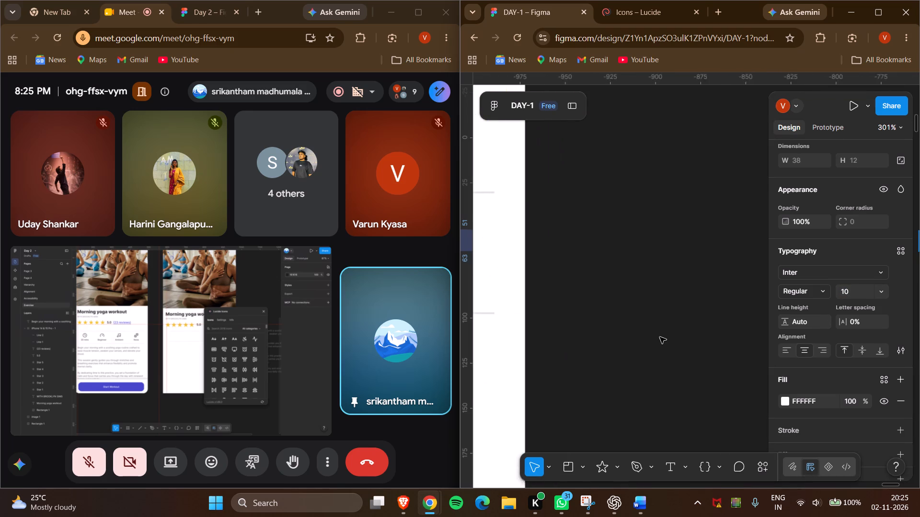
pyautogui.hscroll(-12, 660, 337)
pyautogui.hscroll(4, 665, 339)
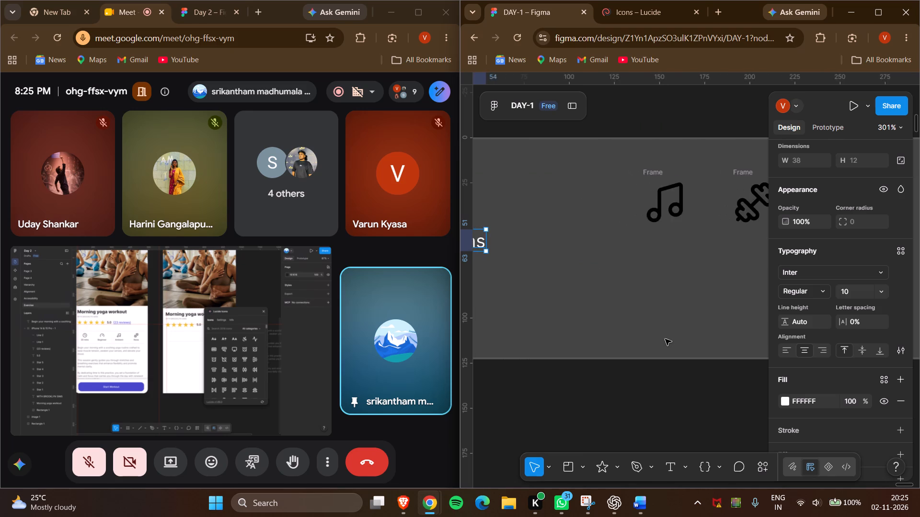
pyautogui.hscroll(1, 665, 339)
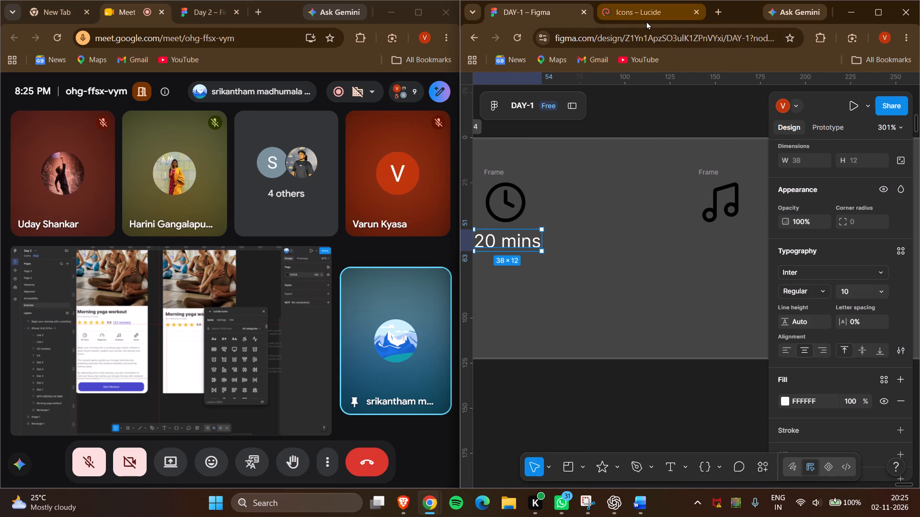
pyautogui.hscroll(10, 648, 144)
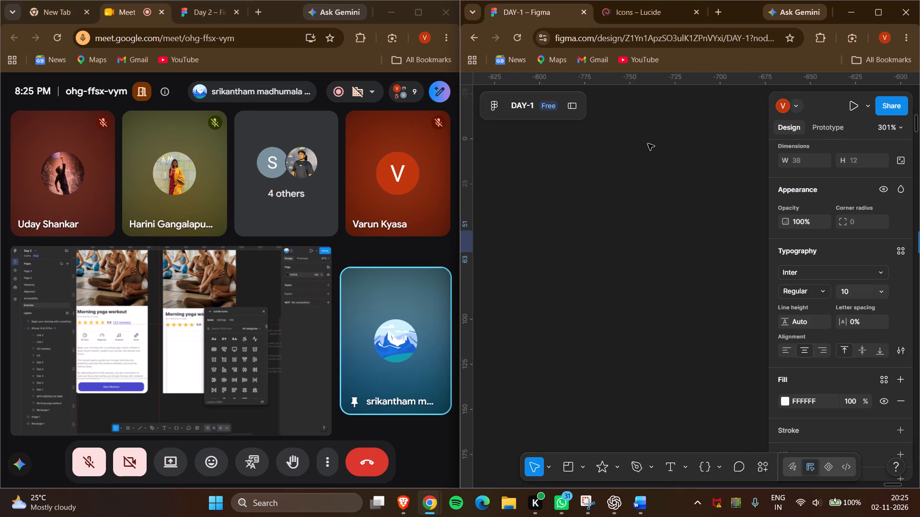
pyautogui.hscroll(7, 648, 144)
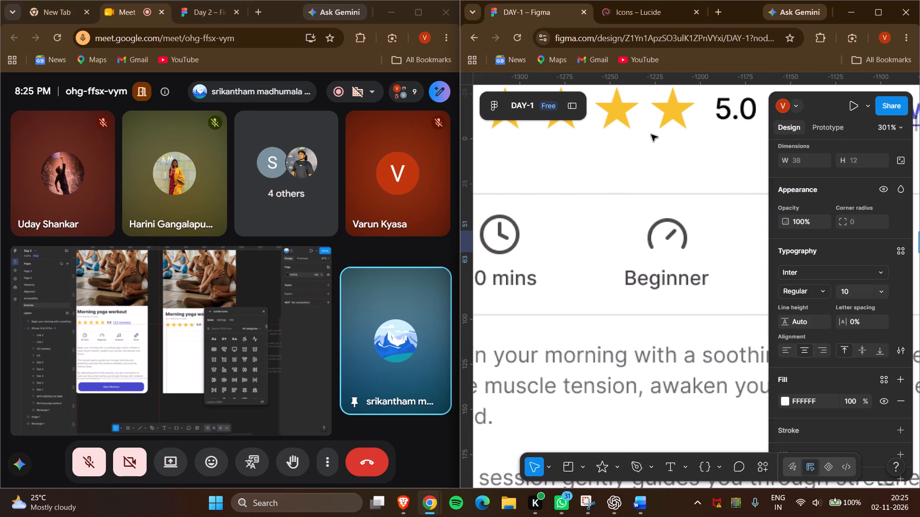
# On the Lucide site, search the icons for "time" and look through the results for the Beginner icon.
pyautogui.click(638, 19)
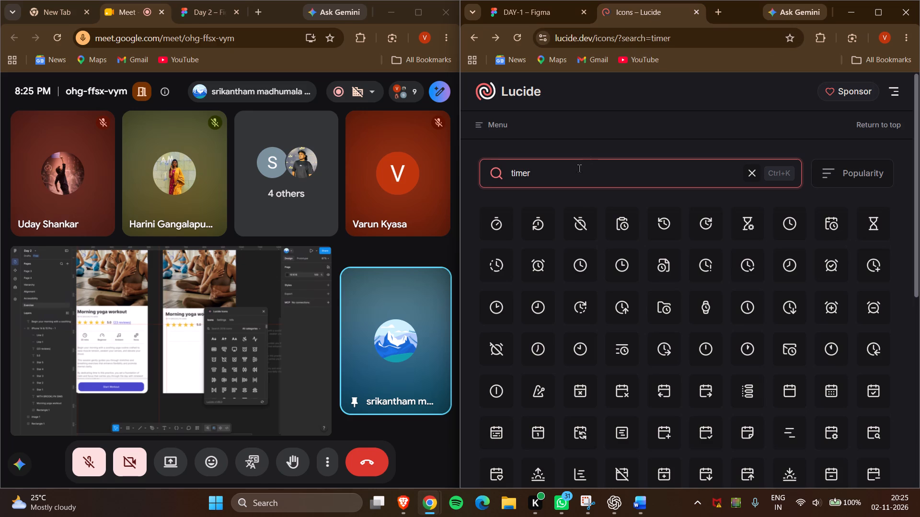
pyautogui.doubleClick(579, 168)
pyautogui.write('timer')
pyautogui.press('BackSpace')
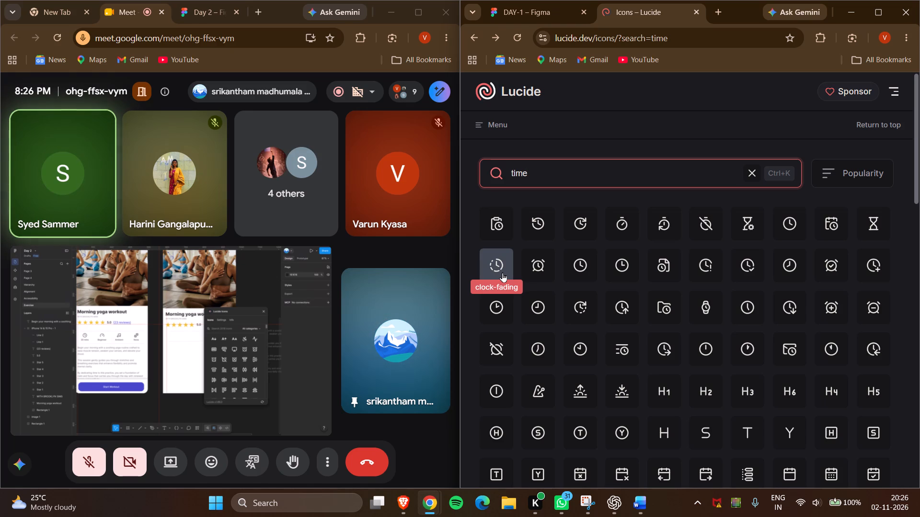
pyautogui.scroll(-1, 502, 272)
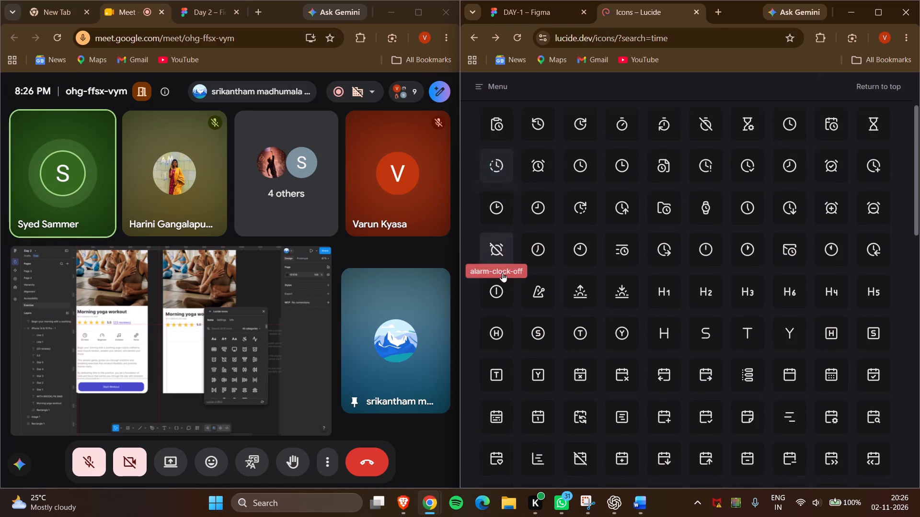
pyautogui.scroll(1, 502, 272)
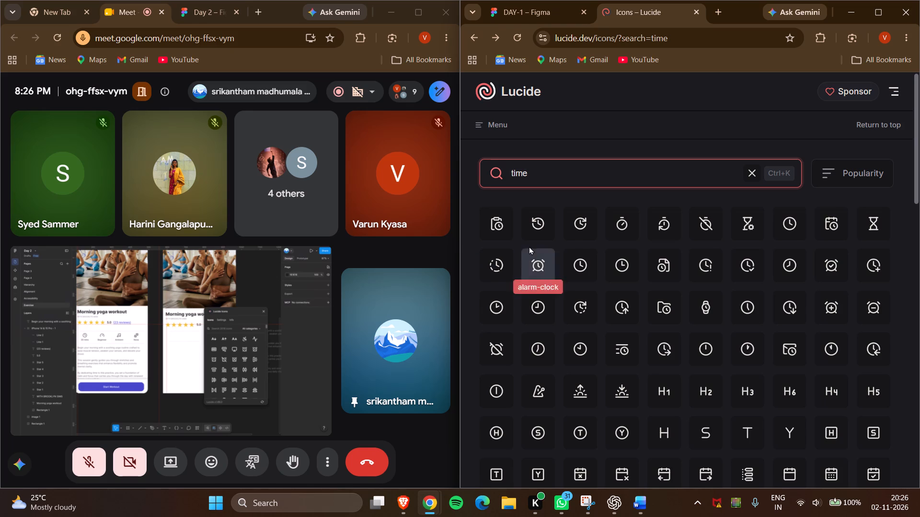
# Capture the Beginner icon from the Figma reference design with Snipping Tool and copy the snip.
pyautogui.click(531, 19)
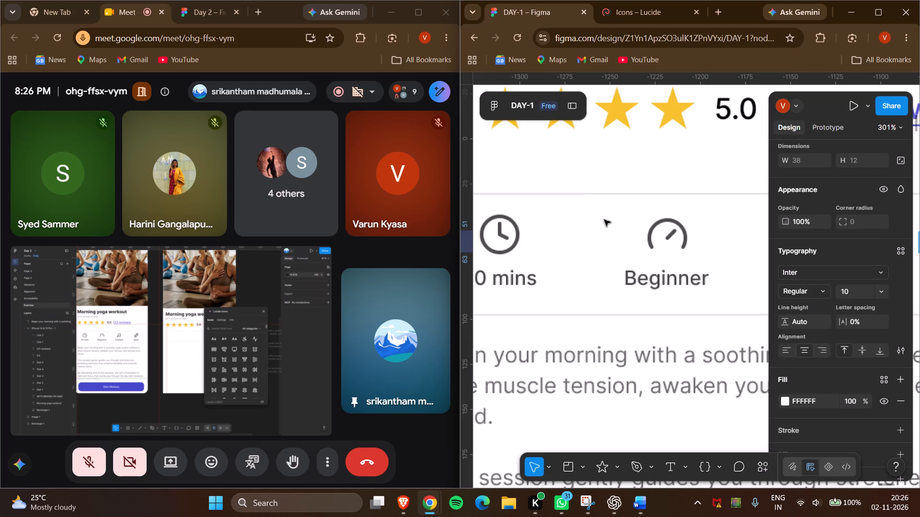
pyautogui.click(581, 495)
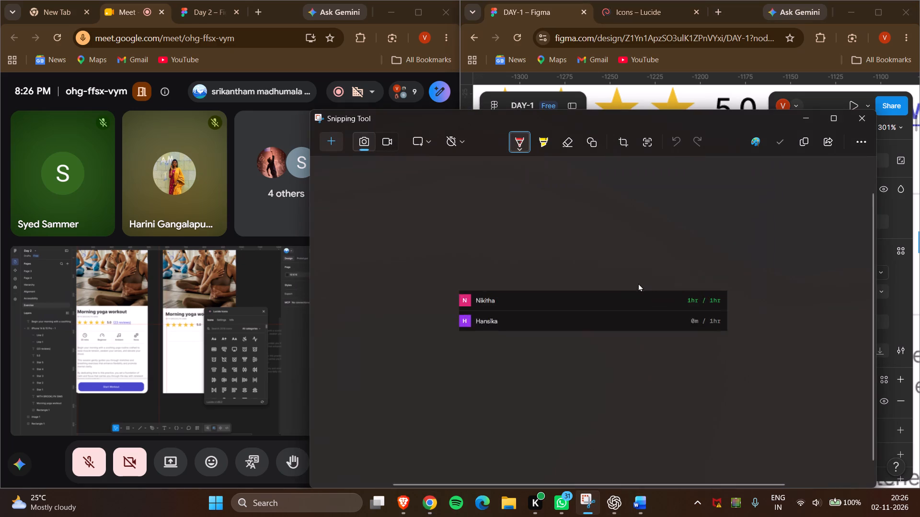
pyautogui.click(327, 139)
pyautogui.moveTo(610, 197); pyautogui.dragTo(732, 275)
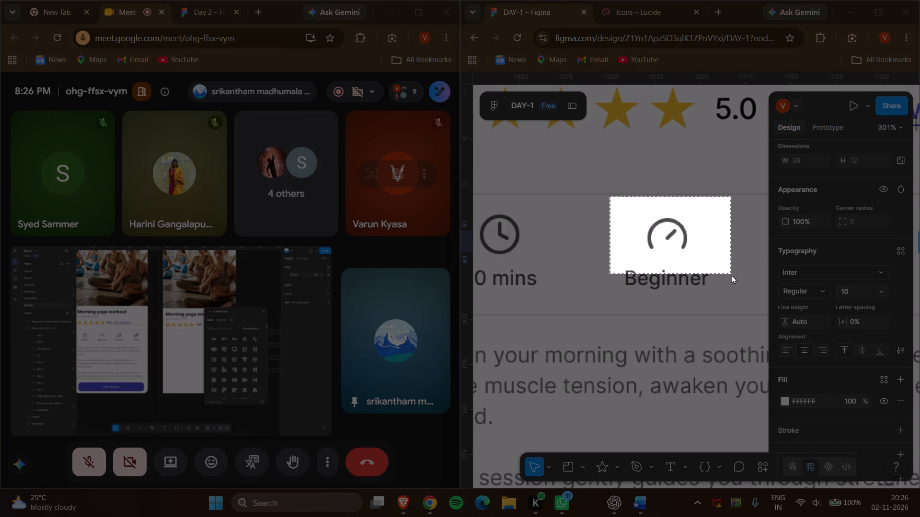
pyautogui.moveTo(732, 275); pyautogui.dragTo(733, 276)
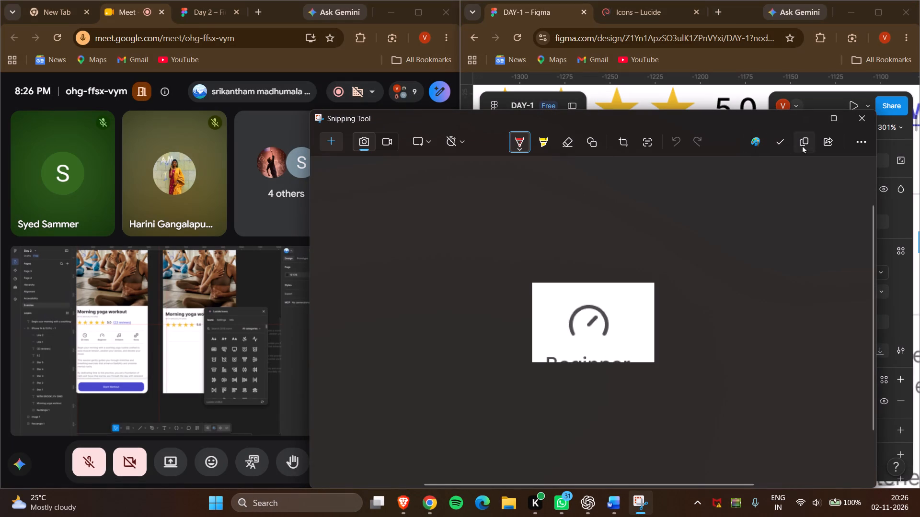
pyautogui.click(802, 145)
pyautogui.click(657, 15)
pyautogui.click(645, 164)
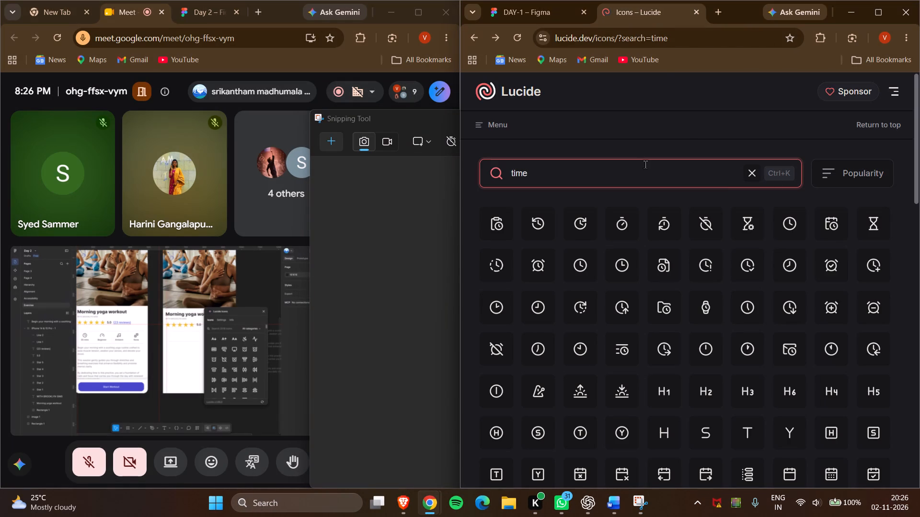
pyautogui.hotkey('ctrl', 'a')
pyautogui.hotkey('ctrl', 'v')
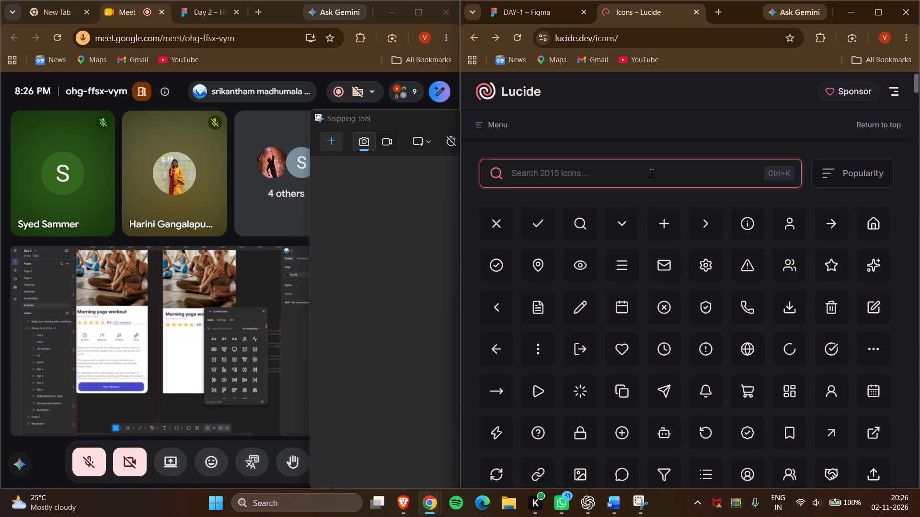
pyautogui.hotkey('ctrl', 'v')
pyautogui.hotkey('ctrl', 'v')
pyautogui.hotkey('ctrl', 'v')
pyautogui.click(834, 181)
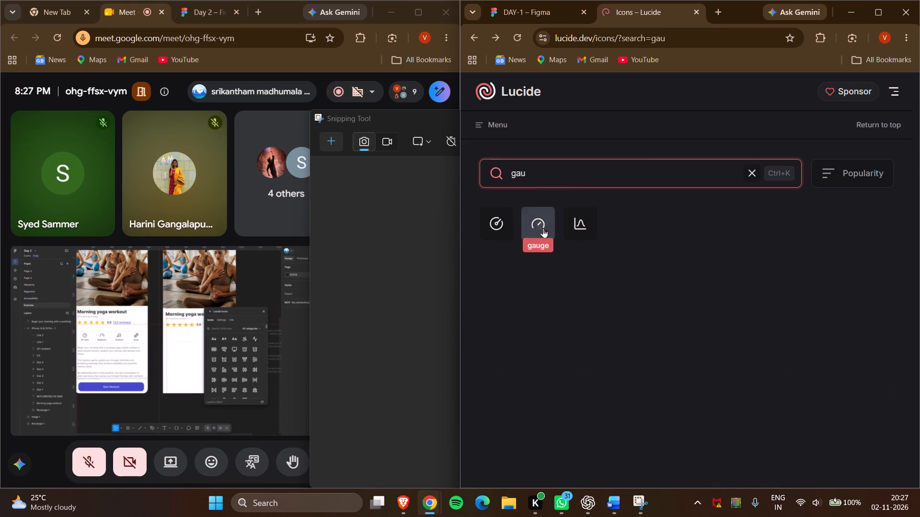
pyautogui.click(547, 214)
pyautogui.click(679, 261)
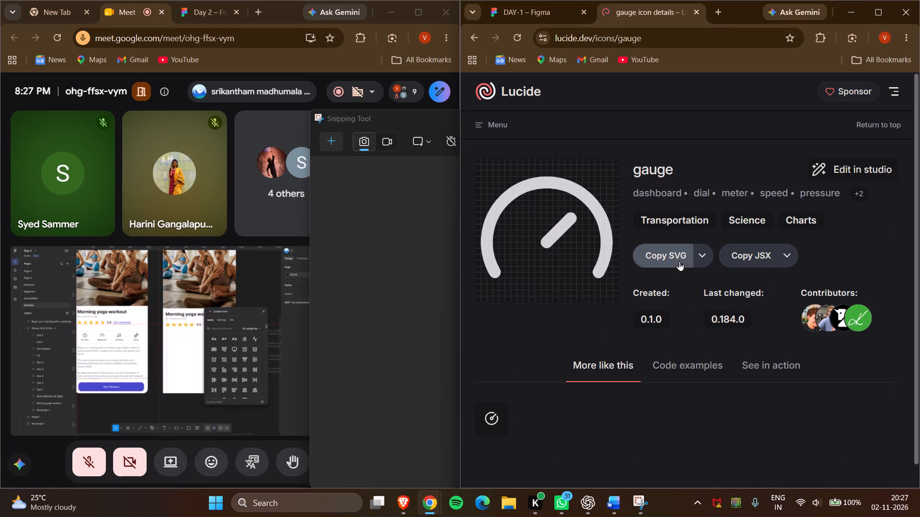
# In Figma, paste the gauge icon into Section 4, between and below the clock and music icons.
pyautogui.click(545, 18)
pyautogui.hscroll(-5, 684, 291)
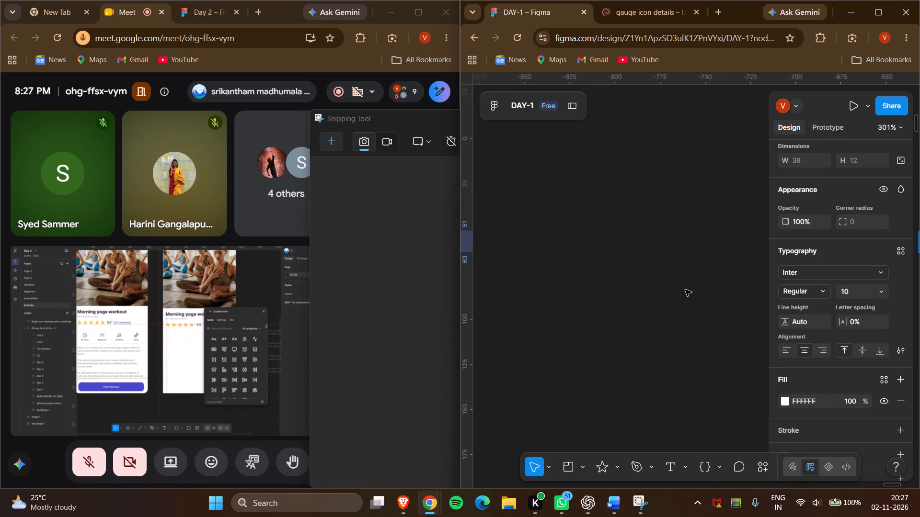
pyautogui.hscroll(-16, 685, 290)
pyautogui.hscroll(2, 685, 290)
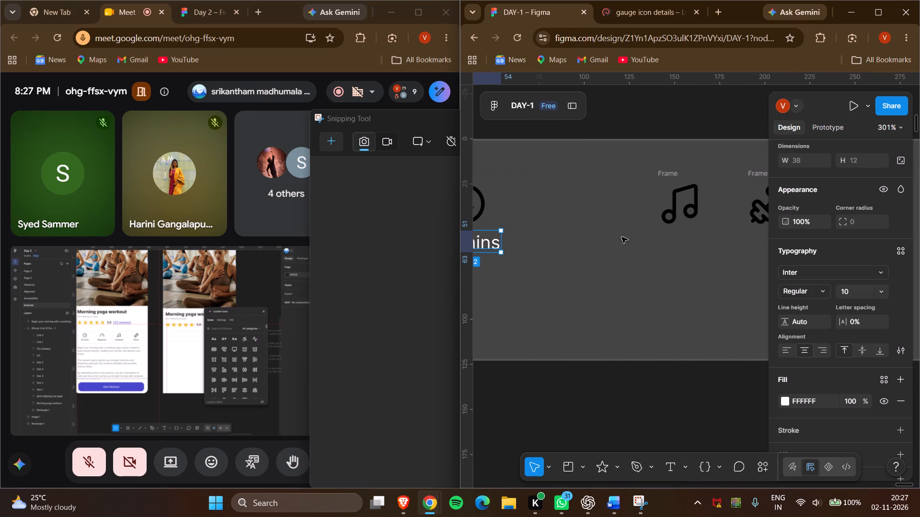
pyautogui.click(564, 205)
pyautogui.hscroll(1, 598, 225)
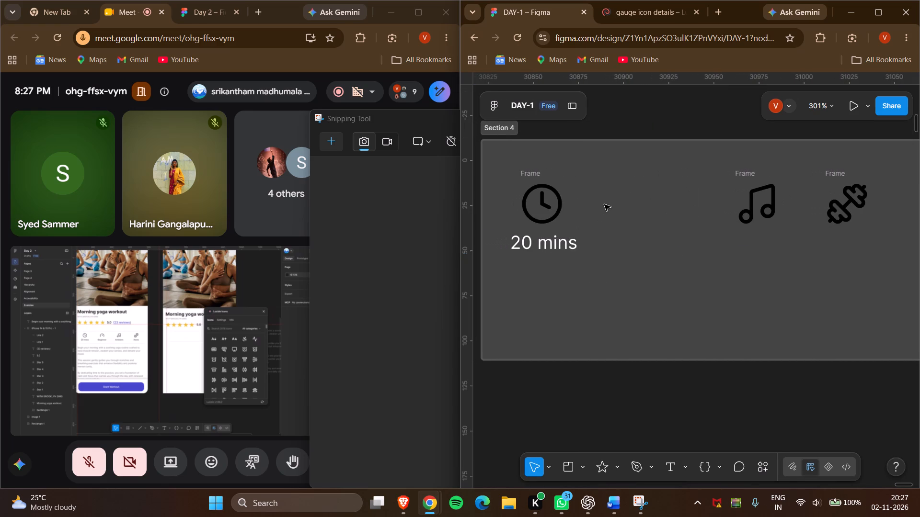
pyautogui.hotkey('ctrl', 'v')
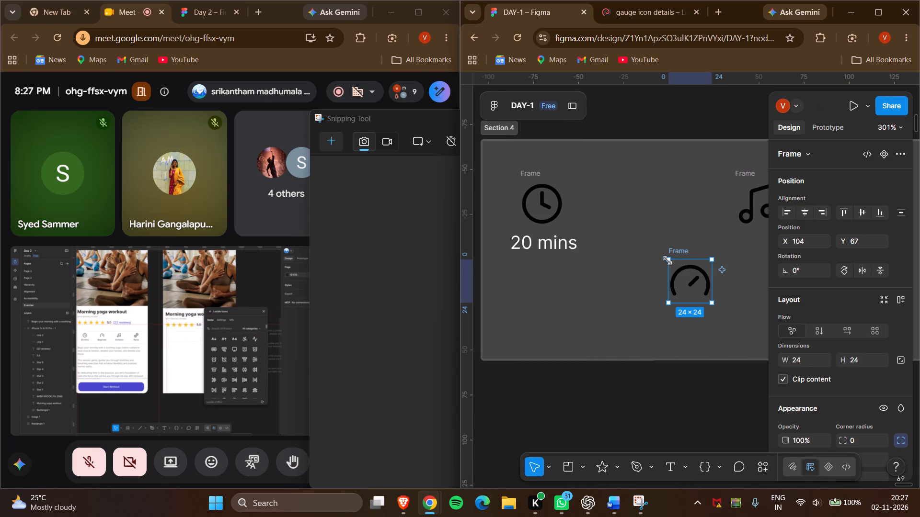
pyautogui.click(692, 256)
# Move the gauge icon up into the icon row between the clock and music icons, at X 72, Y 24.
pyautogui.moveTo(688, 249); pyautogui.dragTo(650, 177)
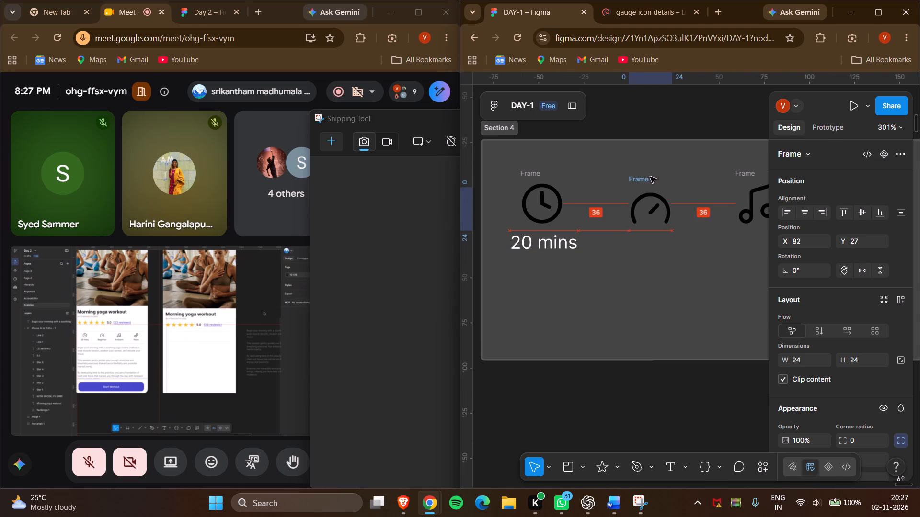
pyautogui.moveTo(650, 177); pyautogui.dragTo(624, 173)
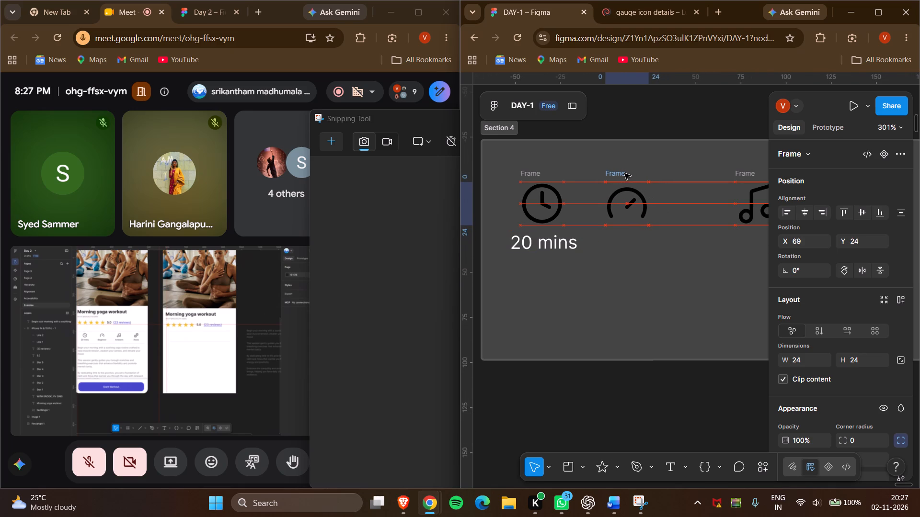
pyautogui.moveTo(624, 173); pyautogui.dragTo(630, 172)
# Set the font size of the "20 mins" label under the clock icon to 8.
pyautogui.click(568, 238)
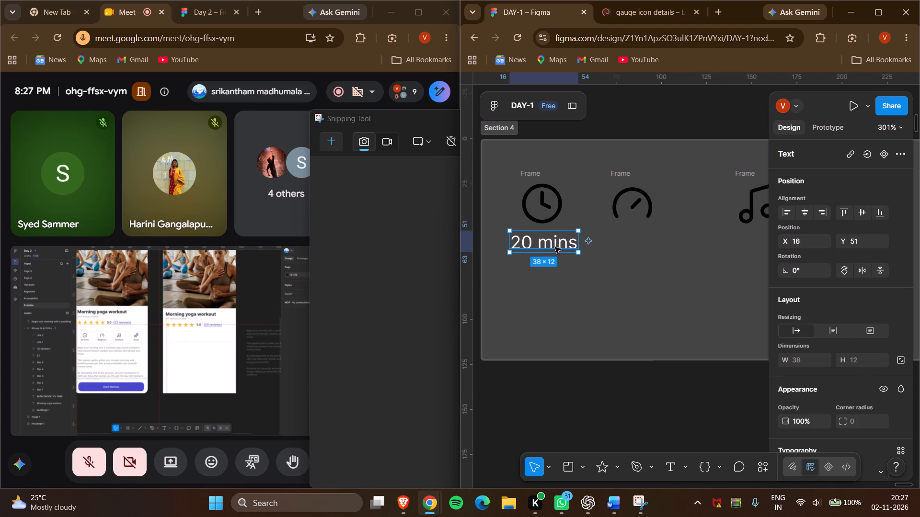
pyautogui.click(555, 247)
pyautogui.hotkey('ctrl', 'a')
pyautogui.click(558, 250)
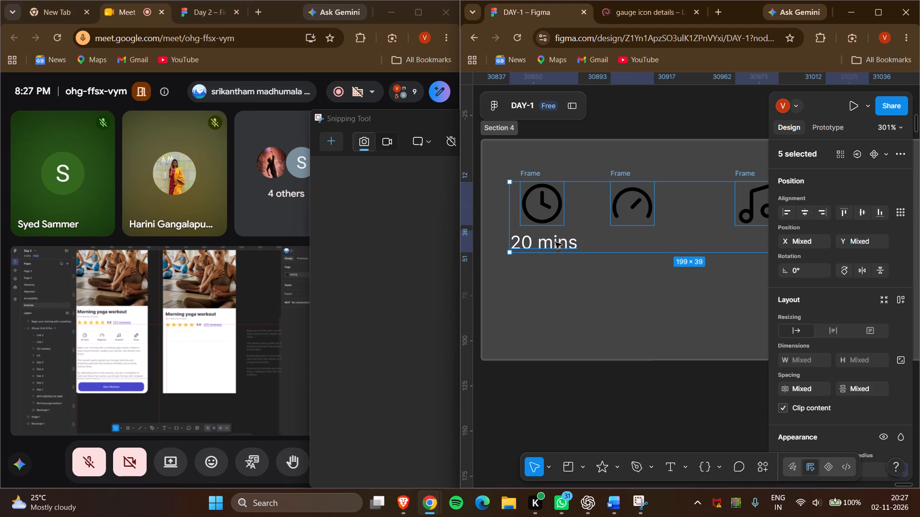
pyautogui.doubleClick(555, 242)
pyautogui.scroll(-3, 811, 333)
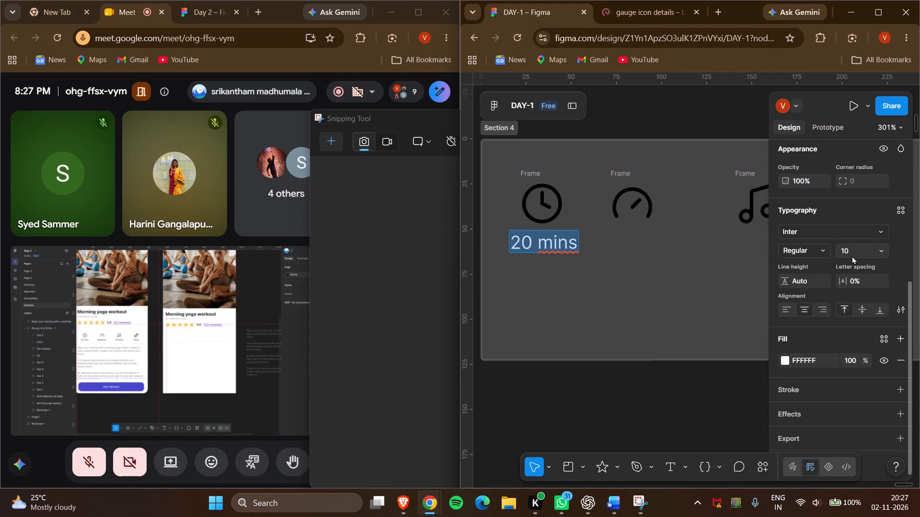
pyautogui.click(852, 256)
pyautogui.press('8')
pyautogui.press('Return')
pyautogui.click(701, 324)
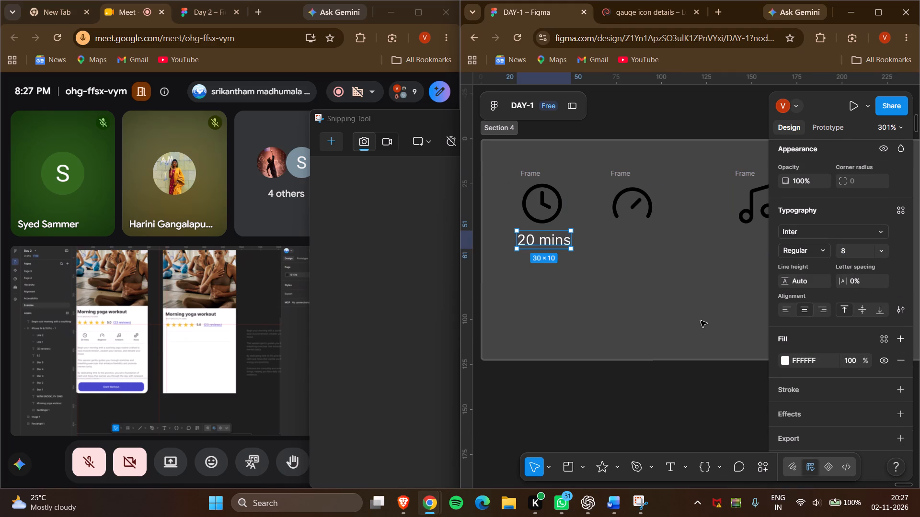
pyautogui.click(700, 289)
# Move the music icon along the row closer to the gauge icon, keeping it level with the other icons.
pyautogui.moveTo(725, 169); pyautogui.dragTo(793, 221)
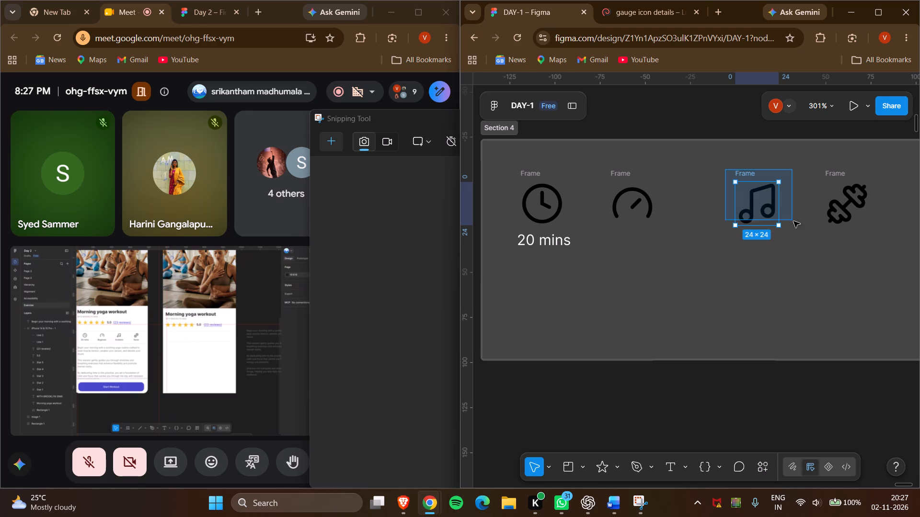
pyautogui.moveTo(793, 221); pyautogui.dragTo(801, 236)
pyautogui.moveTo(759, 205); pyautogui.dragTo(747, 205)
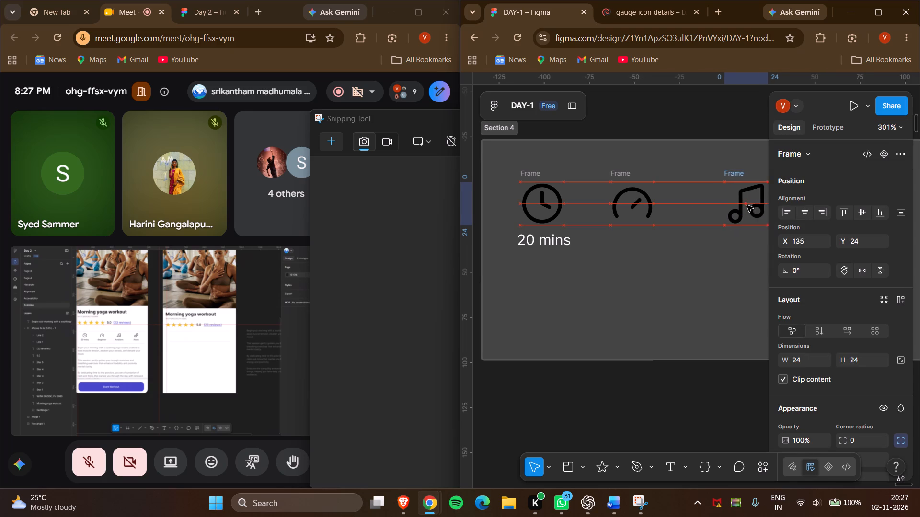
pyautogui.moveTo(747, 205); pyautogui.dragTo(703, 206)
pyautogui.click(688, 316)
# Move the dumbbell icon along the row to sit just beside the music icon.
pyautogui.moveTo(810, 160); pyautogui.dragTo(886, 237)
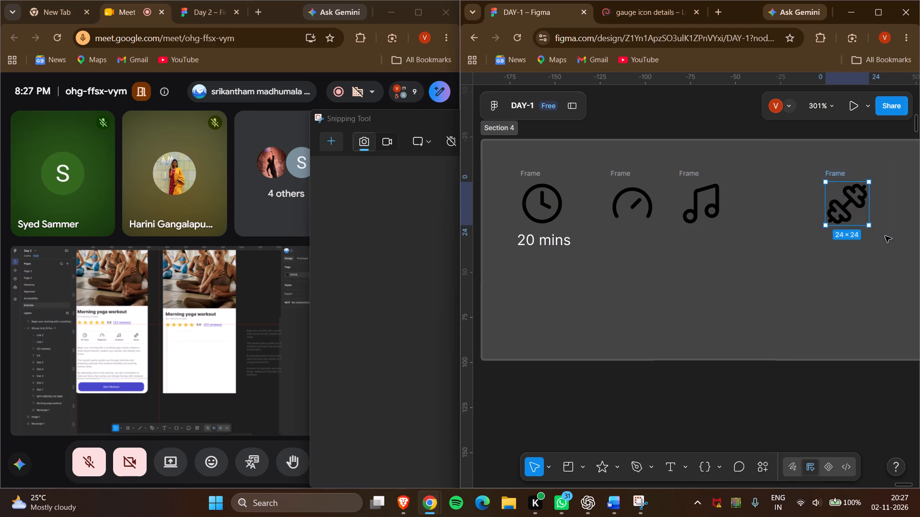
pyautogui.hscroll(-1, 726, 260)
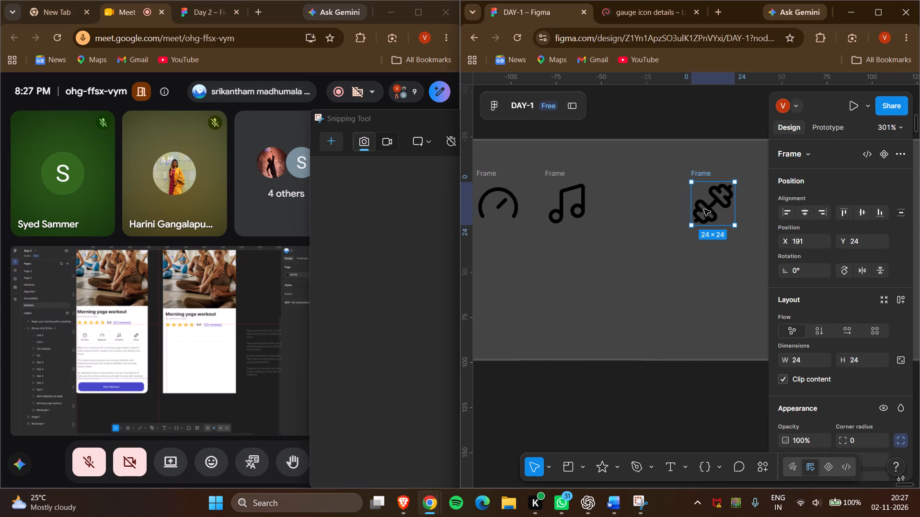
pyautogui.hscroll(-1, 704, 209)
pyautogui.moveTo(722, 216); pyautogui.dragTo(647, 218)
pyautogui.click(592, 292)
# Move the gauge icon closer to the clock icon, at X 62, Y 24.
pyautogui.hscroll(1, 592, 291)
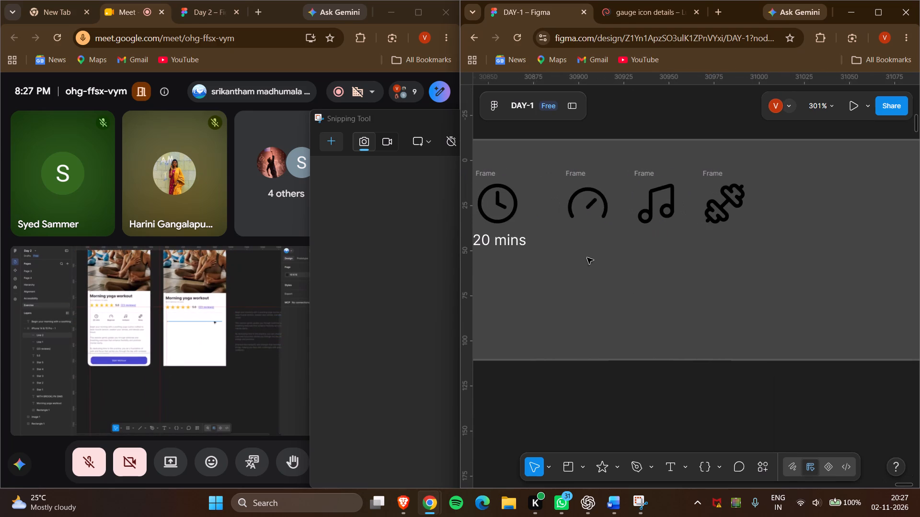
pyautogui.hscroll(1, 587, 258)
pyautogui.moveTo(564, 165); pyautogui.dragTo(637, 239)
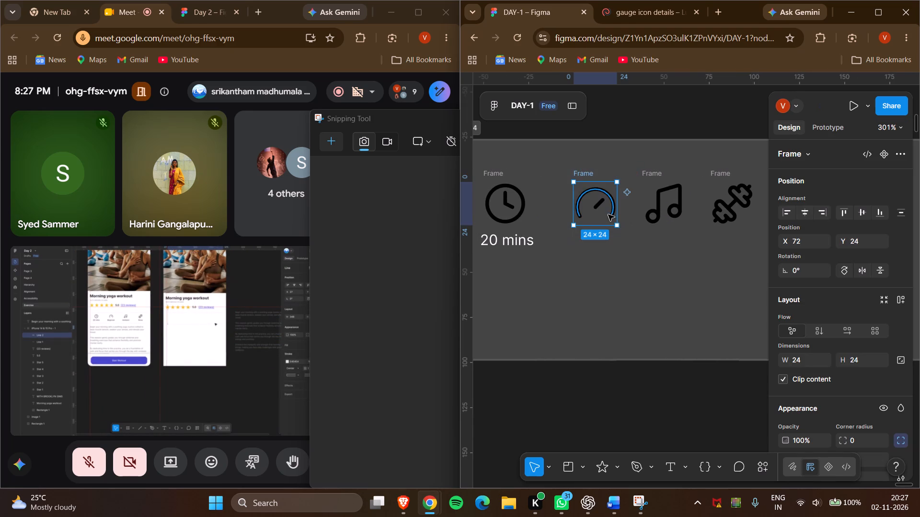
pyautogui.moveTo(603, 216); pyautogui.dragTo(579, 216)
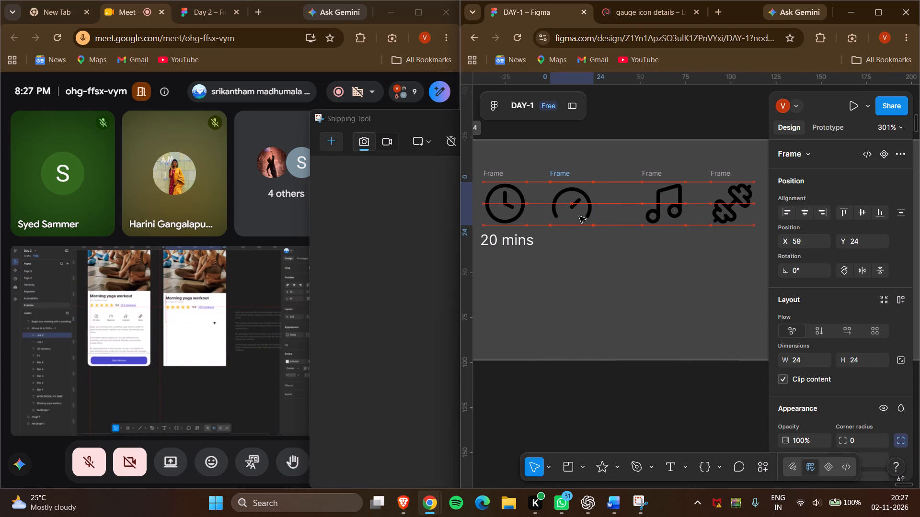
pyautogui.moveTo(579, 216); pyautogui.dragTo(585, 216)
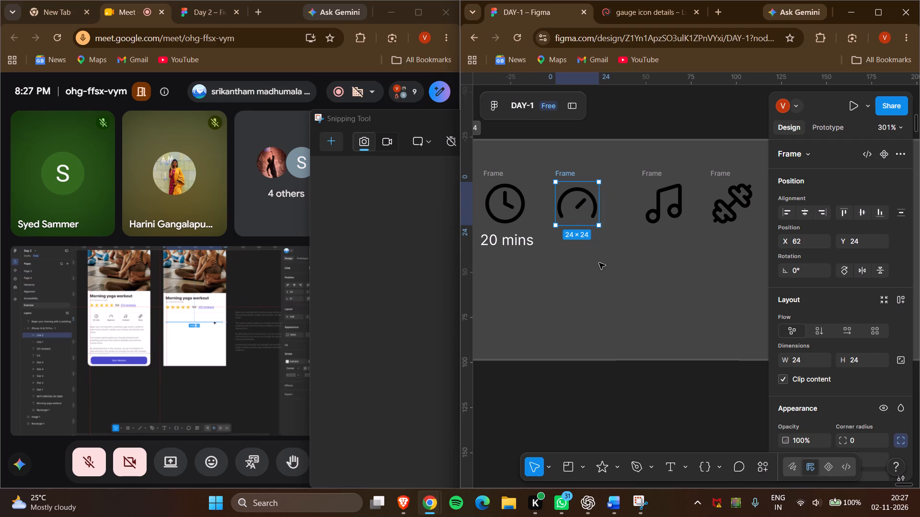
pyautogui.click(599, 263)
# Duplicate the "20 mins" label three times along the row beneath the other icons, at X 59, 98 and 137, Y 51.
pyautogui.click(521, 249)
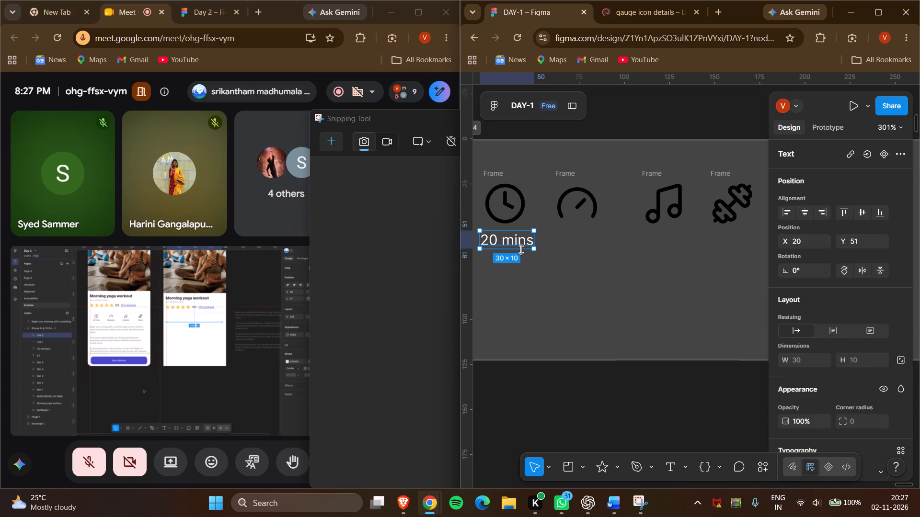
pyautogui.hotkey('ctrl', 'd')
pyautogui.moveTo(507, 240); pyautogui.dragTo(571, 243)
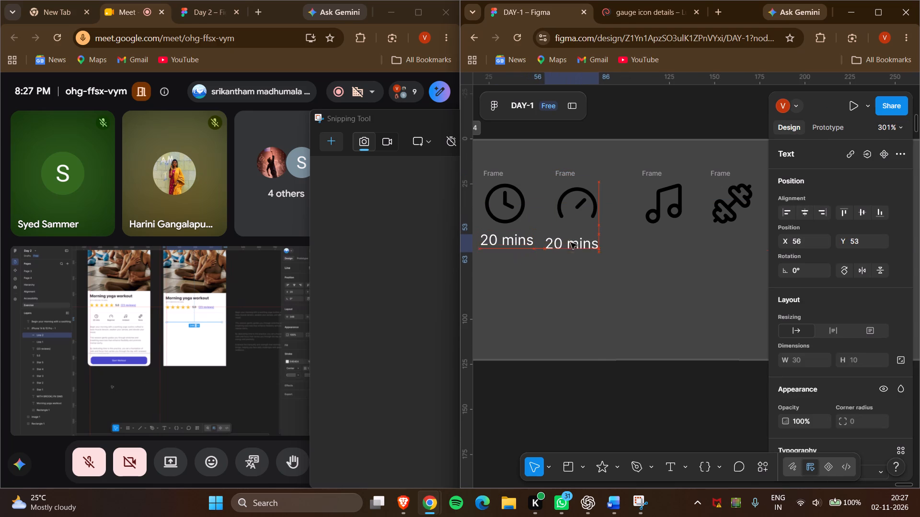
pyautogui.moveTo(571, 243); pyautogui.dragTo(577, 238)
pyautogui.click(576, 241)
pyautogui.hotkey('ctrl', 'd')
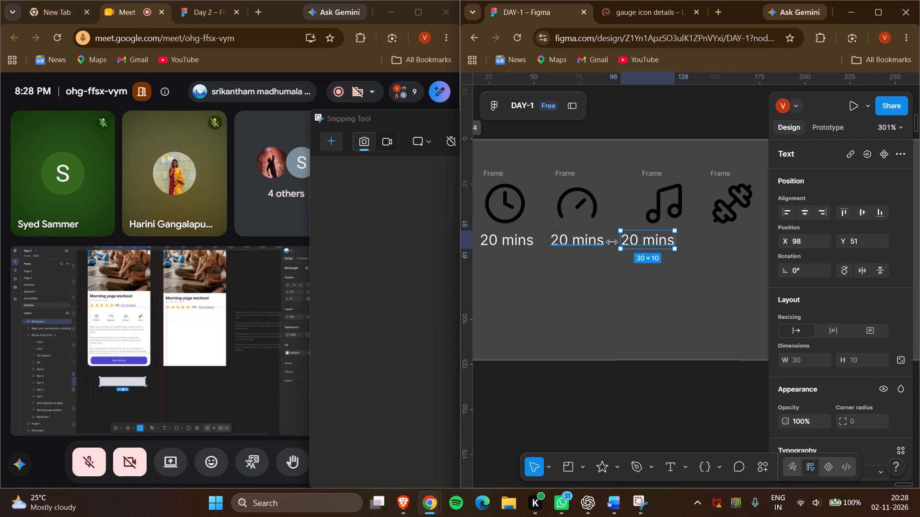
pyautogui.hotkey('ctrl', 'd')
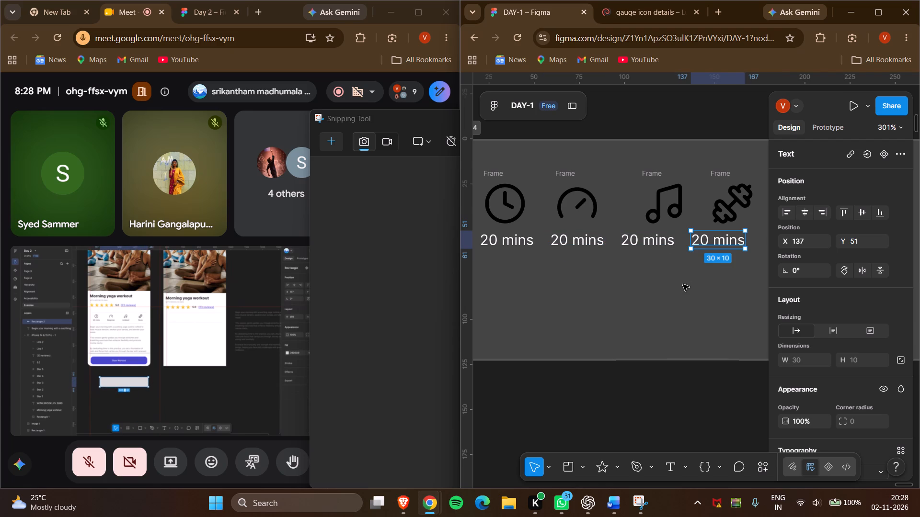
pyautogui.click(683, 285)
# Change the label under the gauge icon to "Beginner".
pyautogui.hscroll(10, 615, 274)
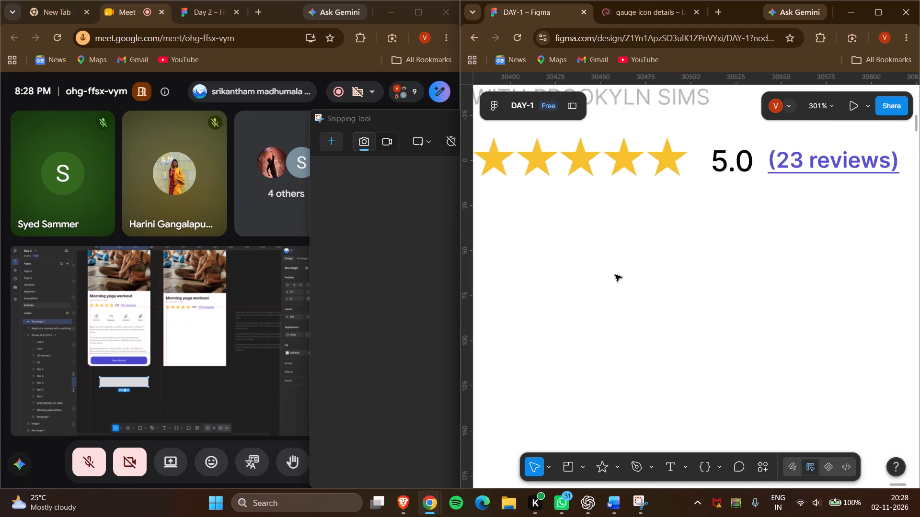
pyautogui.hscroll(7, 615, 275)
pyautogui.hscroll(-7, 615, 275)
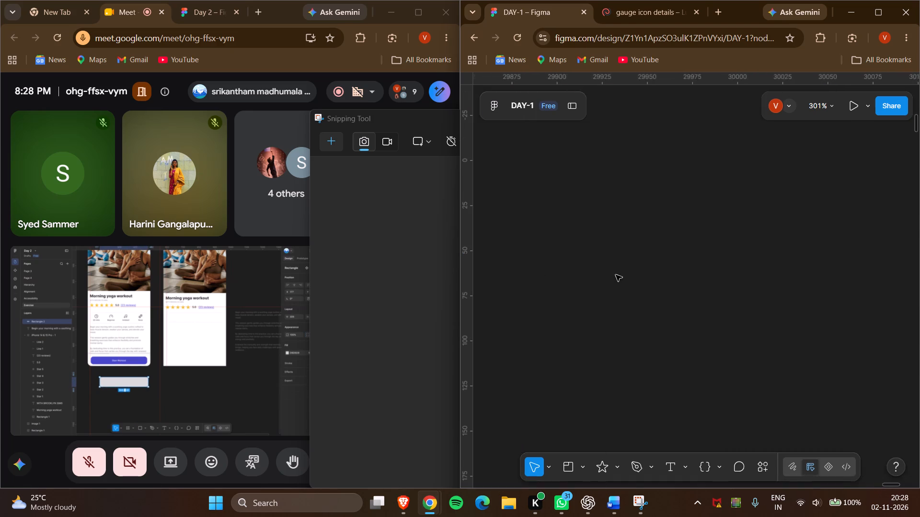
pyautogui.hscroll(-6, 616, 275)
pyautogui.doubleClick(675, 247)
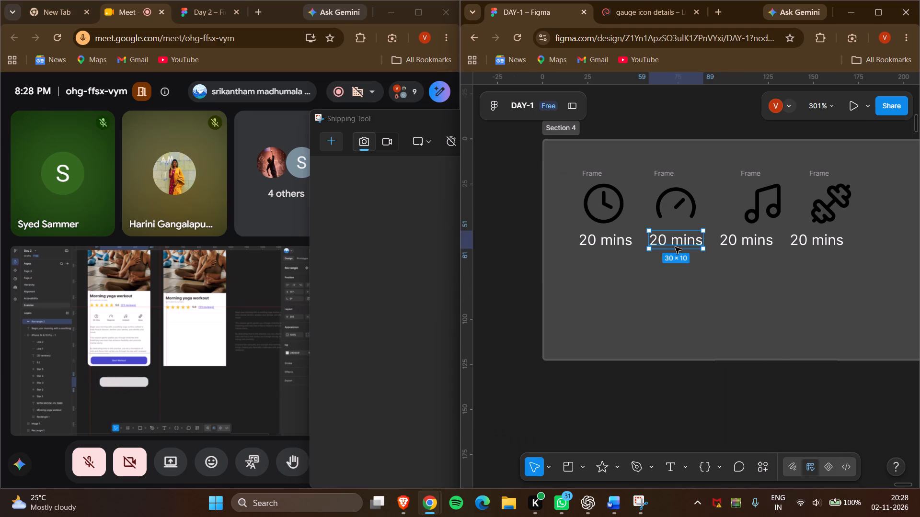
pyautogui.hotkey('shift', 'b')
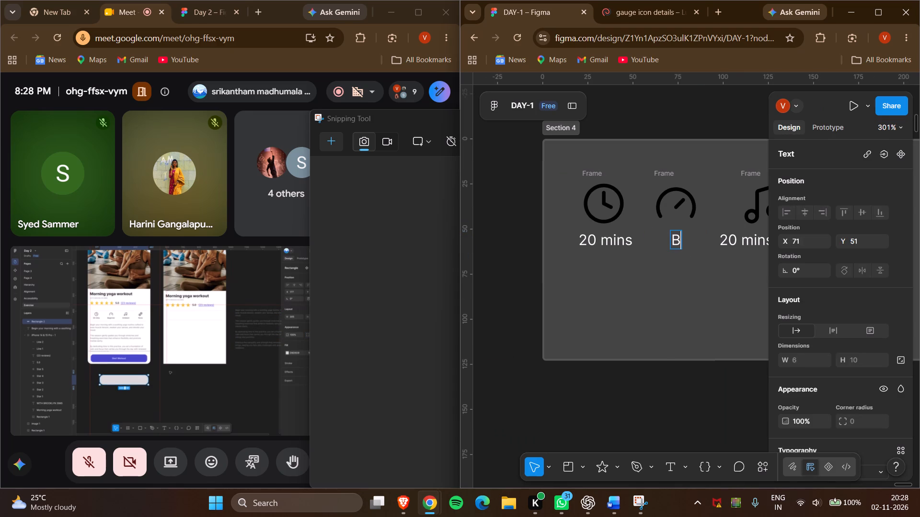
pyautogui.write('eg')
pyautogui.write('inner')
# Check the reference screen's labels and change the label under the music icon to "Ambient".
pyautogui.hscroll(13, 676, 247)
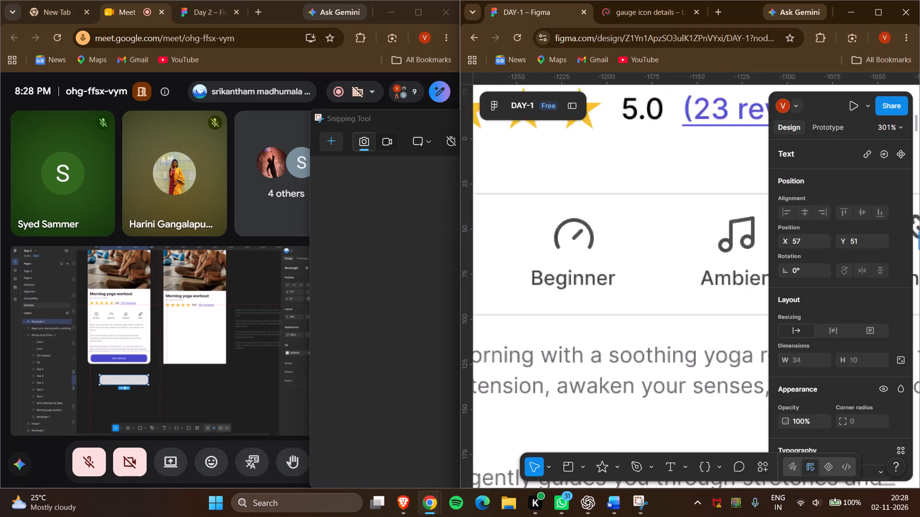
pyautogui.hscroll(1, 676, 247)
pyautogui.hscroll(-5, 676, 247)
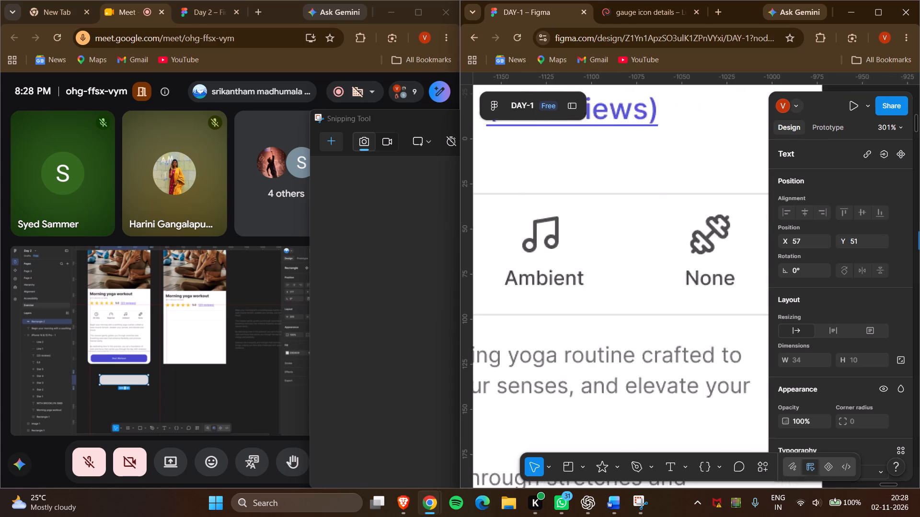
pyautogui.hscroll(-5, 676, 247)
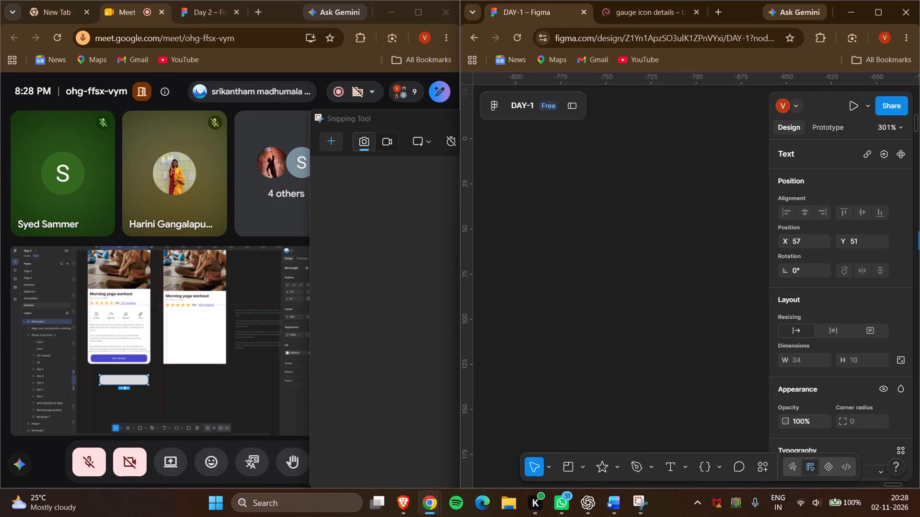
pyautogui.hscroll(-7, 676, 247)
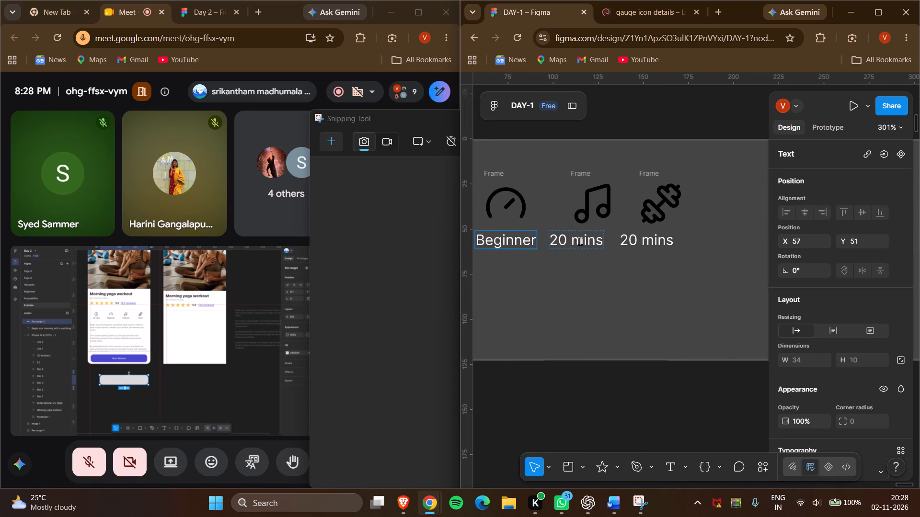
pyautogui.tripleClick(580, 241)
pyautogui.write('Amb')
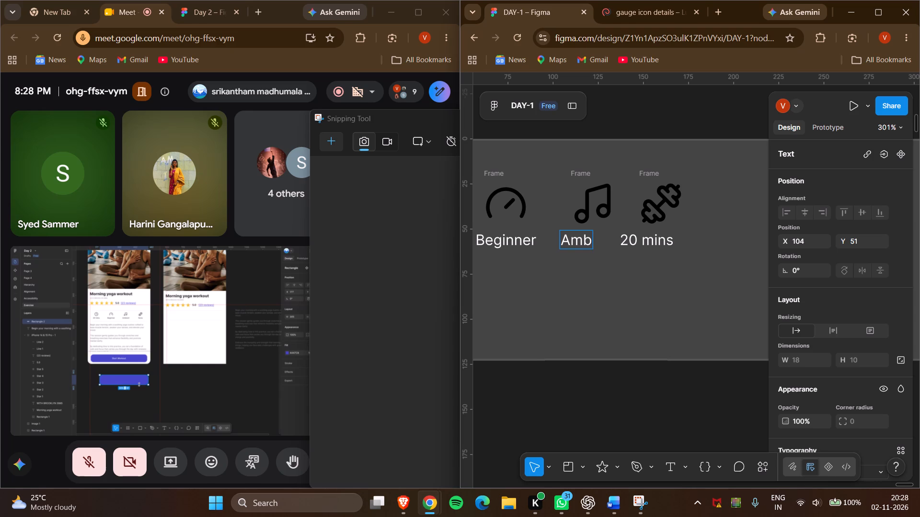
pyautogui.write('ient')
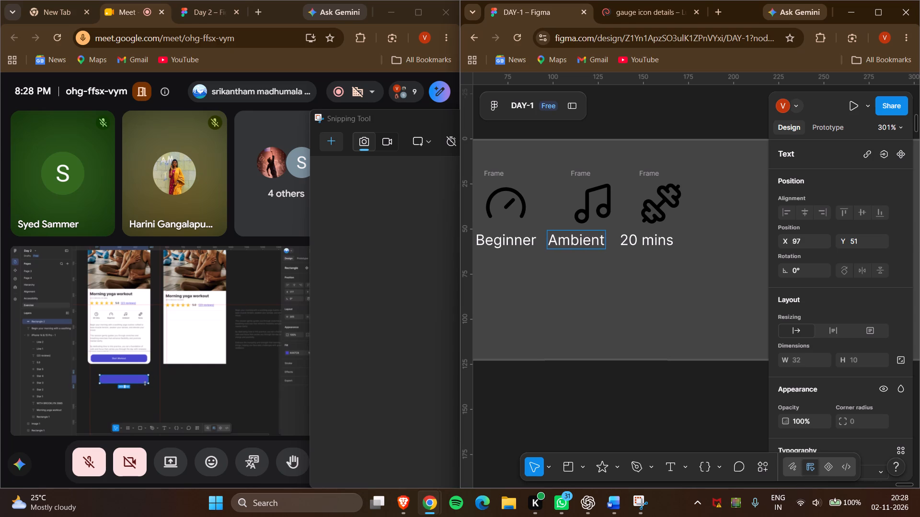
# Check the reference screen again and change the label under the dumbbell icon to "None".
pyautogui.hscroll(12, 576, 243)
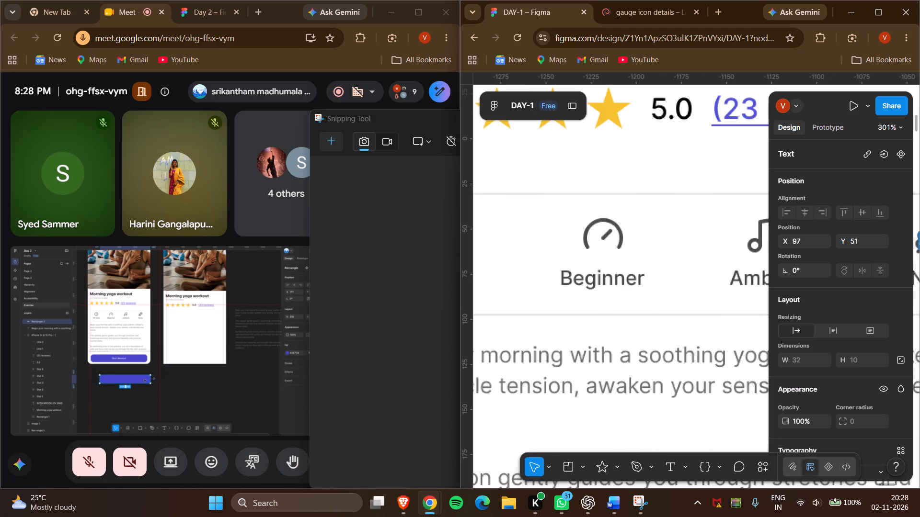
pyautogui.hscroll(1, 576, 243)
pyautogui.hscroll(-7, 576, 243)
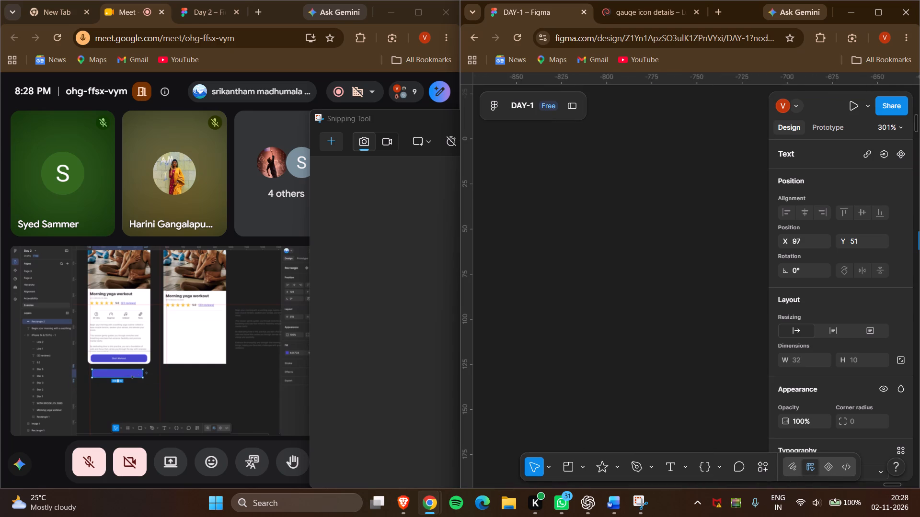
pyautogui.hscroll(-10, 576, 243)
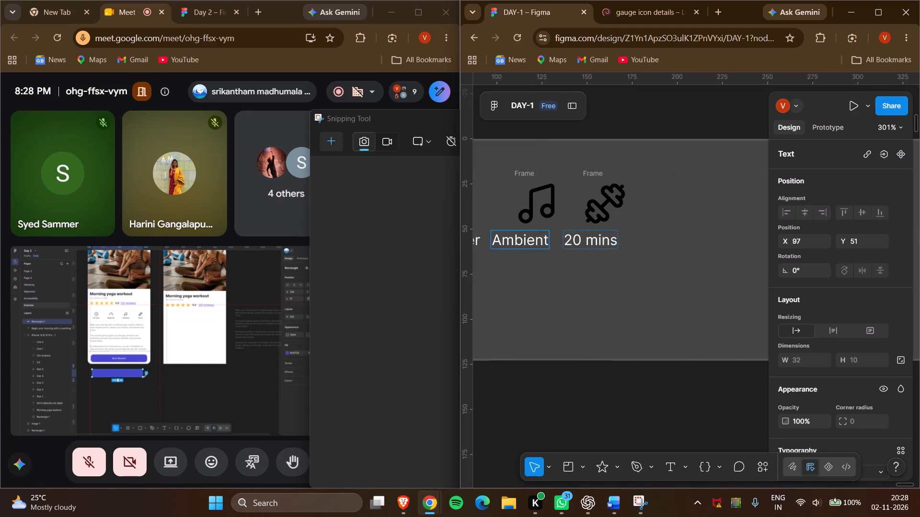
pyautogui.hscroll(-1, 576, 243)
pyautogui.tripleClick(576, 235)
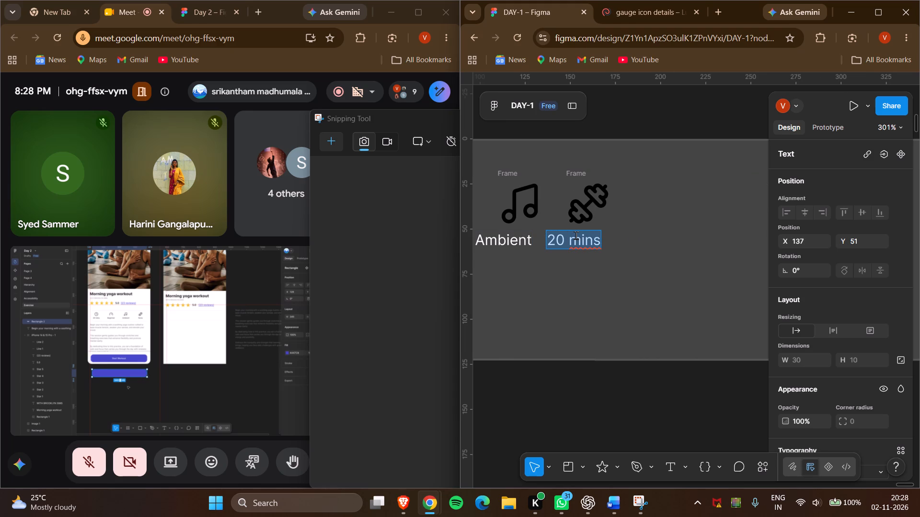
pyautogui.write('None')
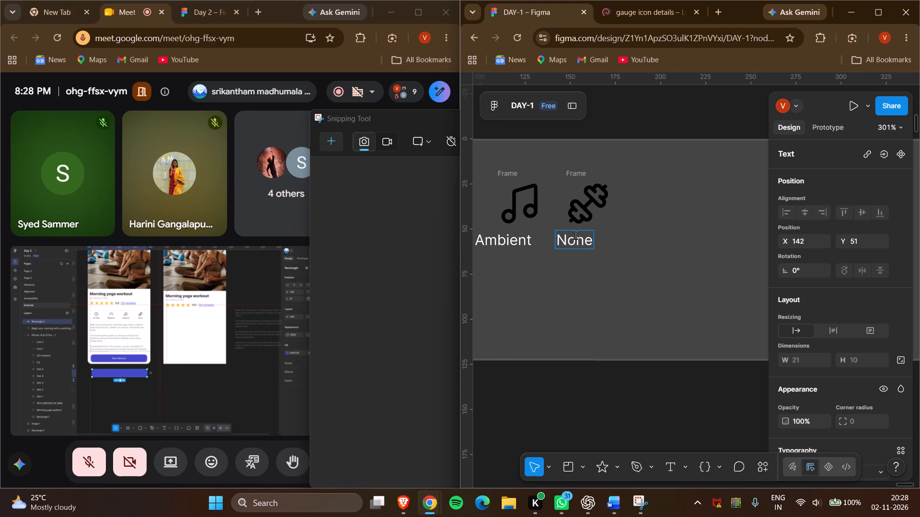
pyautogui.click(616, 300)
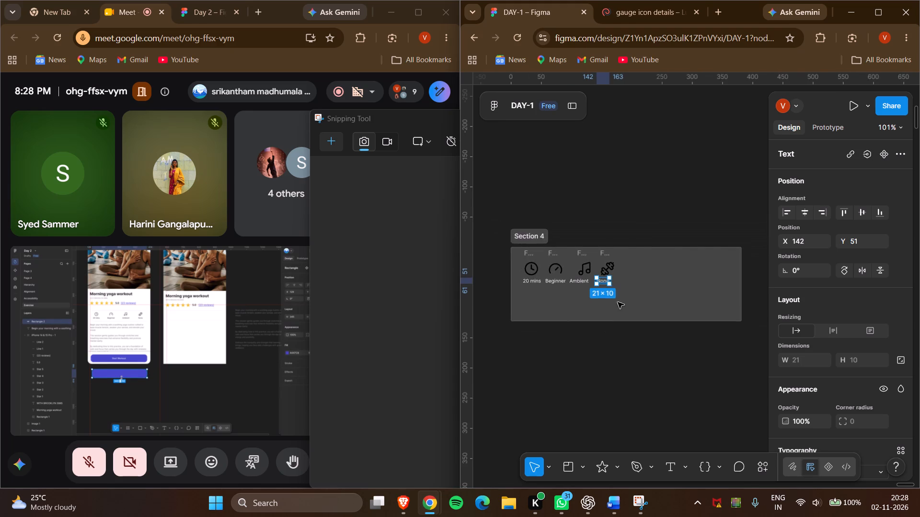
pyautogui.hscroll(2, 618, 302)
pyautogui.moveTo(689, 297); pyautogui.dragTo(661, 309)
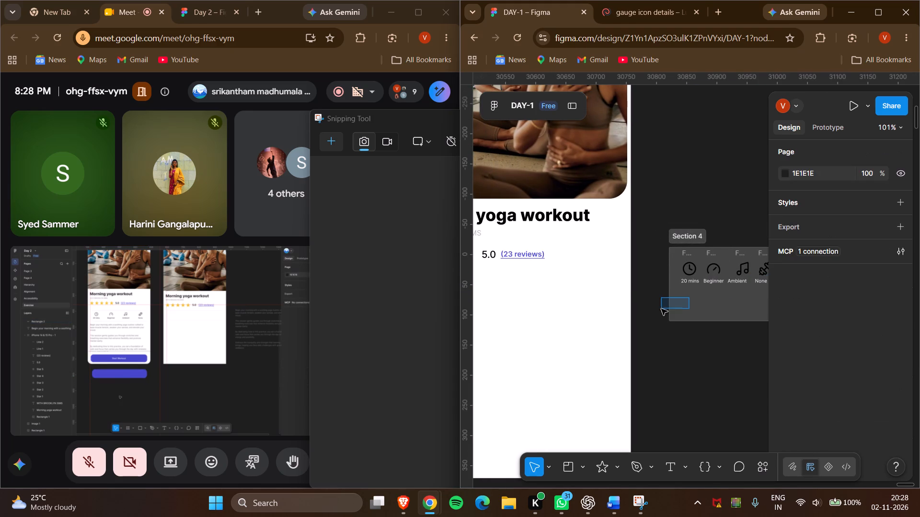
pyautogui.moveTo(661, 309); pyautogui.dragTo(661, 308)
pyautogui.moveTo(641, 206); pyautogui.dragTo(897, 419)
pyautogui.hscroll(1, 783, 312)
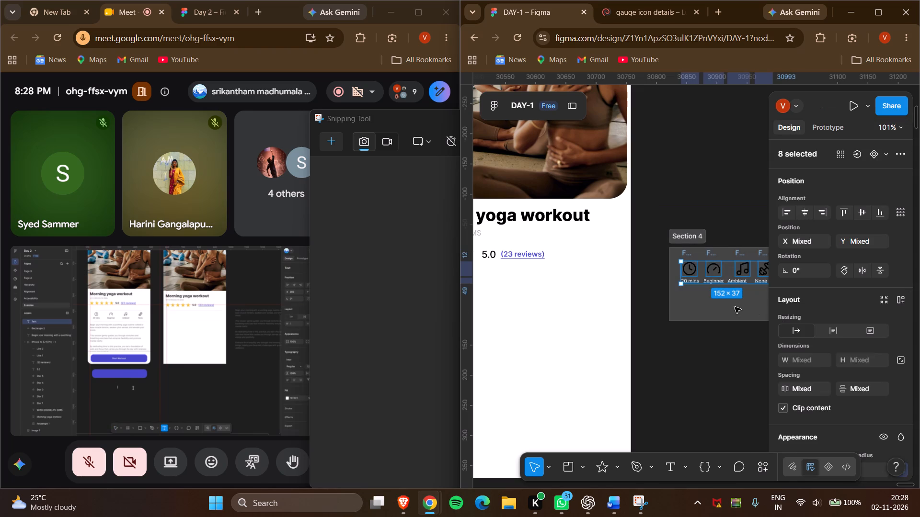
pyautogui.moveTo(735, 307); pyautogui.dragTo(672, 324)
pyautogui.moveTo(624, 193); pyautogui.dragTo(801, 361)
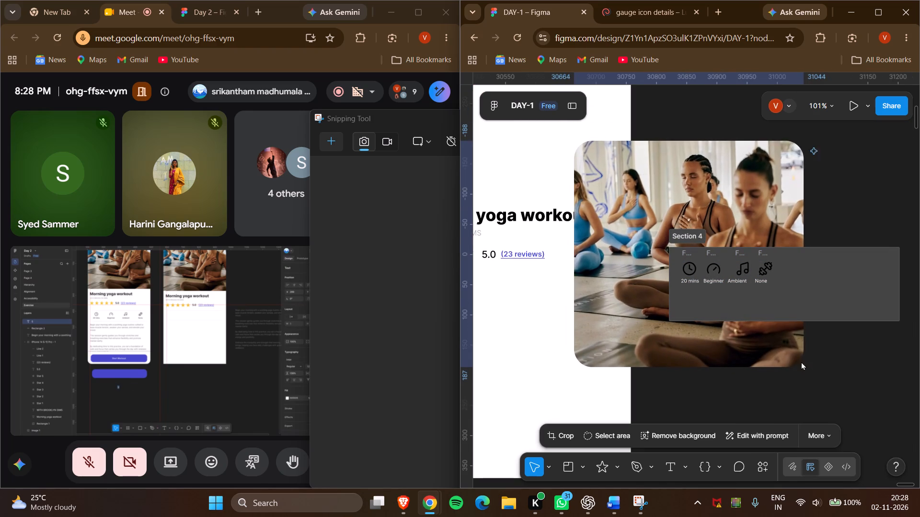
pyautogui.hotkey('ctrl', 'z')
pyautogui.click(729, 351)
# Move Section 4 with its icons and labels onto the iPhone frame, directly below the star rating row.
pyautogui.hscroll(1, 735, 340)
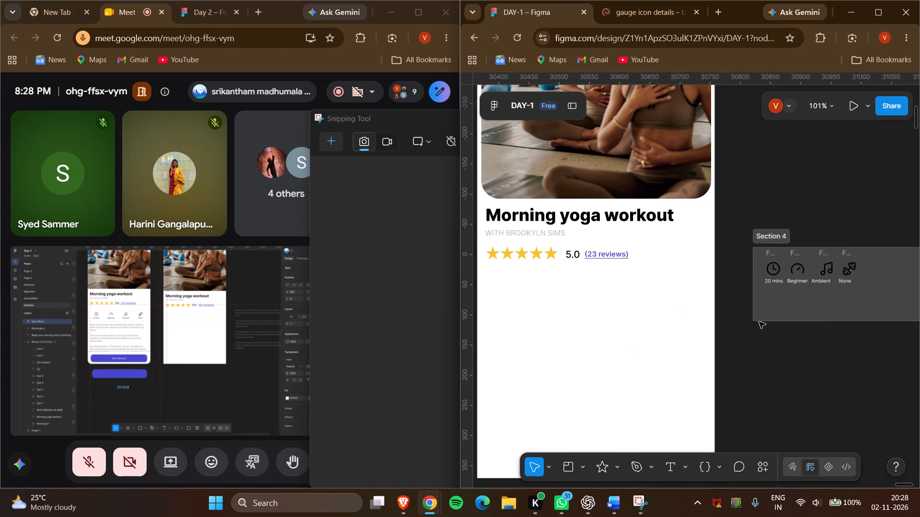
pyautogui.hscroll(1, 759, 322)
pyautogui.click(782, 316)
pyautogui.moveTo(760, 313); pyautogui.dragTo(745, 318)
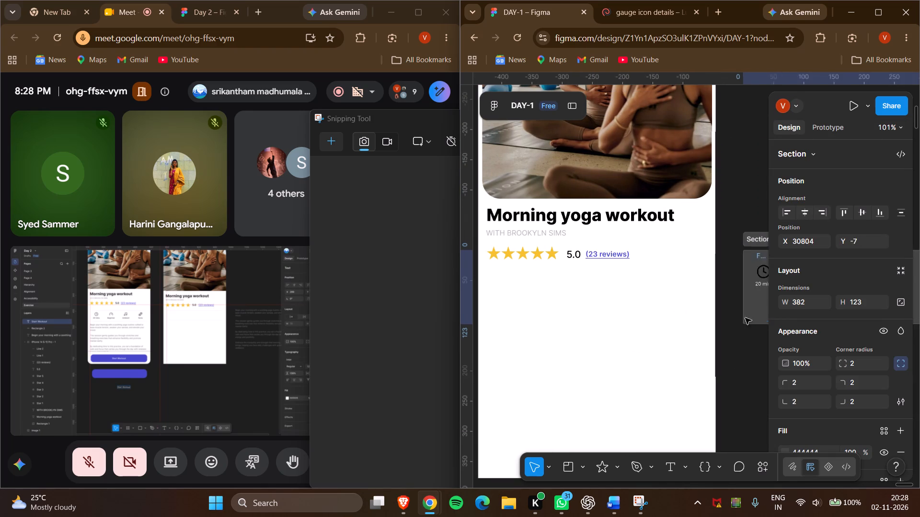
pyautogui.moveTo(745, 318); pyautogui.dragTo(489, 338)
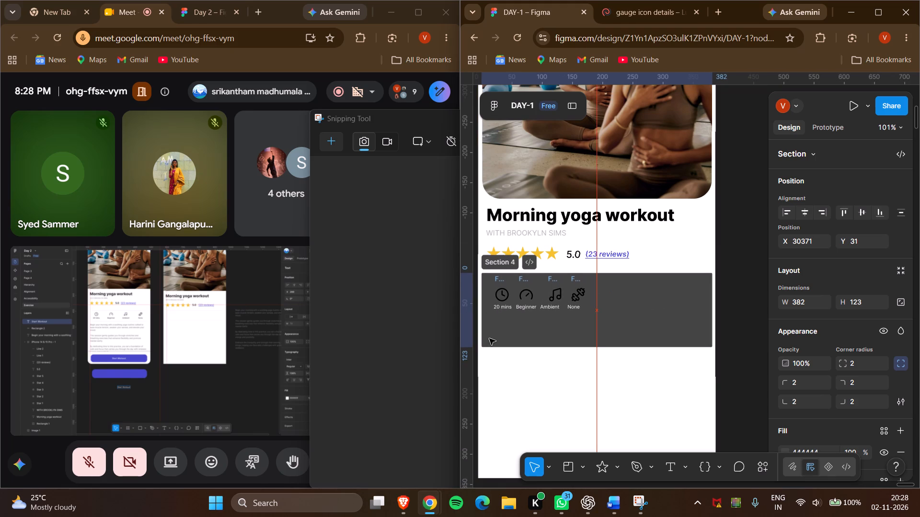
pyautogui.moveTo(489, 338); pyautogui.dragTo(487, 332)
pyautogui.click(512, 401)
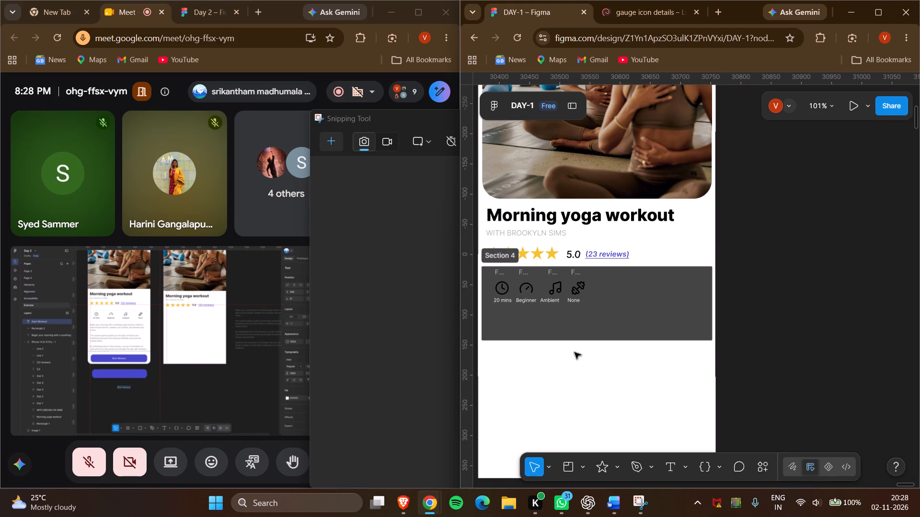
# Change Section 4's fill to the white sampled from the iPhone frame's background.
pyautogui.click(598, 315)
pyautogui.click(609, 320)
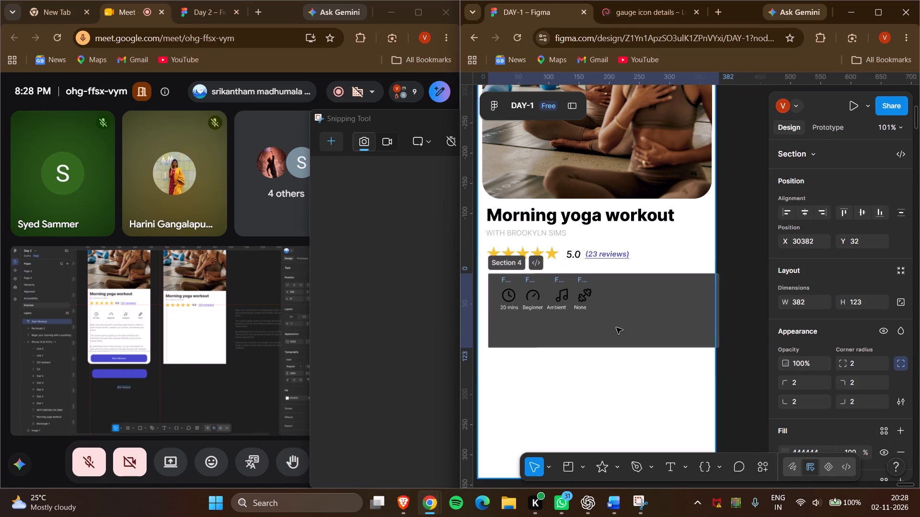
pyautogui.scroll(-3, 796, 343)
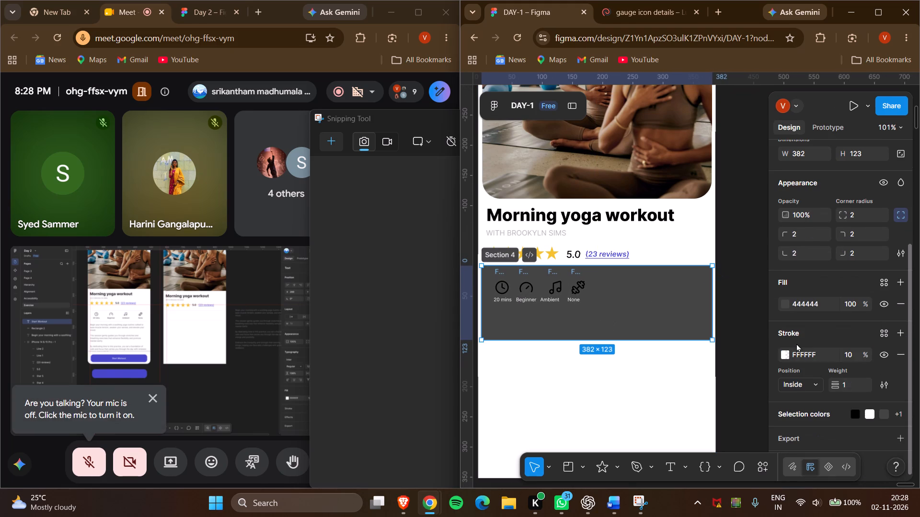
pyautogui.click(782, 304)
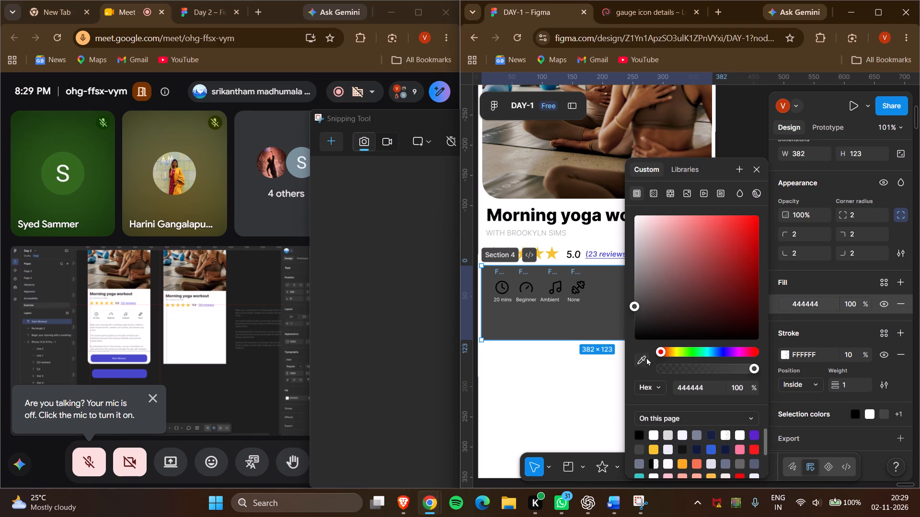
pyautogui.click(642, 359)
pyautogui.click(572, 372)
pyautogui.click(556, 401)
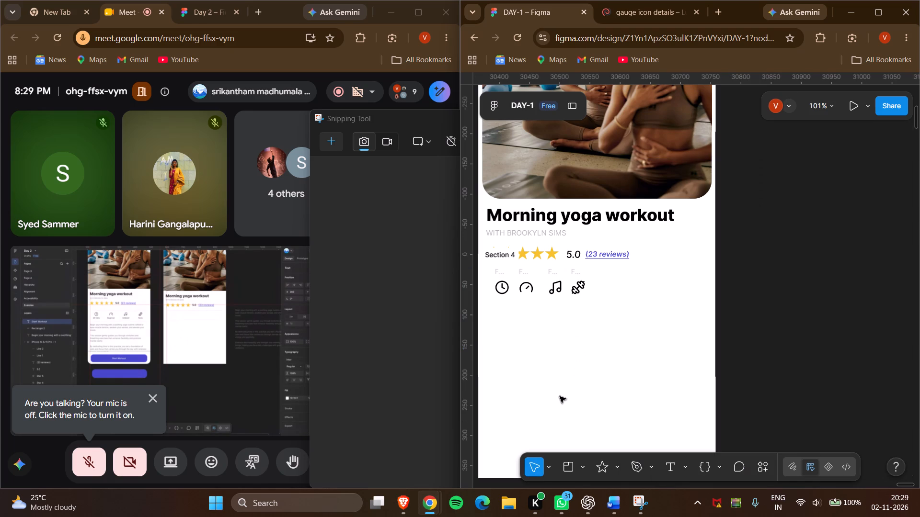
pyautogui.click(578, 310)
pyautogui.click(571, 378)
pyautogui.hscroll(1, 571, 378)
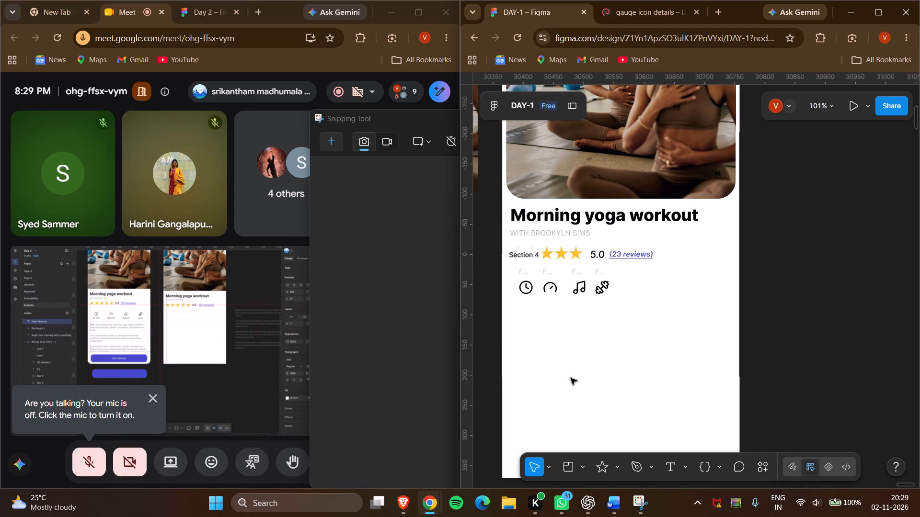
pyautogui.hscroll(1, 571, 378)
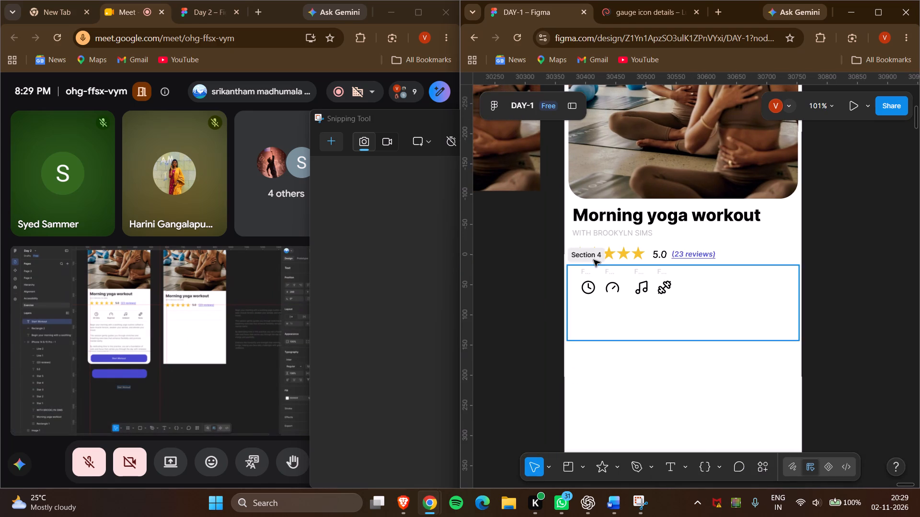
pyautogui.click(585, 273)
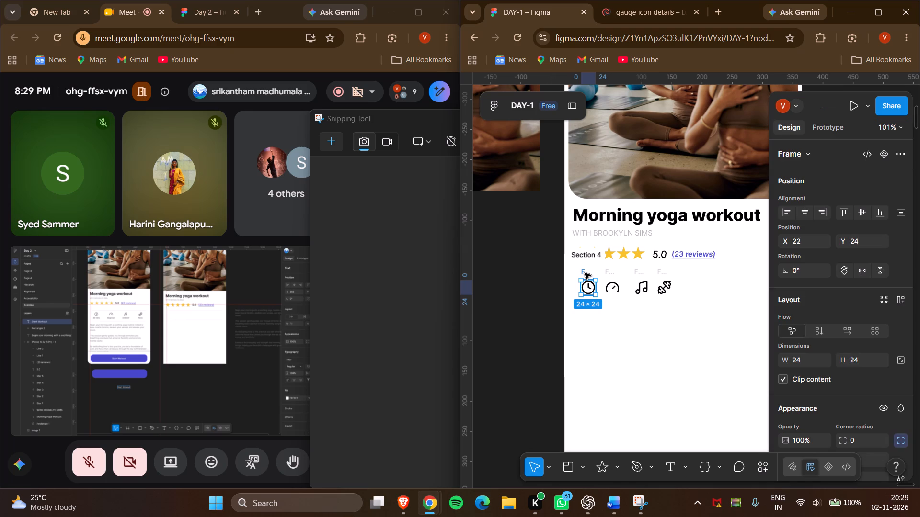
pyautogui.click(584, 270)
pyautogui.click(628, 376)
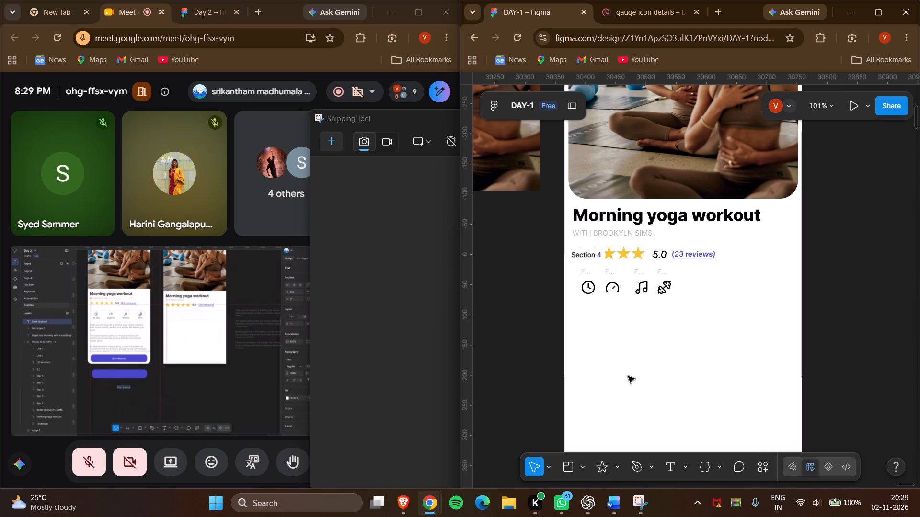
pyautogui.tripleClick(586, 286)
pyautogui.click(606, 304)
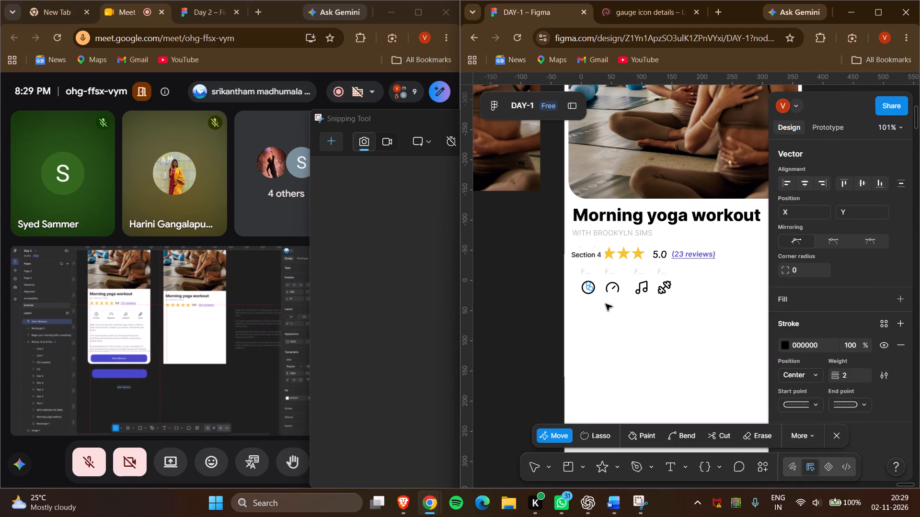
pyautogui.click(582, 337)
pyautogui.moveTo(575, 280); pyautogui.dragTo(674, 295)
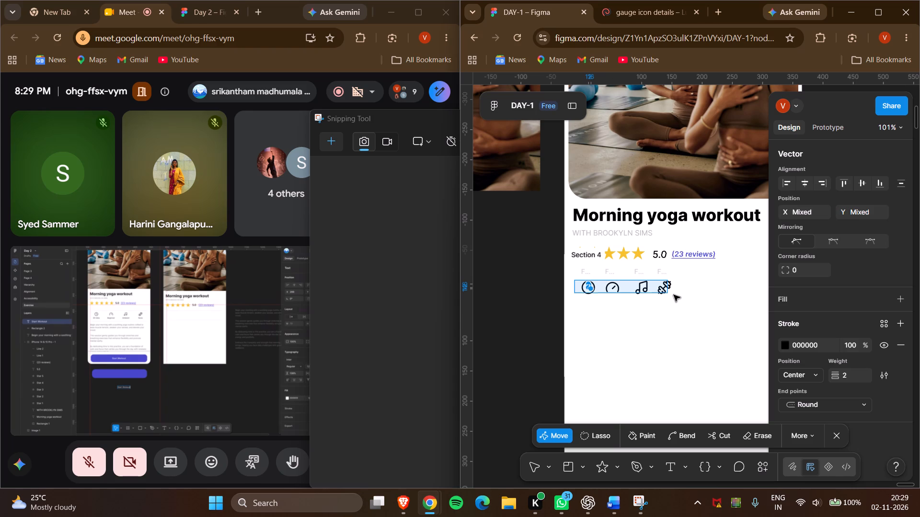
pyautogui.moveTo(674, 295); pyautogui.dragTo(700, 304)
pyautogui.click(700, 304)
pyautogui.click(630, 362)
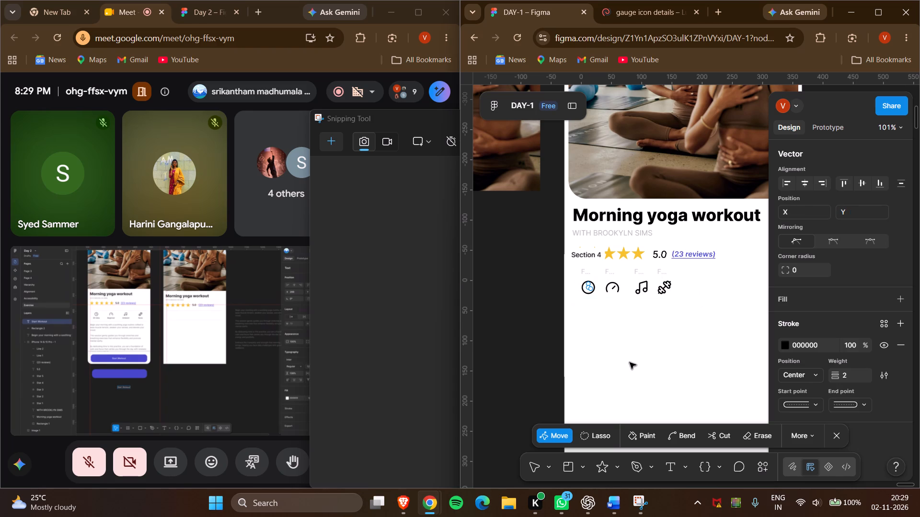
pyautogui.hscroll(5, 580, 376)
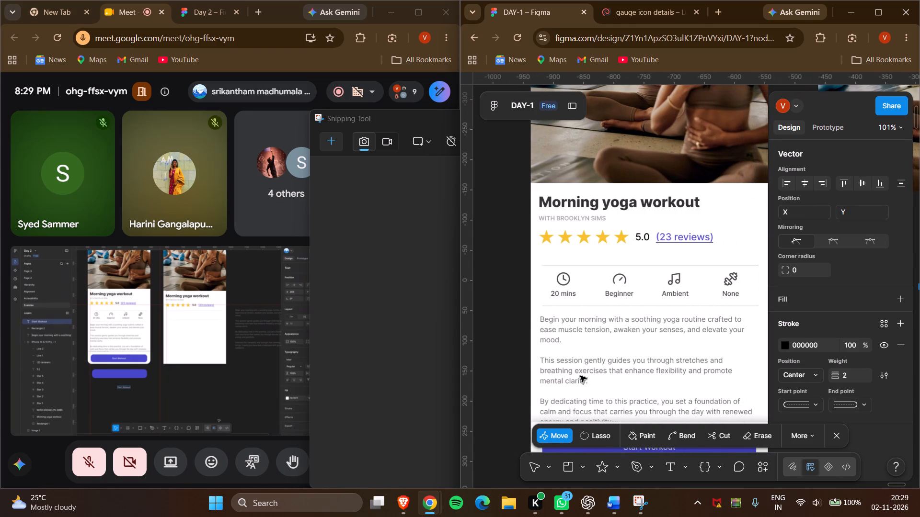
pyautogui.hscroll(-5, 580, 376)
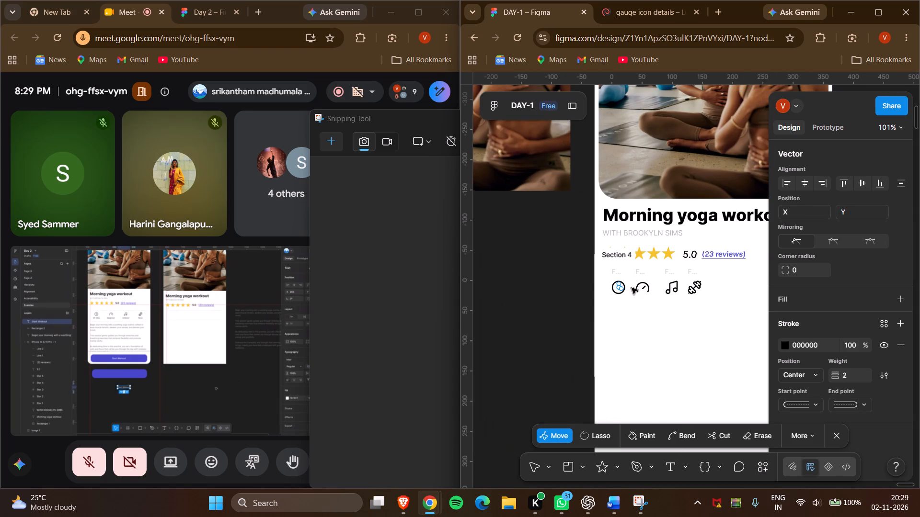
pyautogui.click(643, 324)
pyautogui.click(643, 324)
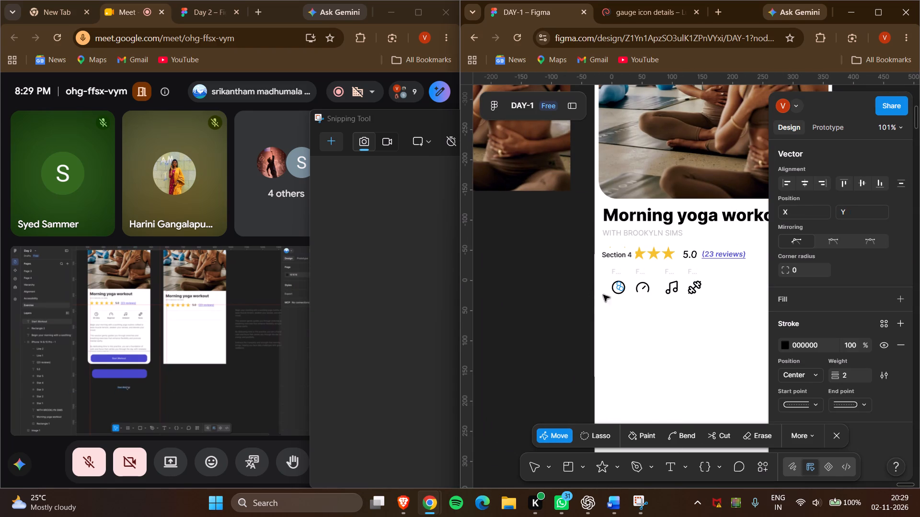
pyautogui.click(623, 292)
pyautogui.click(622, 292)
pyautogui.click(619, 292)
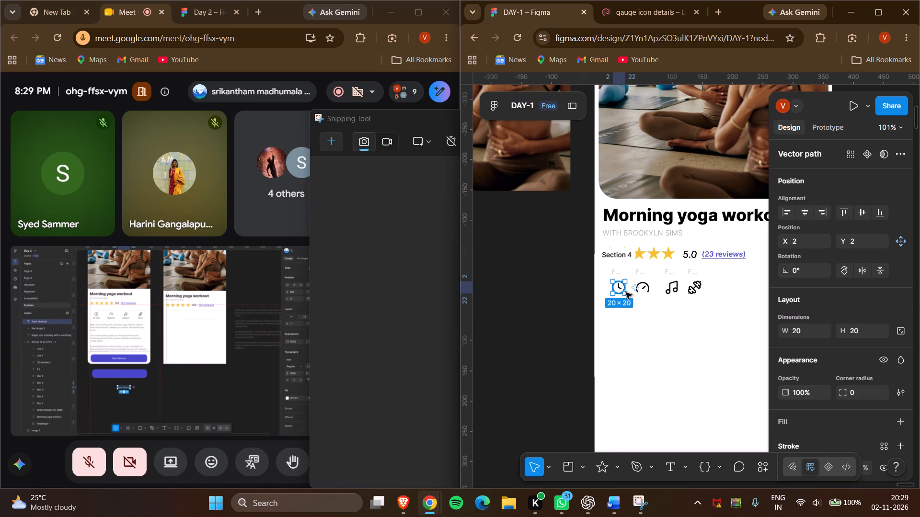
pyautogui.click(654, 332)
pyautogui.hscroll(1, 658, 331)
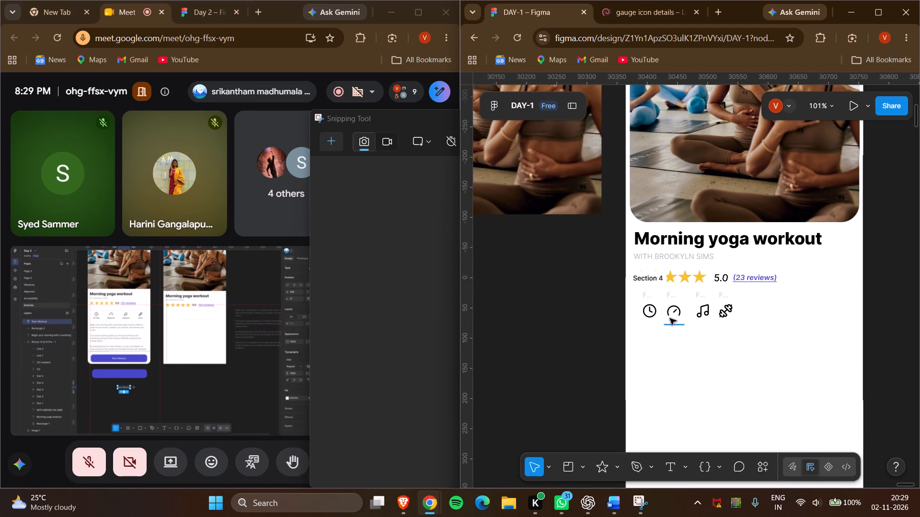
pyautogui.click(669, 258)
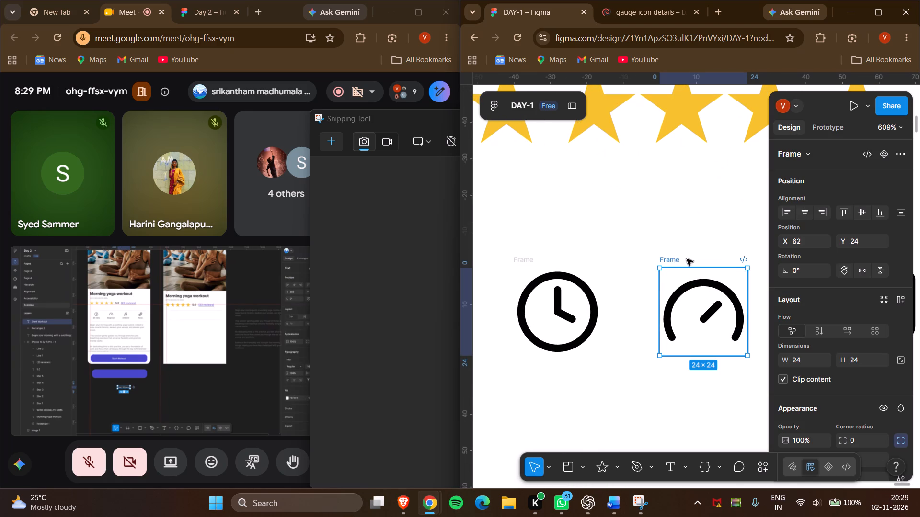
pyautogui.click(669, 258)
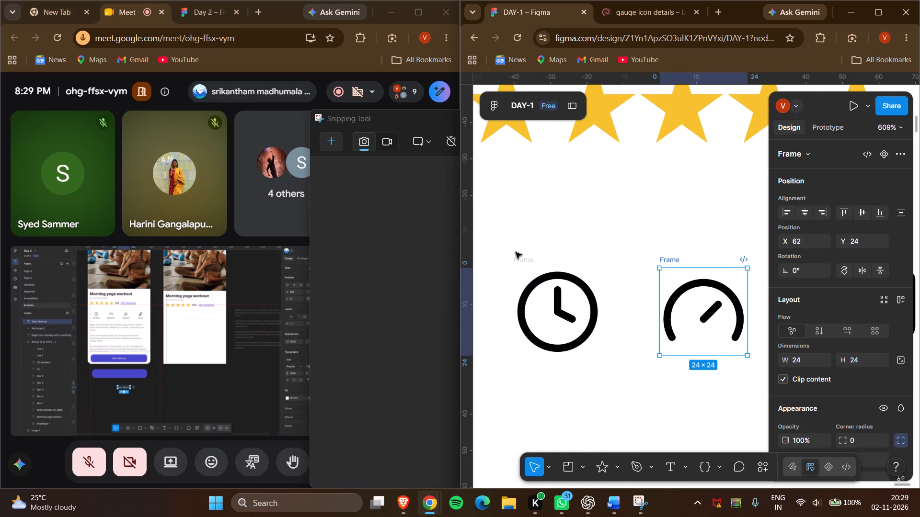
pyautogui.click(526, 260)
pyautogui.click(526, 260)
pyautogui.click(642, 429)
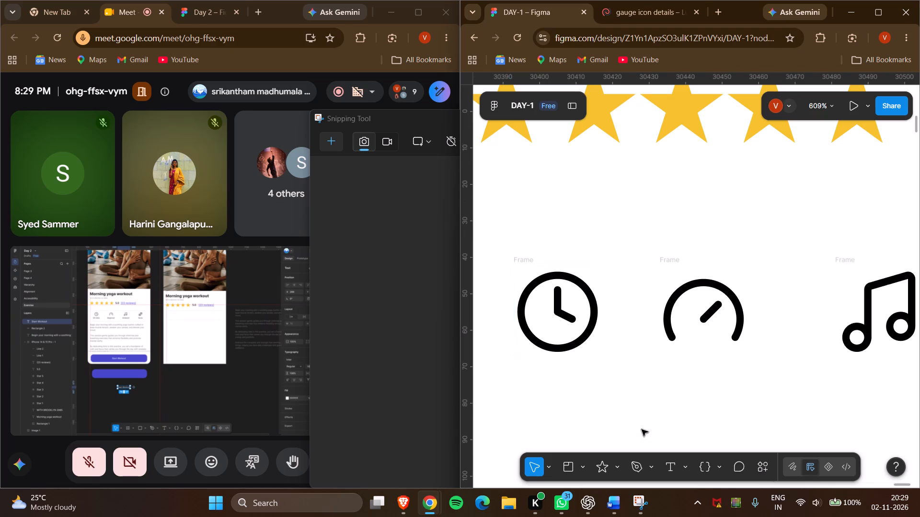
# Move the standalone yoga photo up, out of the gap between the reference screen and the iPhone 16 - 1 frame.
pyautogui.scroll(-1, 662, 386)
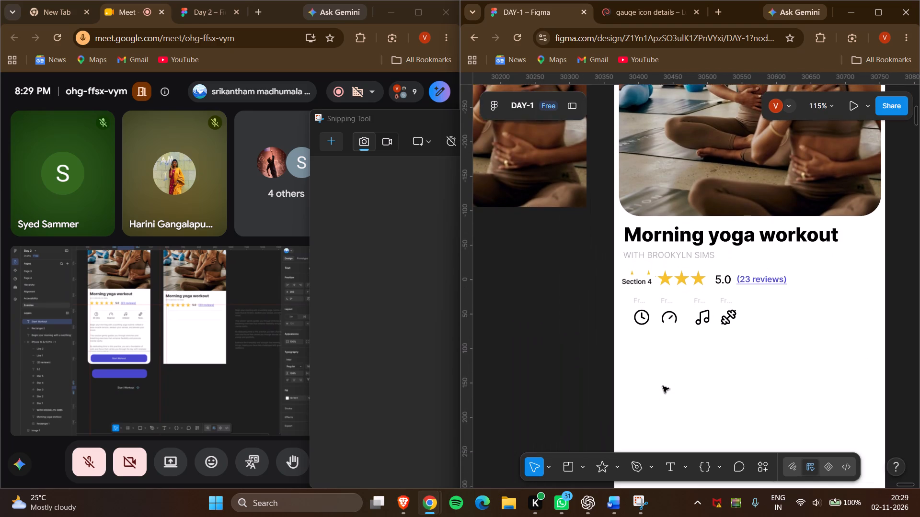
pyautogui.scroll(-1, 663, 386)
pyautogui.hscroll(5, 663, 386)
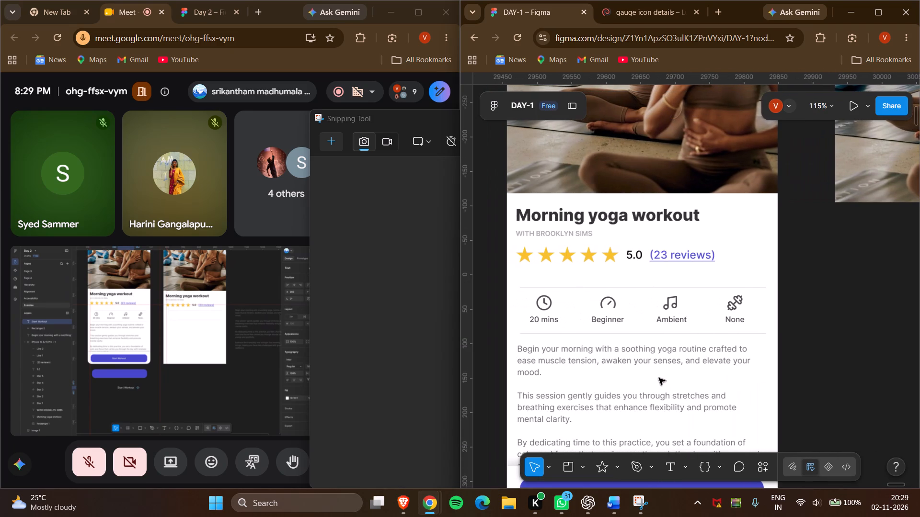
pyautogui.hscroll(1, 659, 378)
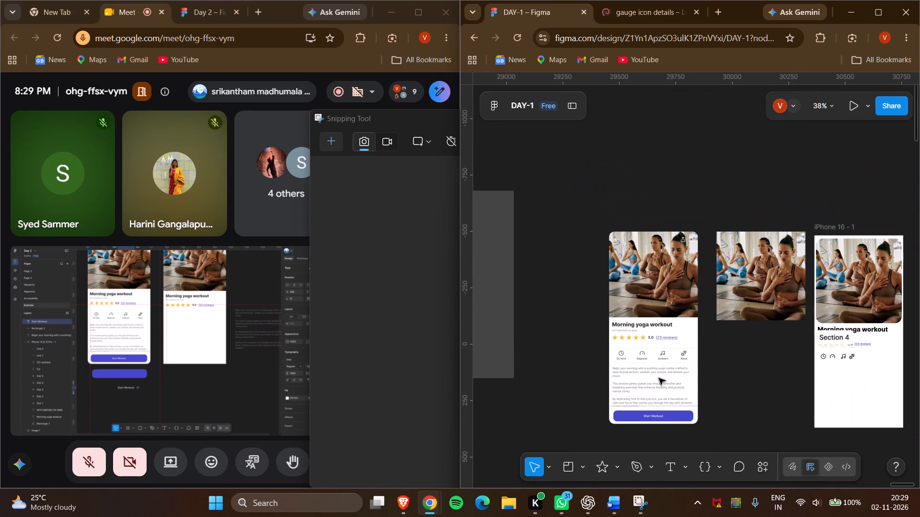
pyautogui.hscroll(-2, 659, 378)
pyautogui.hscroll(1, 556, 283)
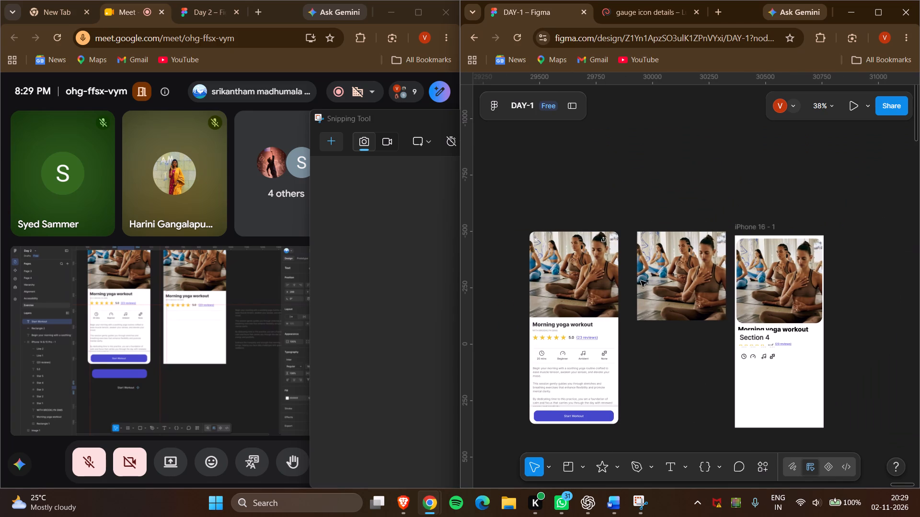
pyautogui.moveTo(643, 281); pyautogui.dragTo(626, 152)
# Move the reference screen image next to the iPhone 16 - 1 frame, at X 29896, Y -501.
pyautogui.moveTo(512, 220); pyautogui.dragTo(685, 451)
pyautogui.moveTo(583, 388); pyautogui.dragTo(613, 387)
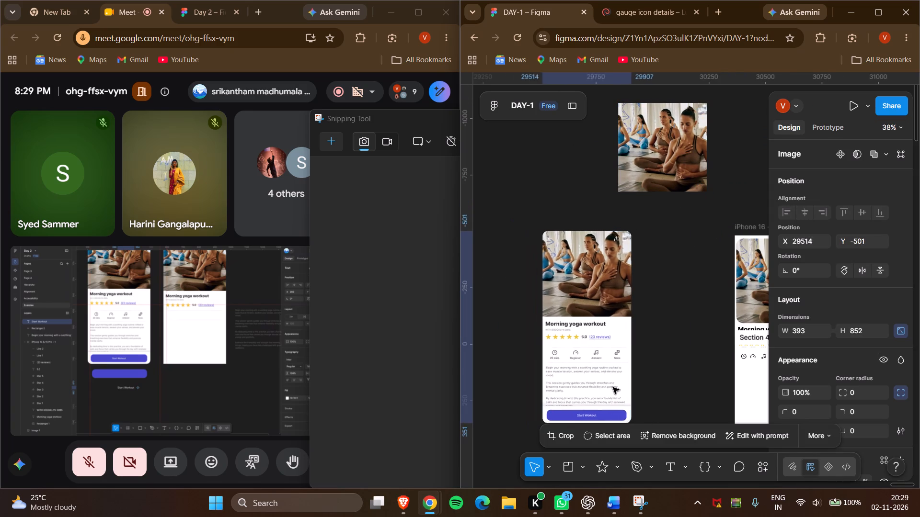
pyautogui.moveTo(613, 387); pyautogui.dragTo(682, 387)
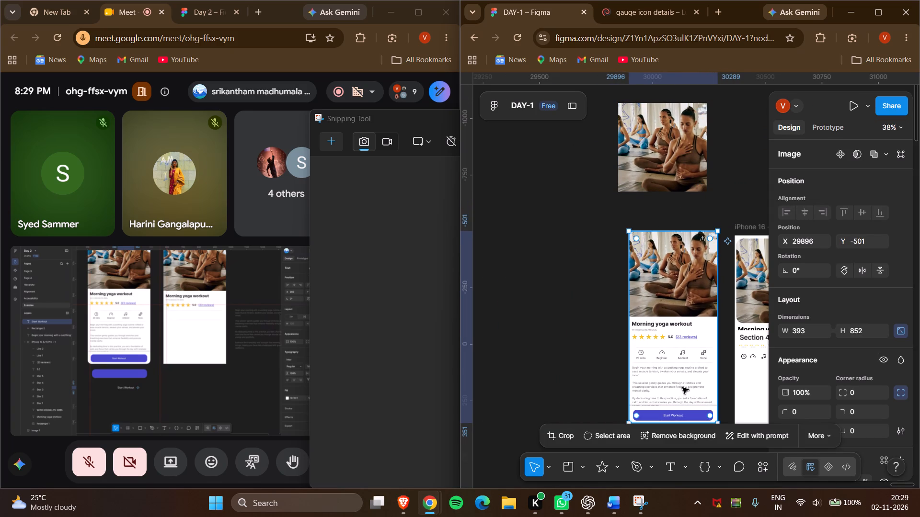
pyautogui.scroll(-1, 605, 348)
pyautogui.click(573, 345)
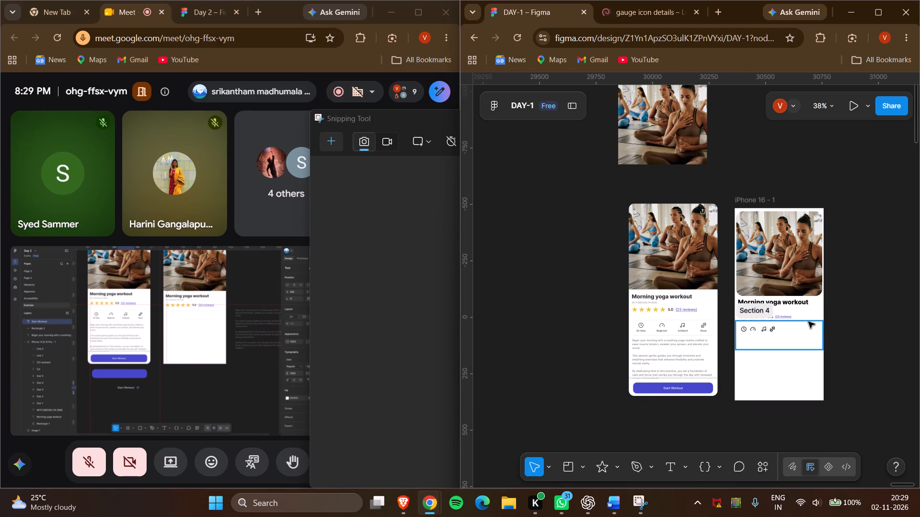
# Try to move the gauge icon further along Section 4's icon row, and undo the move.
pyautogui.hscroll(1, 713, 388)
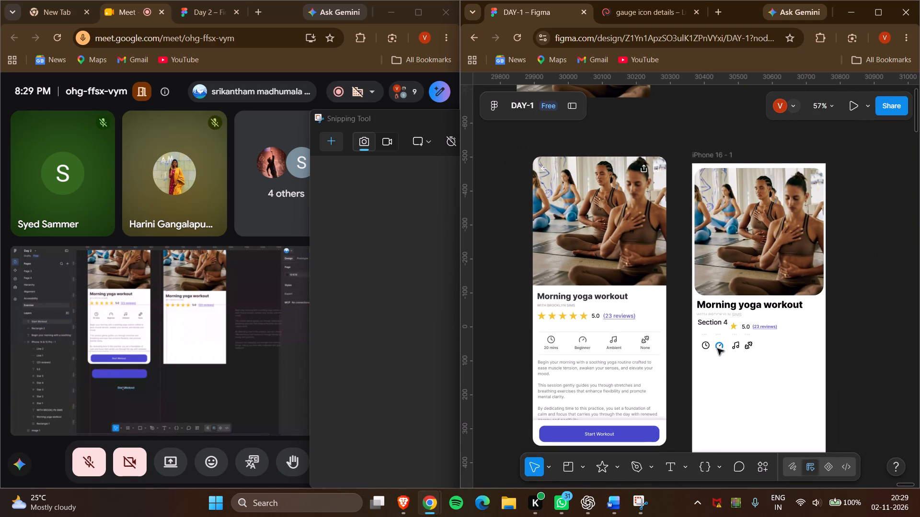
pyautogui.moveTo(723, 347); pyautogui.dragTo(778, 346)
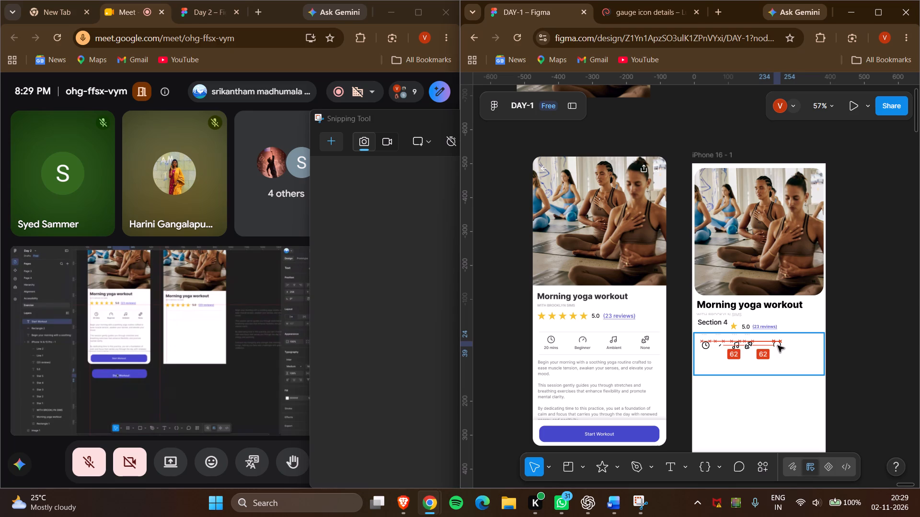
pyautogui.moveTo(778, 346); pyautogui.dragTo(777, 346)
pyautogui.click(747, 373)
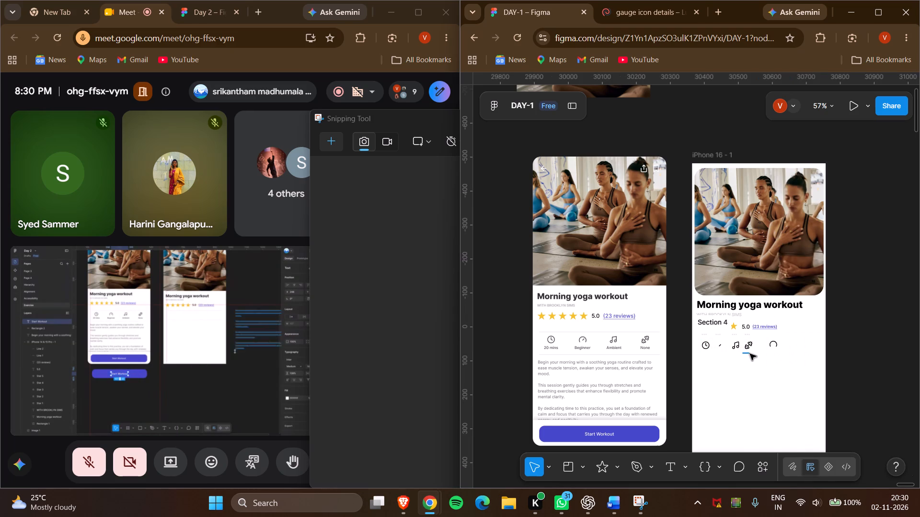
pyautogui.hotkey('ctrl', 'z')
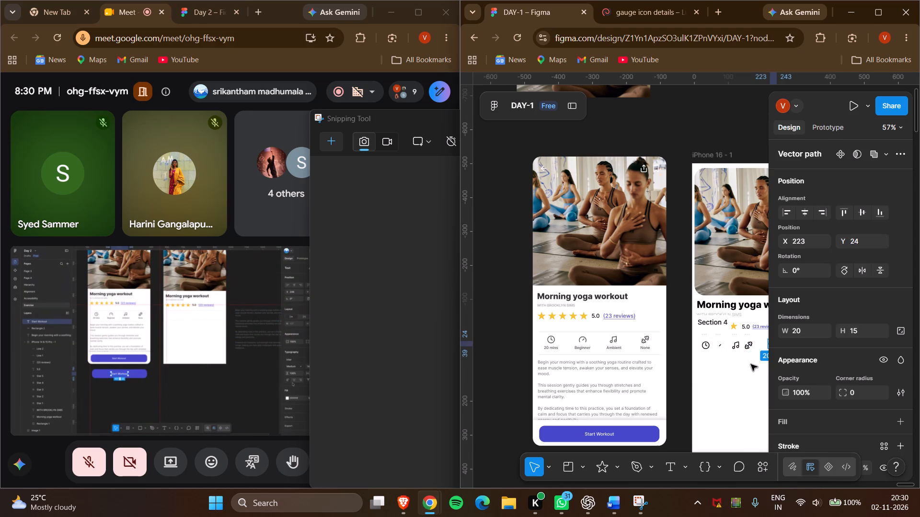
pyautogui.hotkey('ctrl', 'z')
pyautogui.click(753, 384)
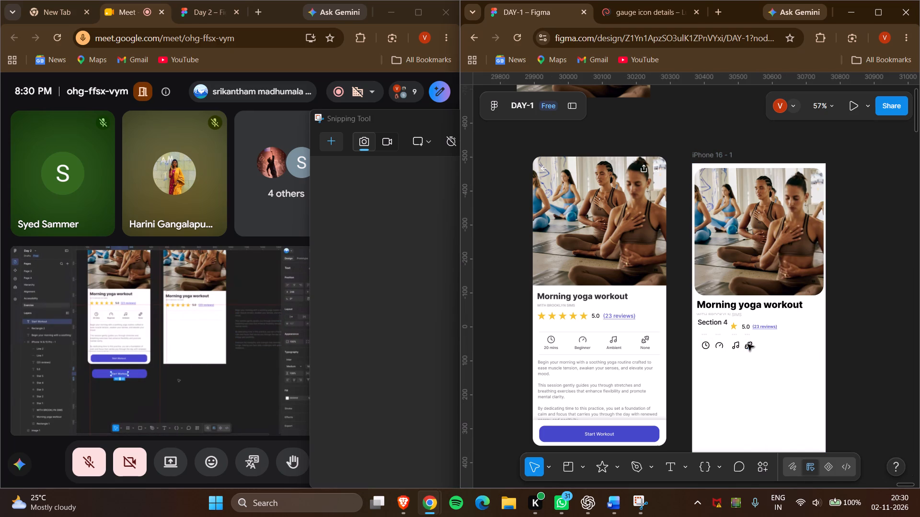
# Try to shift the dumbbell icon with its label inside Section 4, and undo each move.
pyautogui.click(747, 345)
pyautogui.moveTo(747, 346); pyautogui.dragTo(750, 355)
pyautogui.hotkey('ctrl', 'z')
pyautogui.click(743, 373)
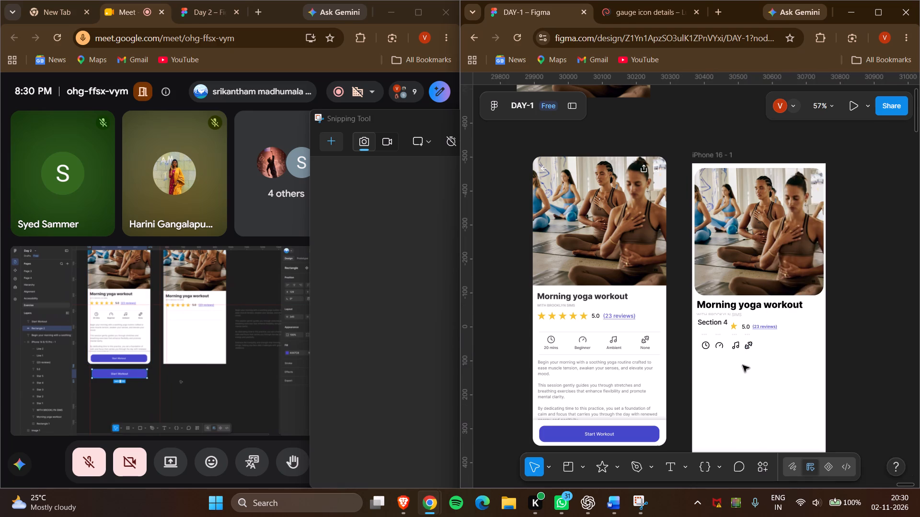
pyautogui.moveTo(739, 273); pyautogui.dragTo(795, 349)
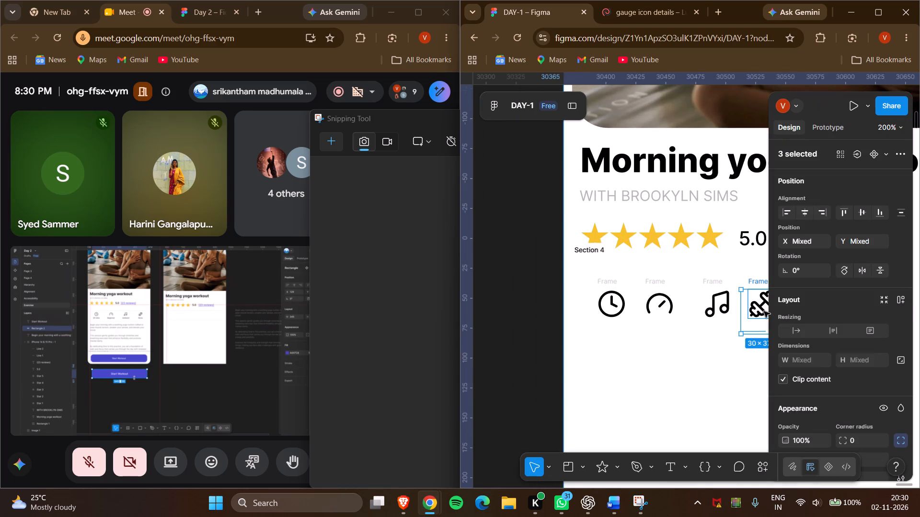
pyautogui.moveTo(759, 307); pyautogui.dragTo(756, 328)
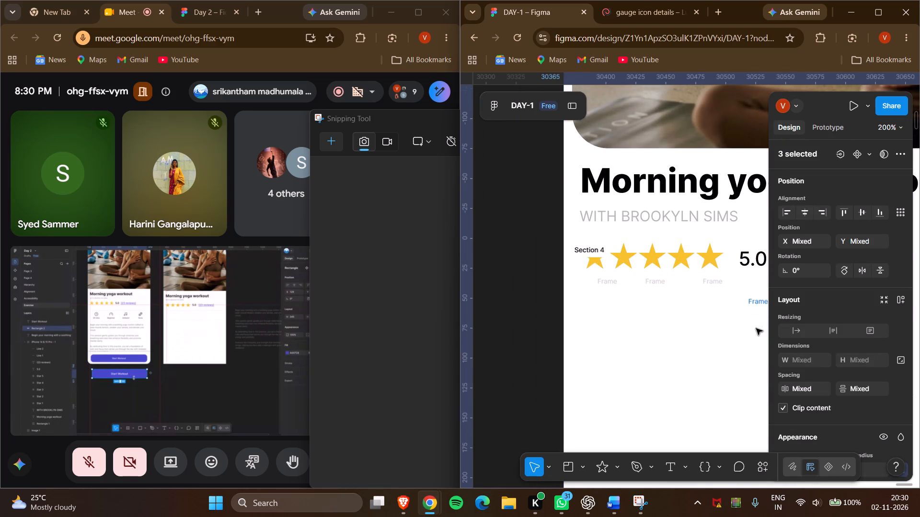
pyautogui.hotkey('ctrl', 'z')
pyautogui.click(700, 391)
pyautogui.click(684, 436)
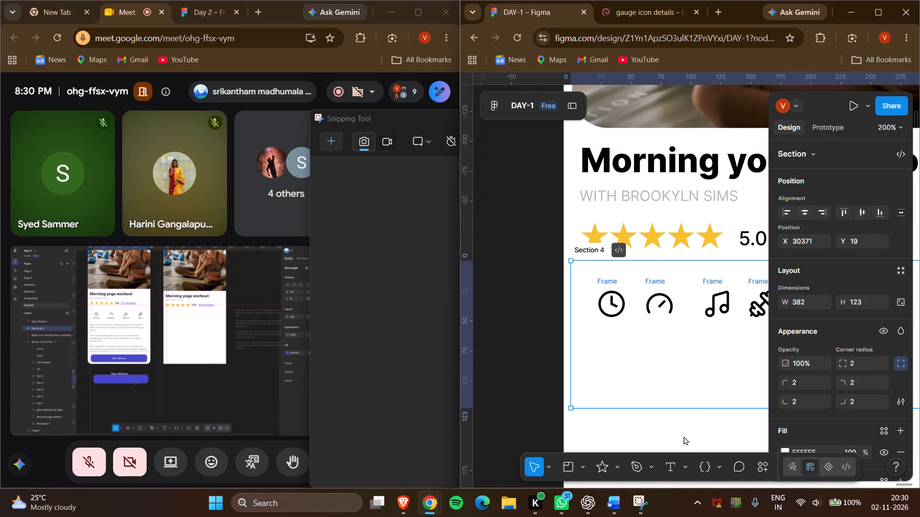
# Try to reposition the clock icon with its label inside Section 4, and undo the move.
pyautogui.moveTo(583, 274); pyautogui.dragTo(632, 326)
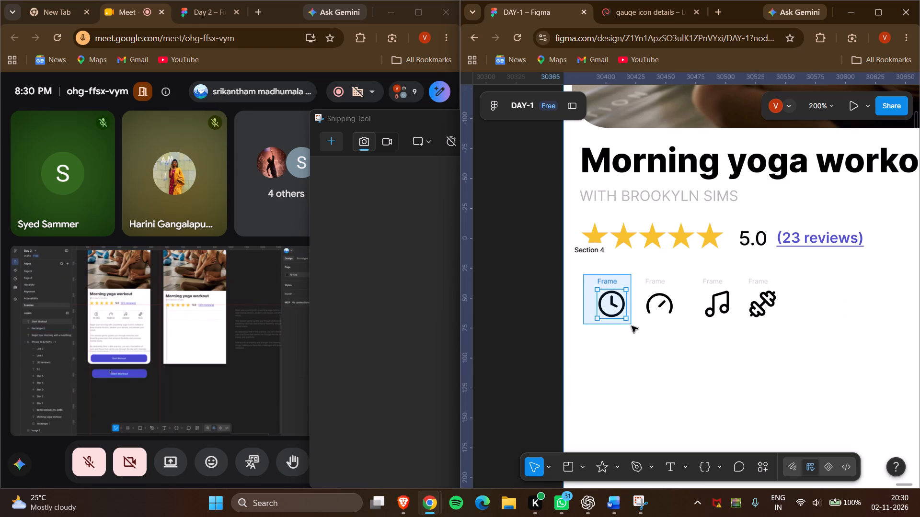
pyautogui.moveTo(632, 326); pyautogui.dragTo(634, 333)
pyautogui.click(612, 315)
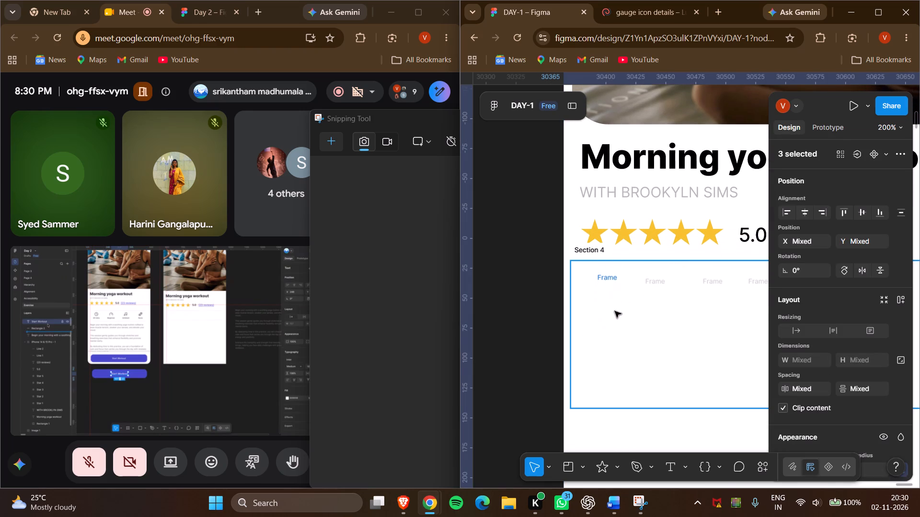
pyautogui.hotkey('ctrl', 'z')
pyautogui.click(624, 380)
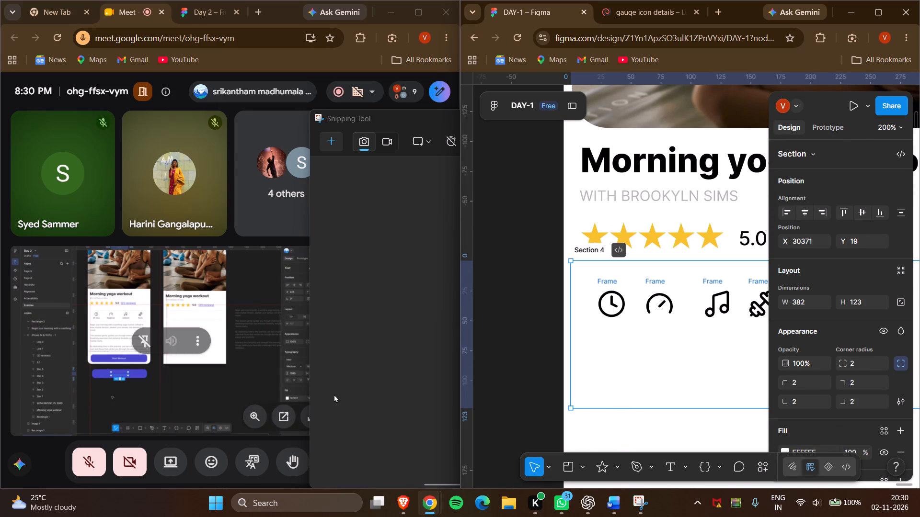
# Minimise the Snipping Tool window that overlaps the video call.
pyautogui.click(361, 355)
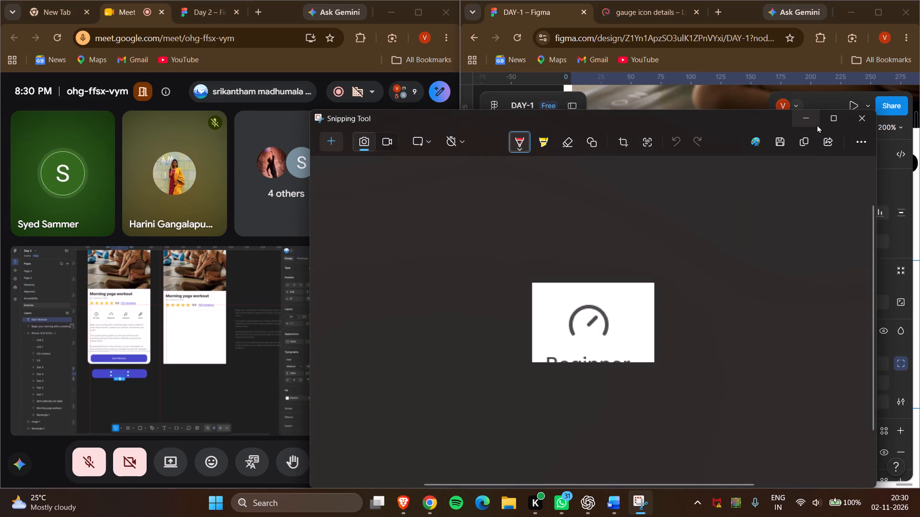
pyautogui.click(816, 124)
# Move Section 4 with its icons off the iPhone frame onto the empty canvas beside it, at X 30776, Y -39.
pyautogui.hscroll(-1, 676, 388)
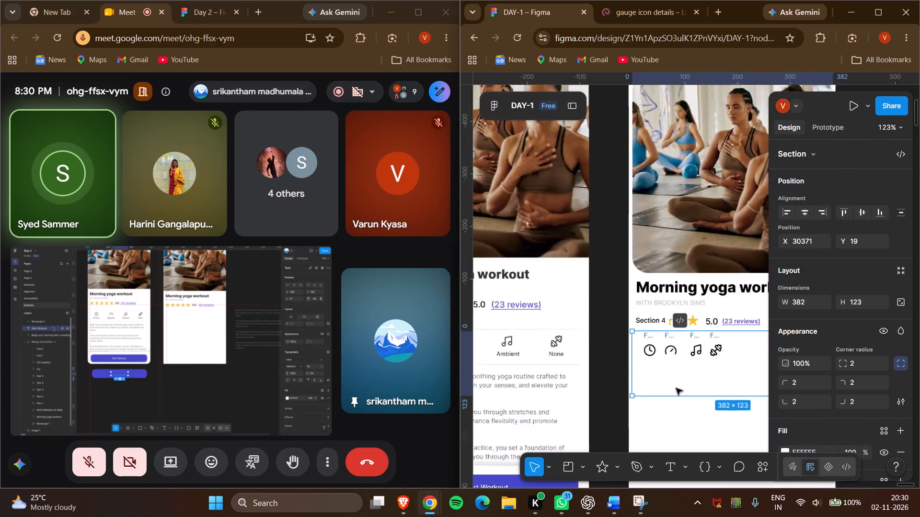
pyautogui.scroll(-1, 688, 398)
pyautogui.moveTo(670, 385); pyautogui.dragTo(704, 385)
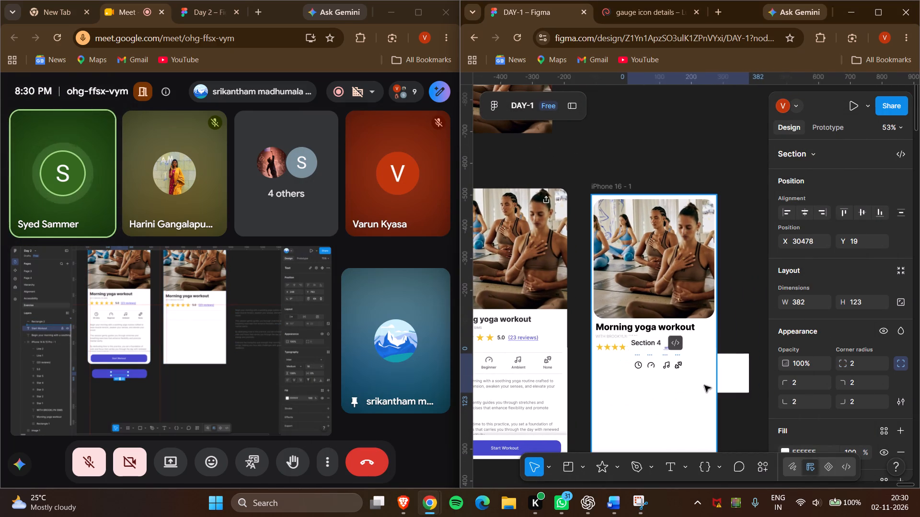
pyautogui.moveTo(704, 385); pyautogui.dragTo(799, 367)
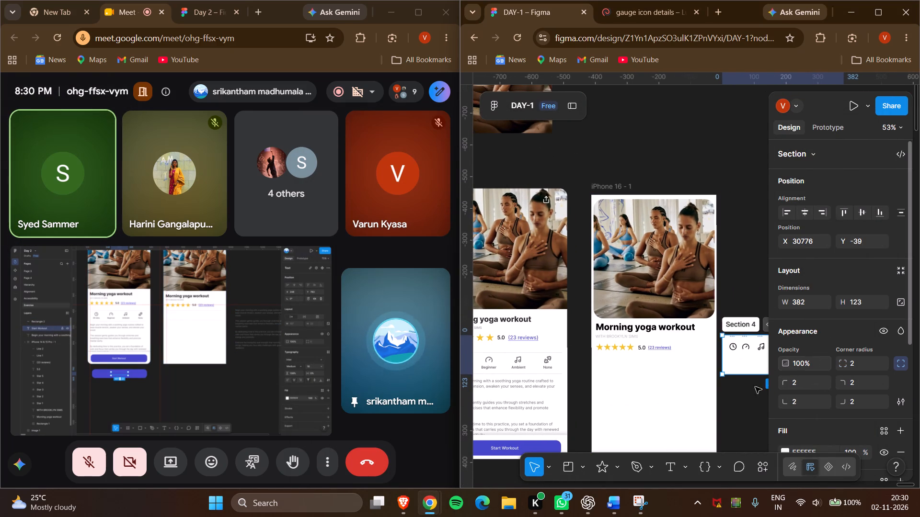
pyautogui.click(736, 395)
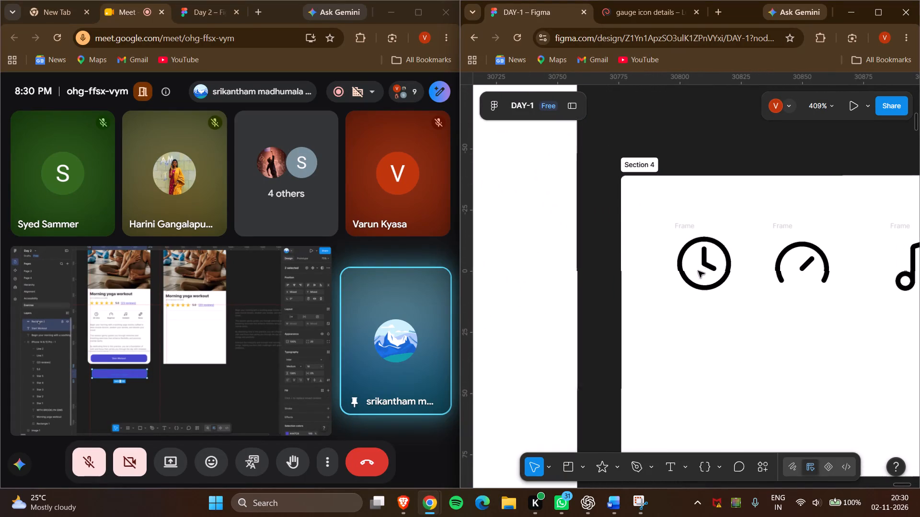
# Move the clock icon with its label out of Section 4 onto the iPhone frame, below the star rating row.
pyautogui.moveTo(656, 216); pyautogui.dragTo(745, 317)
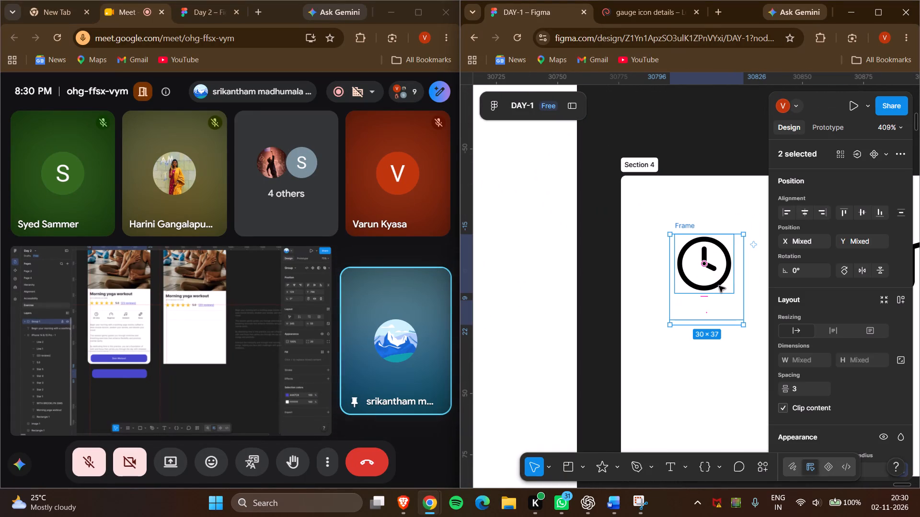
pyautogui.moveTo(716, 293); pyautogui.dragTo(522, 320)
pyautogui.hscroll(3, 522, 320)
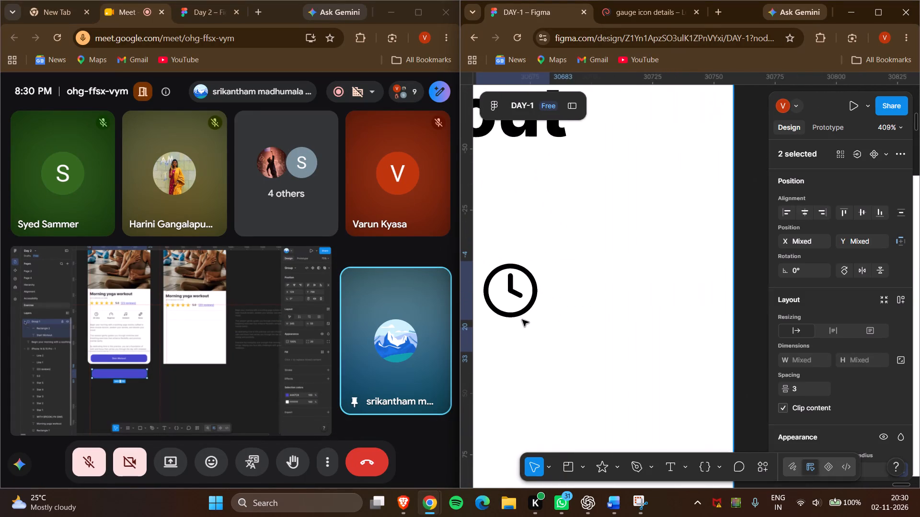
pyautogui.hscroll(3, 522, 320)
pyautogui.moveTo(522, 320); pyautogui.dragTo(513, 351)
pyautogui.hscroll(2, 523, 322)
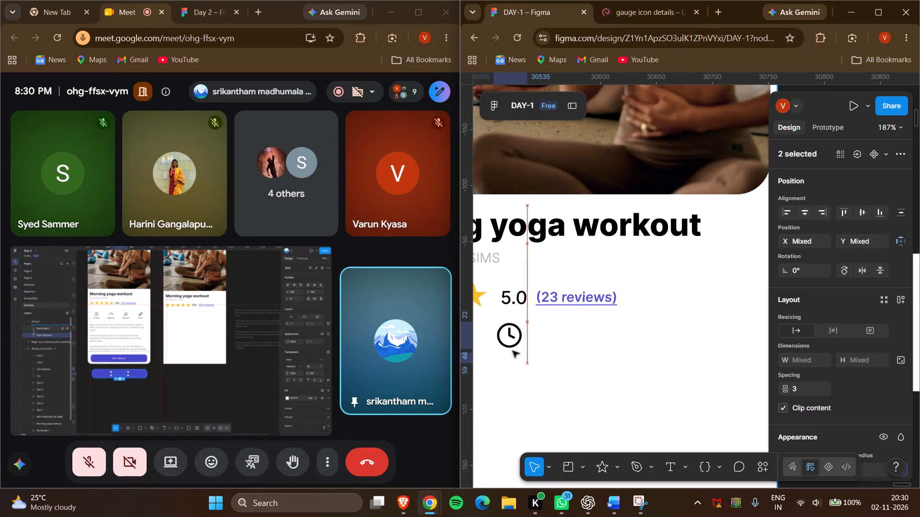
pyautogui.moveTo(513, 351); pyautogui.dragTo(498, 366)
pyautogui.hscroll(1, 562, 373)
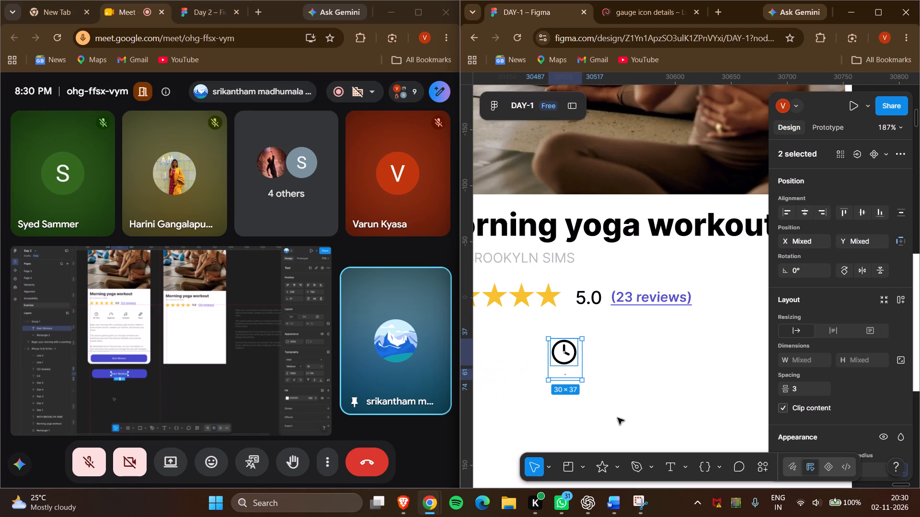
pyautogui.click(643, 379)
# Move the gauge icon with its label out of Section 4 onto the iPhone frame, near the frame's right edge.
pyautogui.hscroll(-4, 644, 378)
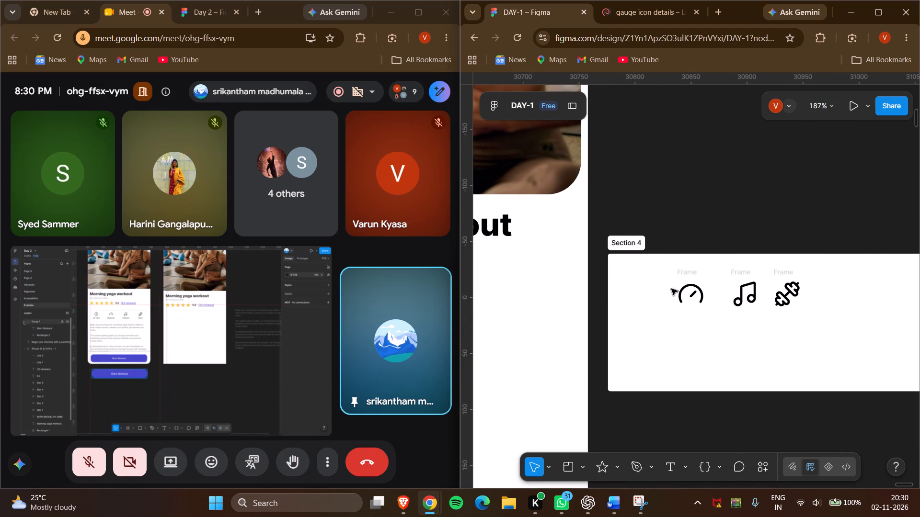
pyautogui.moveTo(665, 263); pyautogui.dragTo(722, 327)
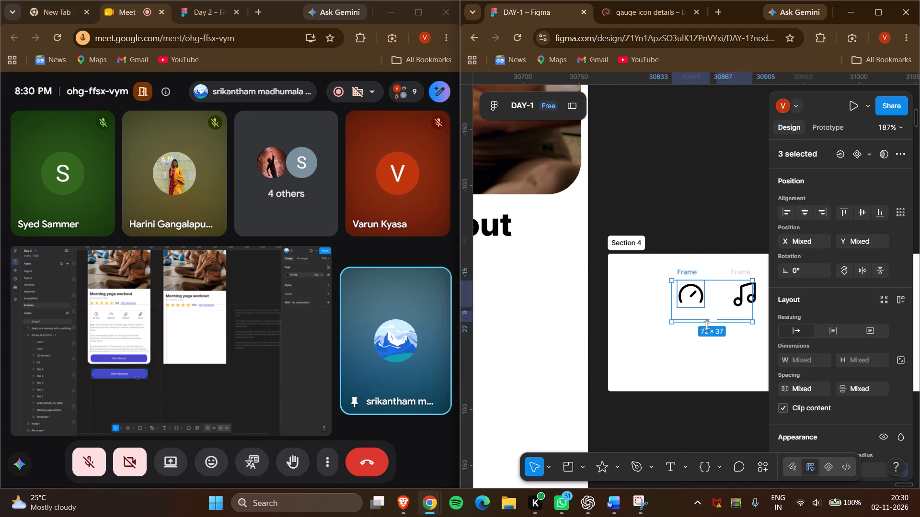
pyautogui.moveTo(701, 306); pyautogui.dragTo(539, 361)
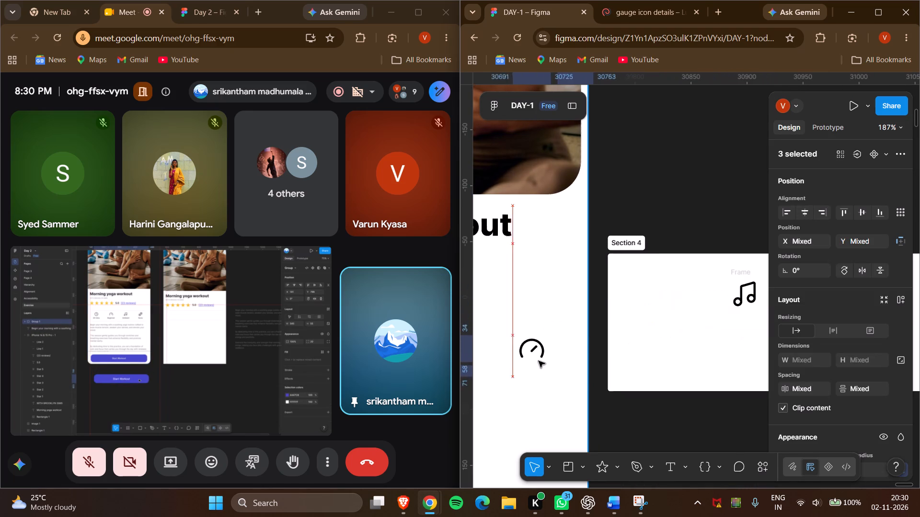
pyautogui.moveTo(539, 361); pyautogui.dragTo(526, 351)
# Move the music note and dumbbell icons with their labels from Section 4 onto the iPhone frame, below the reviews link.
pyautogui.hscroll(-1, 749, 316)
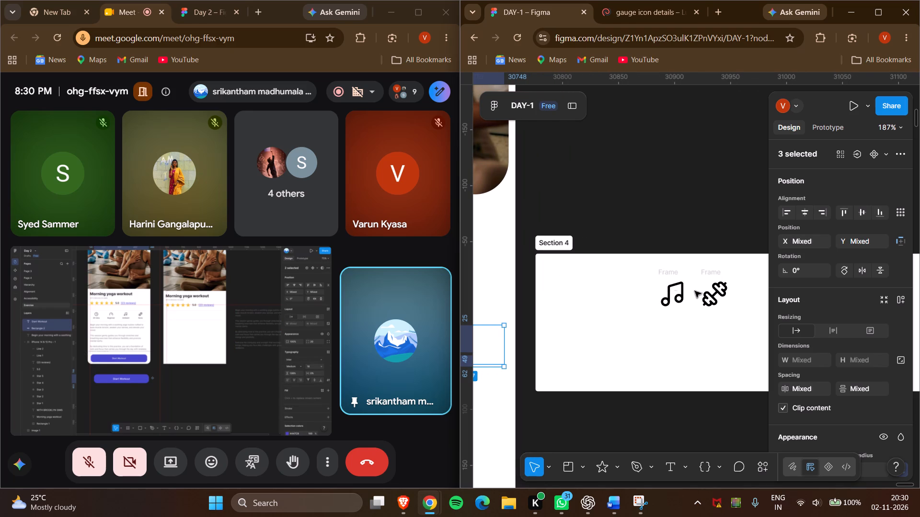
pyautogui.moveTo(647, 260); pyautogui.dragTo(756, 338)
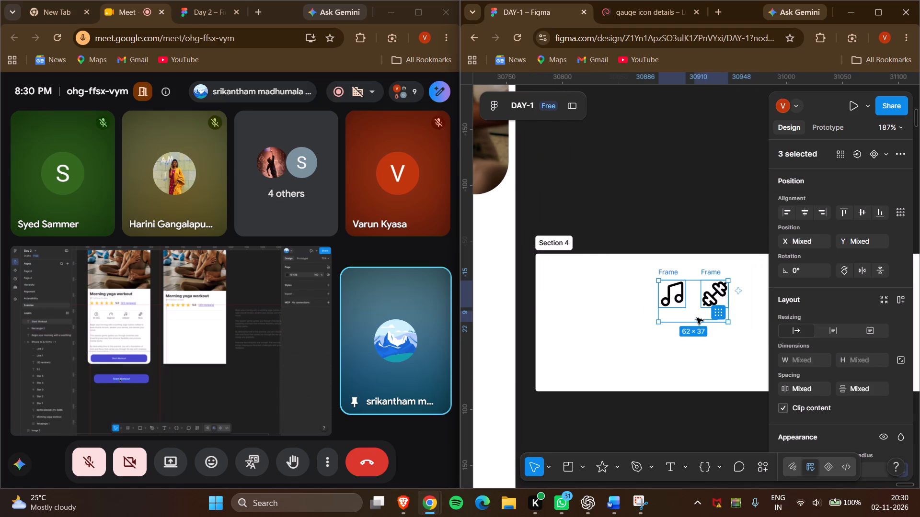
pyautogui.moveTo(696, 314); pyautogui.dragTo(605, 347)
pyautogui.hscroll(4, 643, 323)
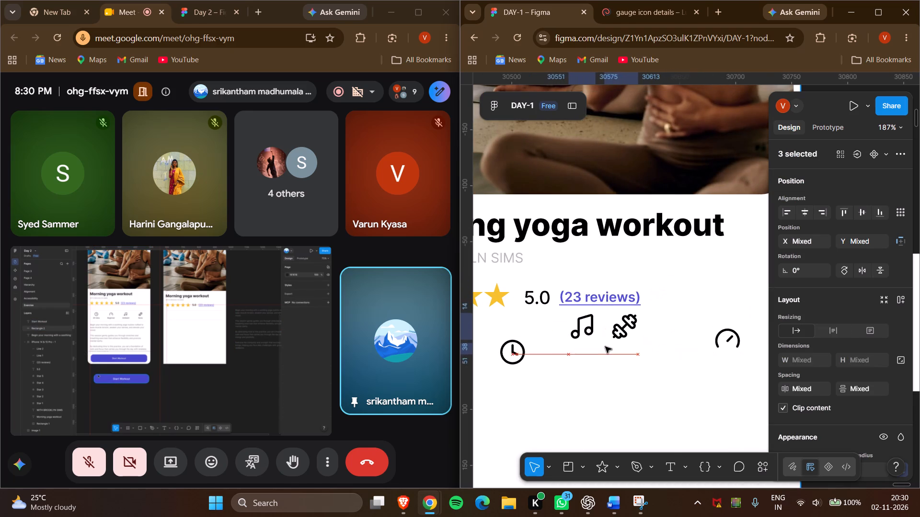
pyautogui.moveTo(605, 347); pyautogui.dragTo(602, 359)
pyautogui.hscroll(2, 600, 399)
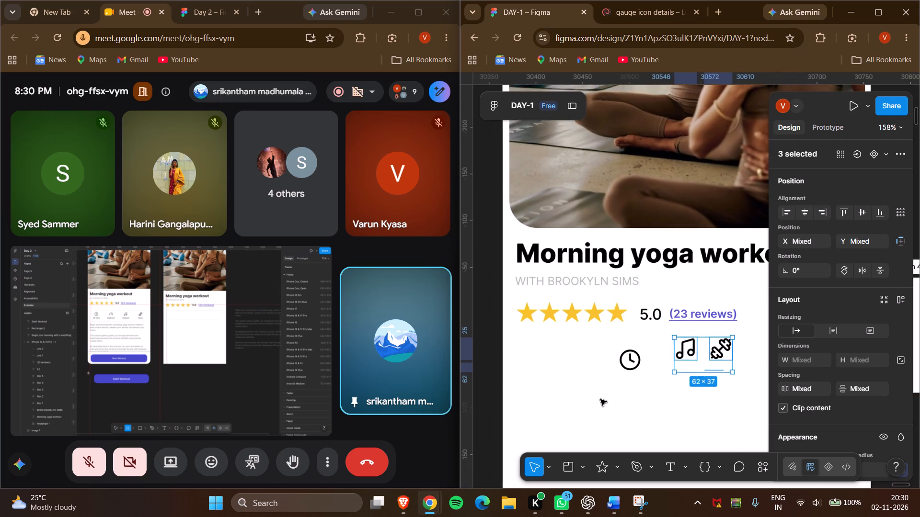
# Move the clock icon with its label below the first stars of the rating row, at about X 30412, Y 47.
pyautogui.moveTo(603, 337); pyautogui.dragTo(656, 392)
pyautogui.moveTo(634, 374); pyautogui.dragTo(577, 366)
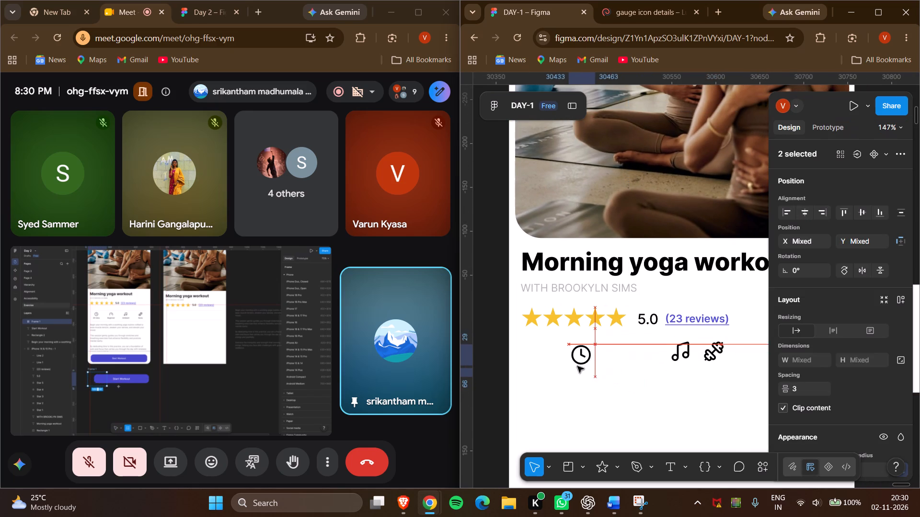
pyautogui.moveTo(577, 366); pyautogui.dragTo(548, 382)
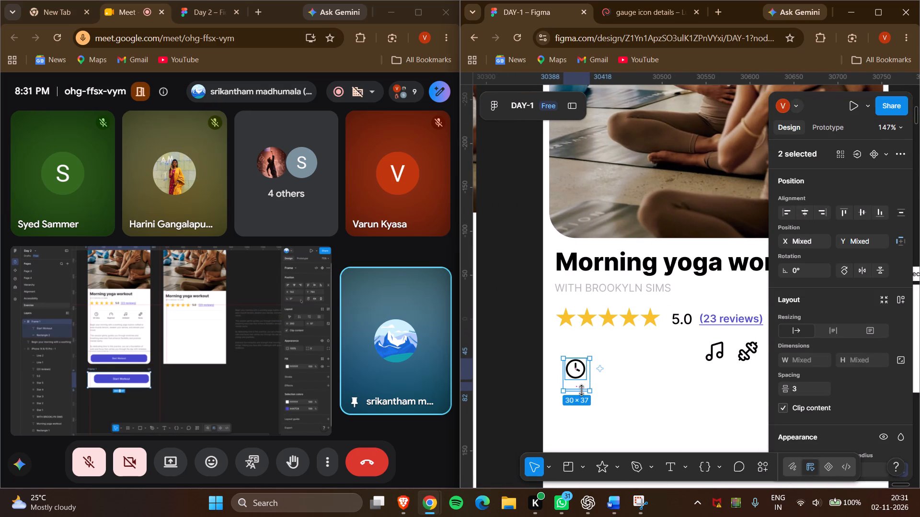
pyautogui.moveTo(581, 385); pyautogui.dragTo(601, 386)
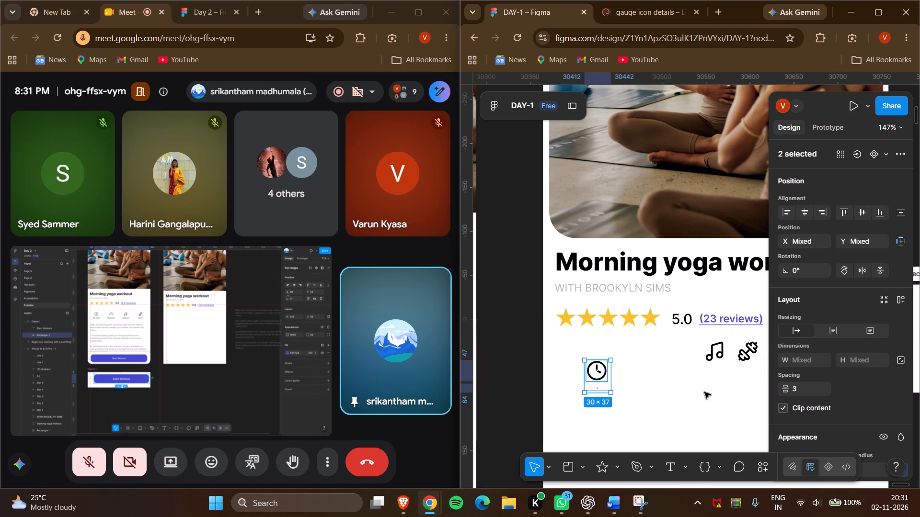
# Move the gauge icon with its label beside the clock icon, level with it below the rating row.
pyautogui.hscroll(-2, 706, 392)
pyautogui.moveTo(693, 335); pyautogui.dragTo(733, 379)
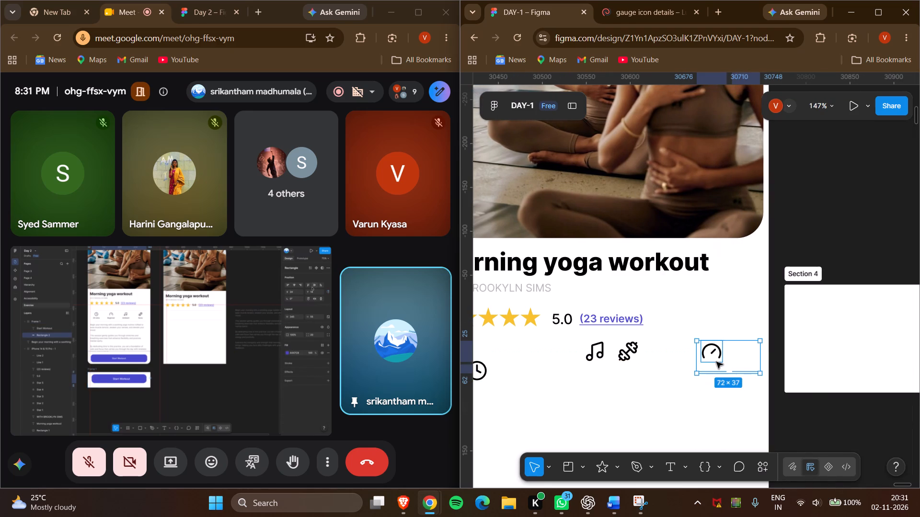
pyautogui.moveTo(715, 362); pyautogui.dragTo(541, 379)
# Move the dumbbell icon with its label to the right end of the icon row, at about X 30714, Y 50.
pyautogui.moveTo(612, 335); pyautogui.dragTo(651, 377)
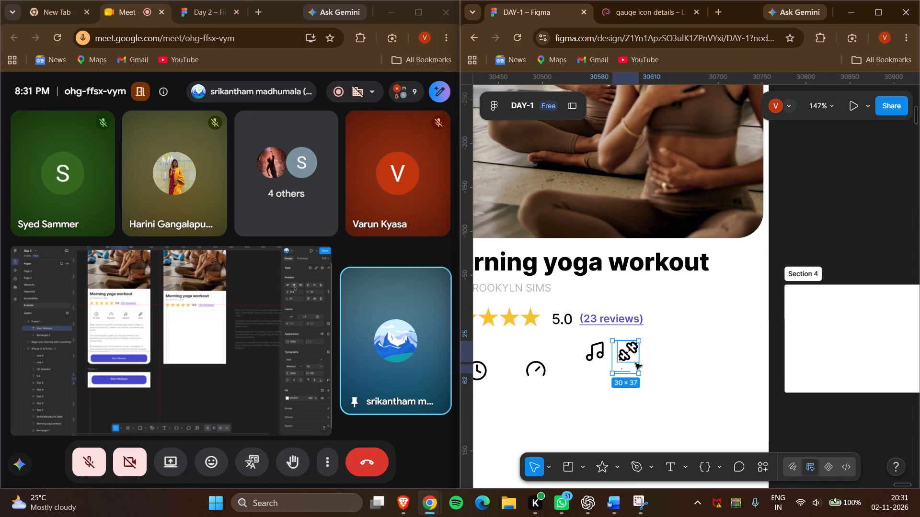
pyautogui.moveTo(633, 361); pyautogui.dragTo(750, 384)
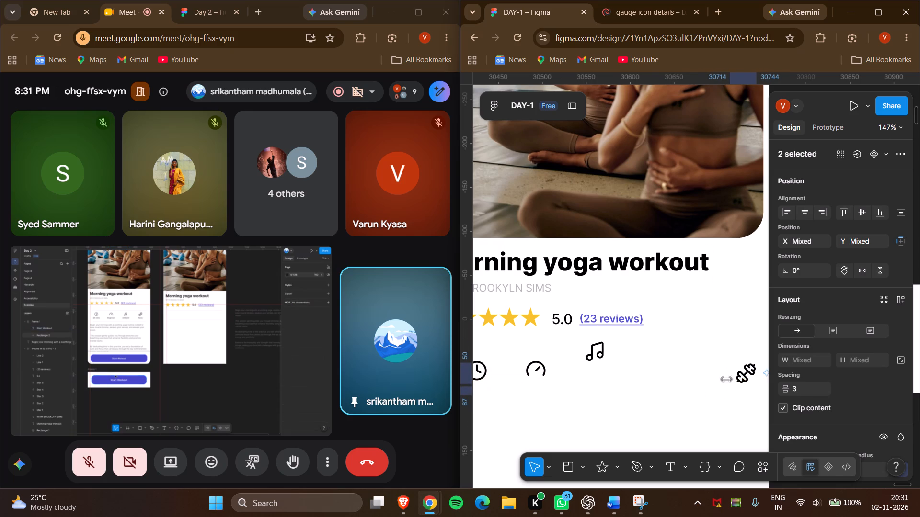
# Move the music note icon down into the icon row between the gauge and dumbbell, at about X 221, Y 531.
pyautogui.moveTo(572, 337); pyautogui.dragTo(630, 382)
pyautogui.moveTo(601, 361); pyautogui.dragTo(603, 363)
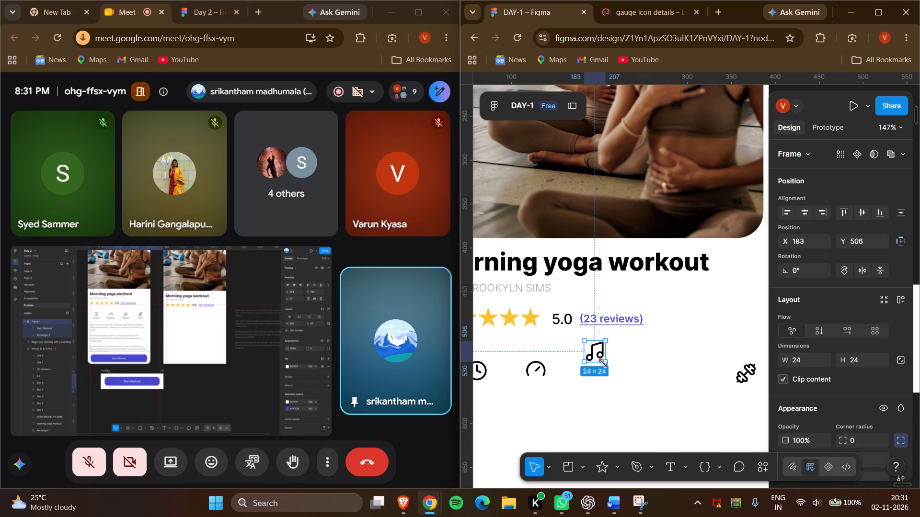
pyautogui.moveTo(603, 363); pyautogui.dragTo(605, 366)
pyautogui.hotkey('ctrl', 'z')
pyautogui.moveTo(596, 350); pyautogui.dragTo(627, 372)
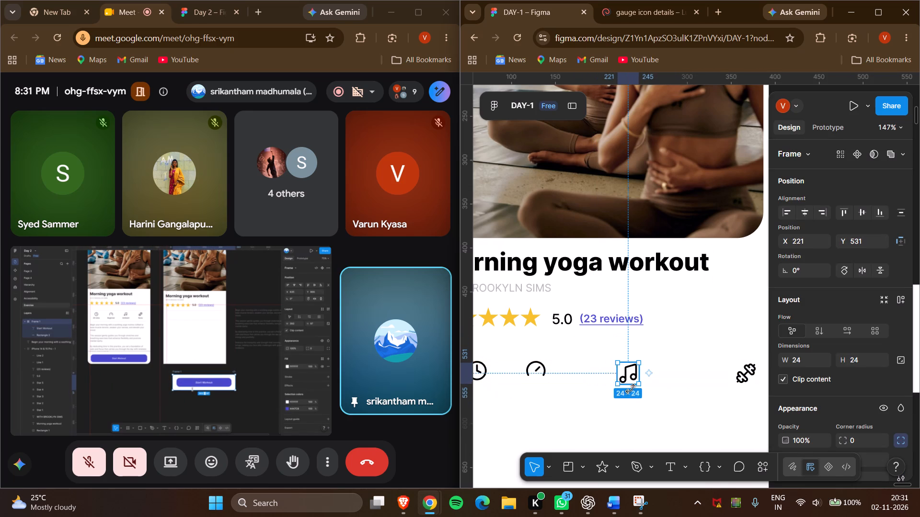
pyautogui.click(627, 414)
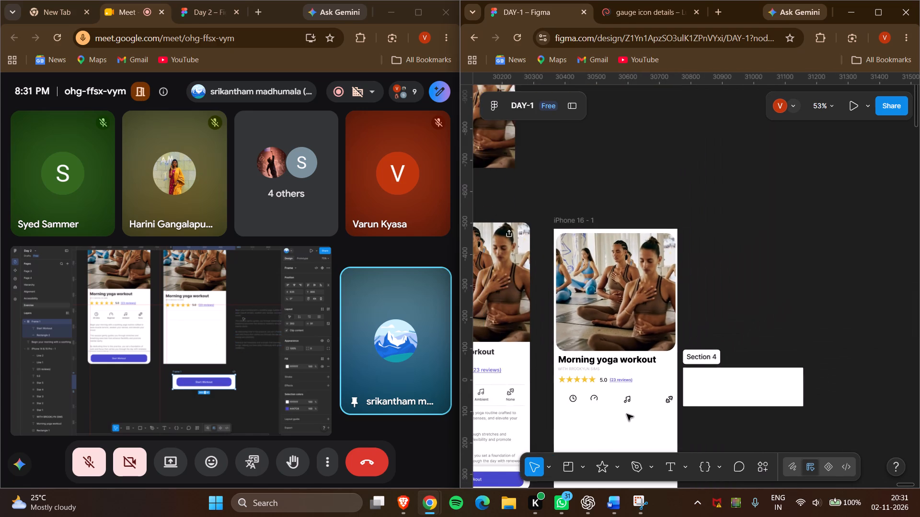
# Compare the spacing of the icon row on the iPhone frame with the icon row in the reference screen.
pyautogui.scroll(-1, 627, 414)
pyautogui.hscroll(1, 627, 414)
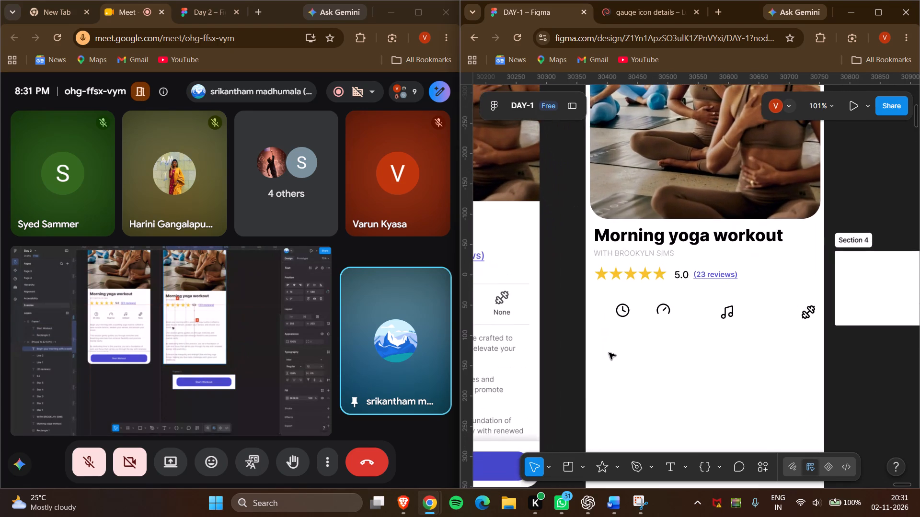
pyautogui.hscroll(3, 609, 353)
pyautogui.hscroll(-2, 609, 353)
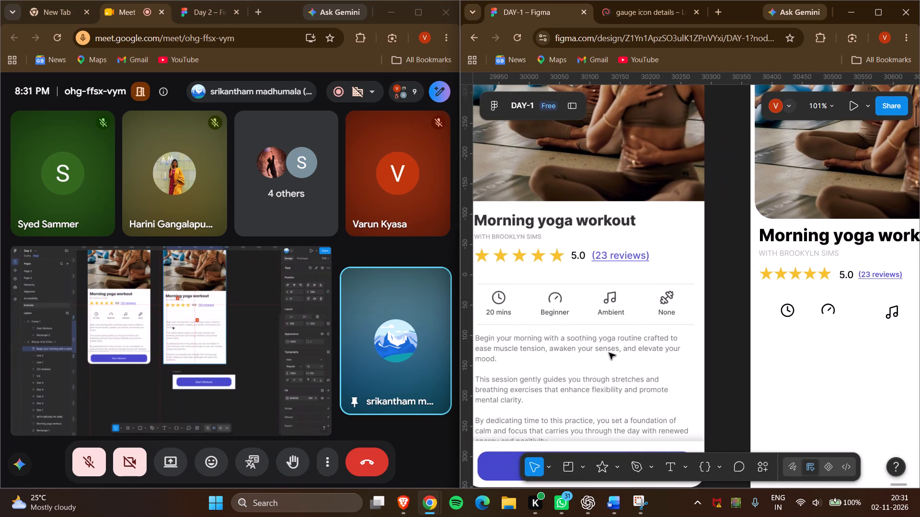
pyautogui.hscroll(-1, 609, 353)
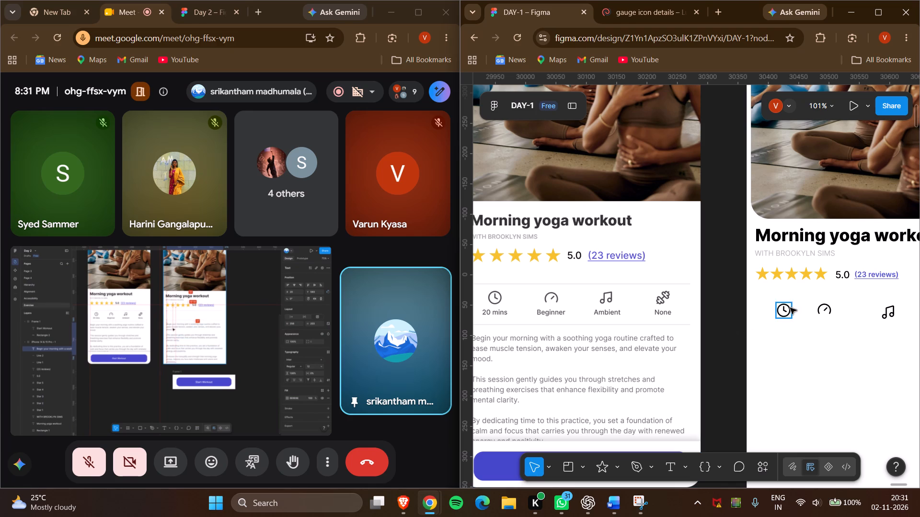
pyautogui.moveTo(802, 291); pyautogui.dragTo(852, 342)
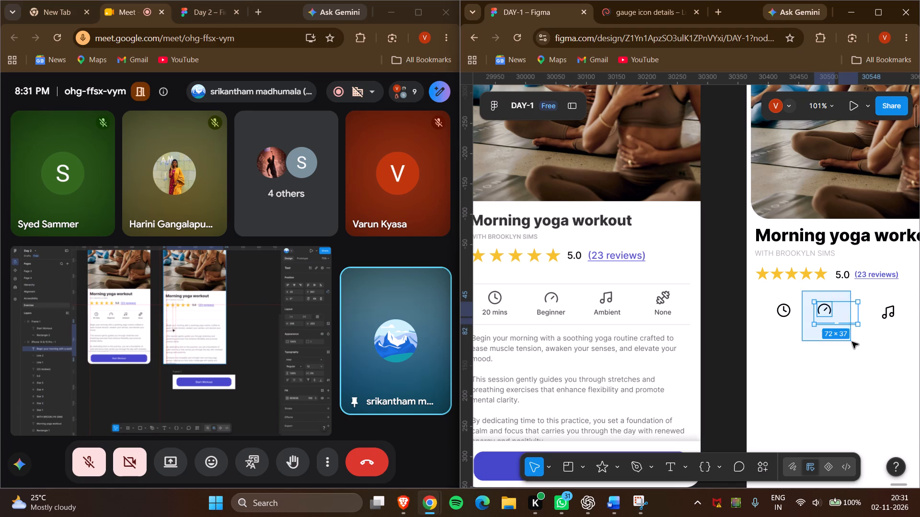
pyautogui.moveTo(852, 342); pyautogui.dragTo(852, 342)
pyautogui.click(749, 365)
pyautogui.hscroll(-1, 759, 353)
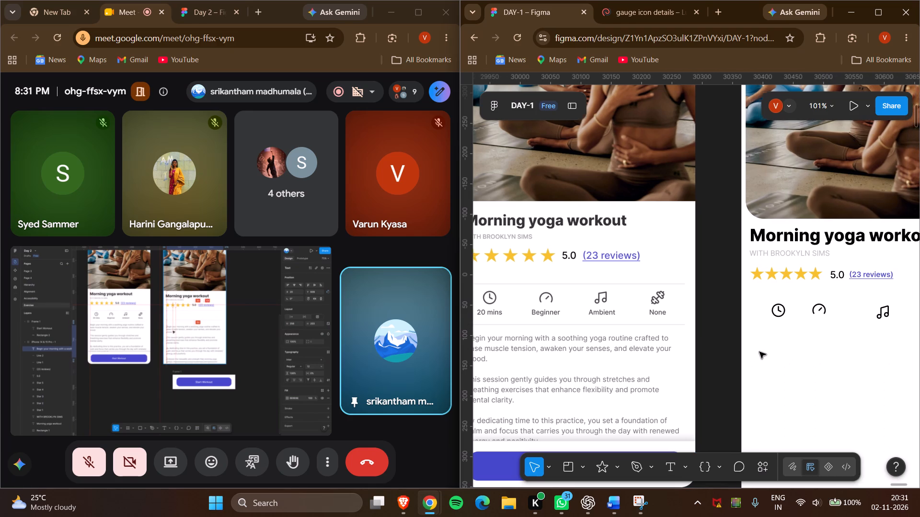
pyautogui.hscroll(-2, 759, 352)
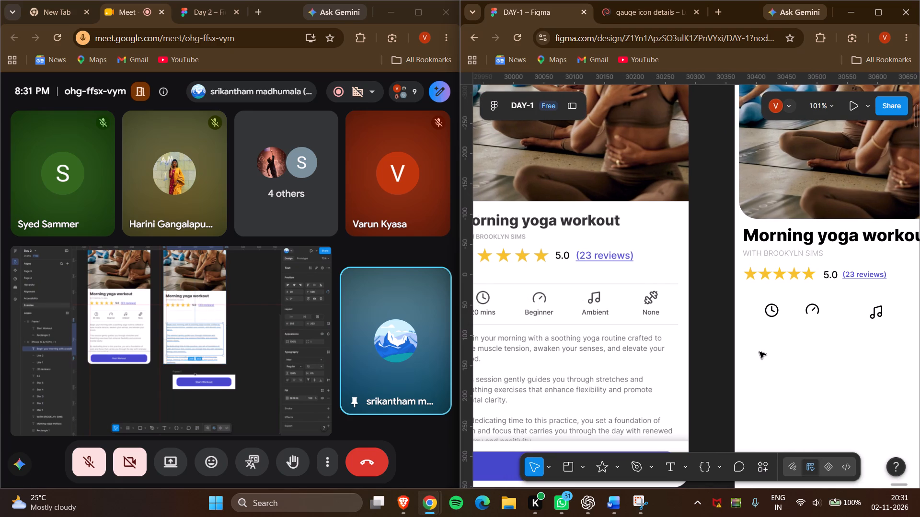
pyautogui.hscroll(-1, 759, 352)
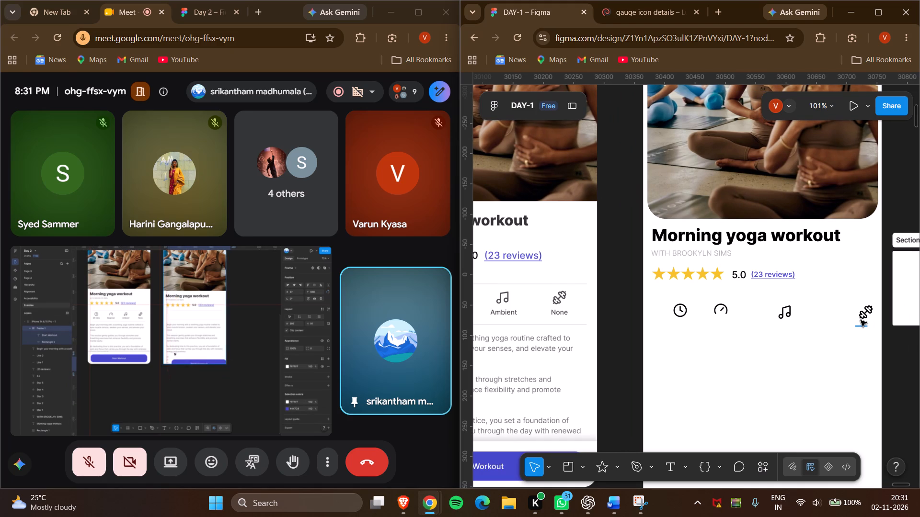
# Move the dumbbell icon with its label inward from the frame's edge, closer to the music note and level with it.
pyautogui.moveTo(851, 300); pyautogui.dragTo(886, 331)
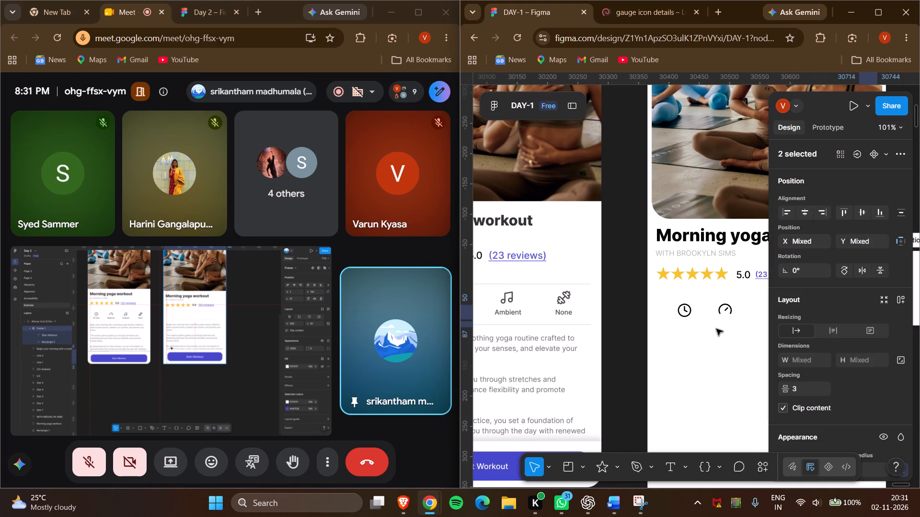
pyautogui.click(738, 350)
pyautogui.moveTo(855, 299); pyautogui.dragTo(878, 327)
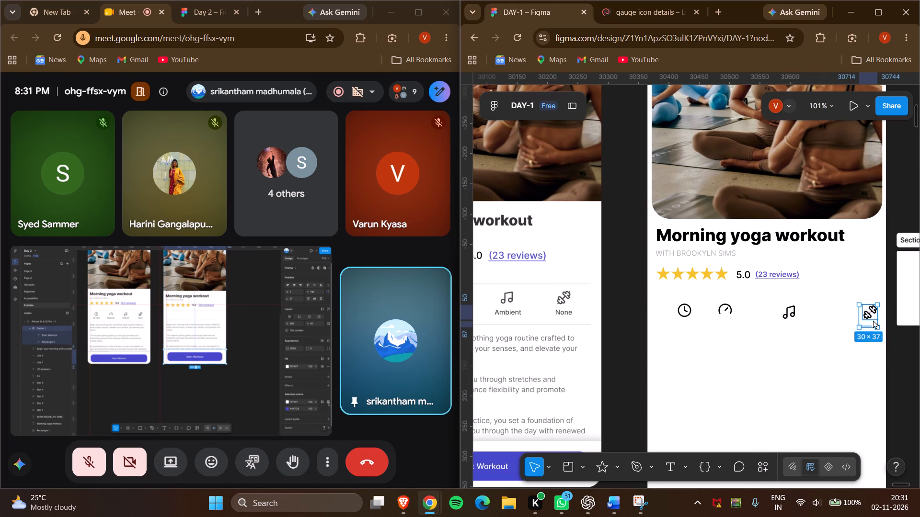
pyautogui.hscroll(-2, 801, 337)
pyautogui.click(730, 348)
pyautogui.hscroll(-1, 790, 343)
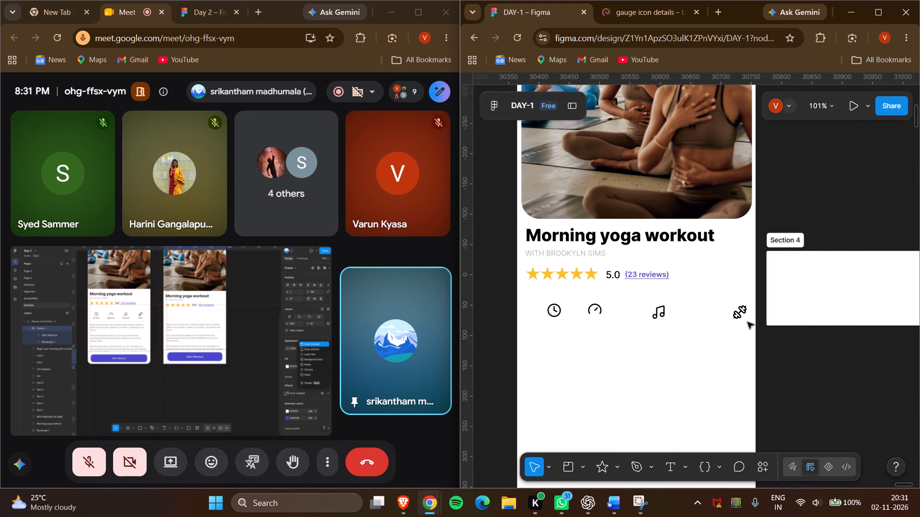
pyautogui.moveTo(721, 301); pyautogui.dragTo(750, 328)
pyautogui.moveTo(744, 318); pyautogui.dragTo(737, 318)
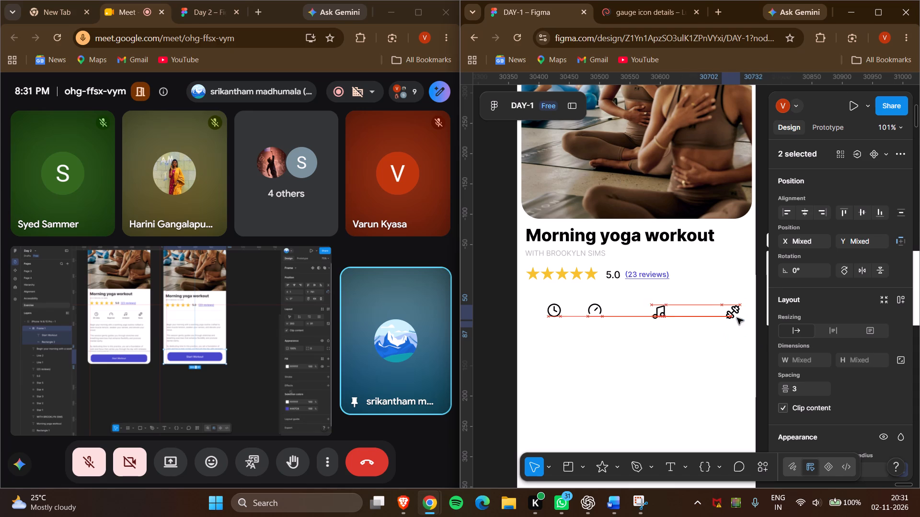
pyautogui.moveTo(737, 318); pyautogui.dragTo(713, 317)
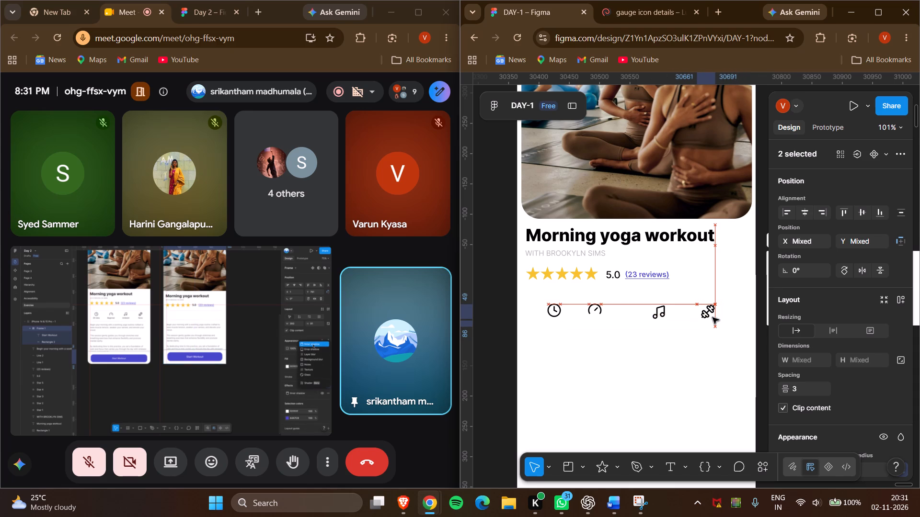
pyautogui.moveTo(713, 317); pyautogui.dragTo(724, 318)
pyautogui.click(664, 361)
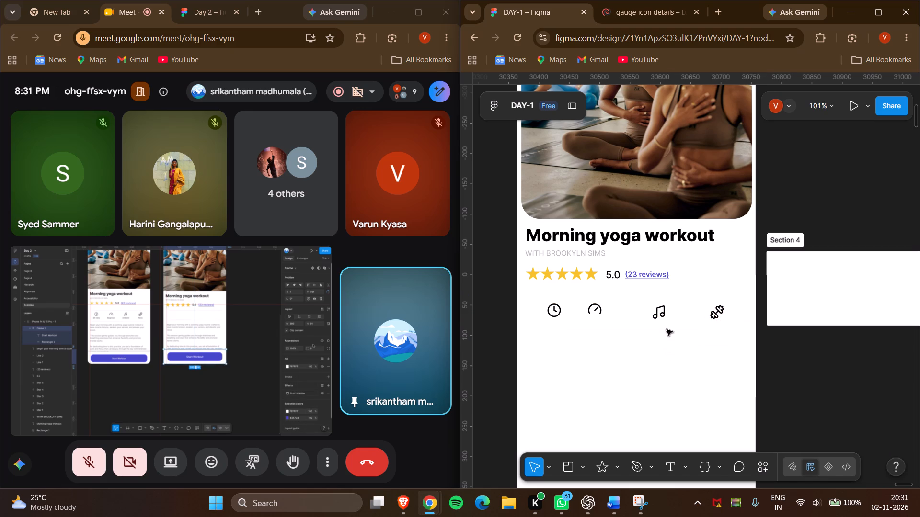
# Shift the music note icon slightly toward the gauge icon, to X 217, Y 530.
pyautogui.moveTo(642, 302); pyautogui.dragTo(673, 324)
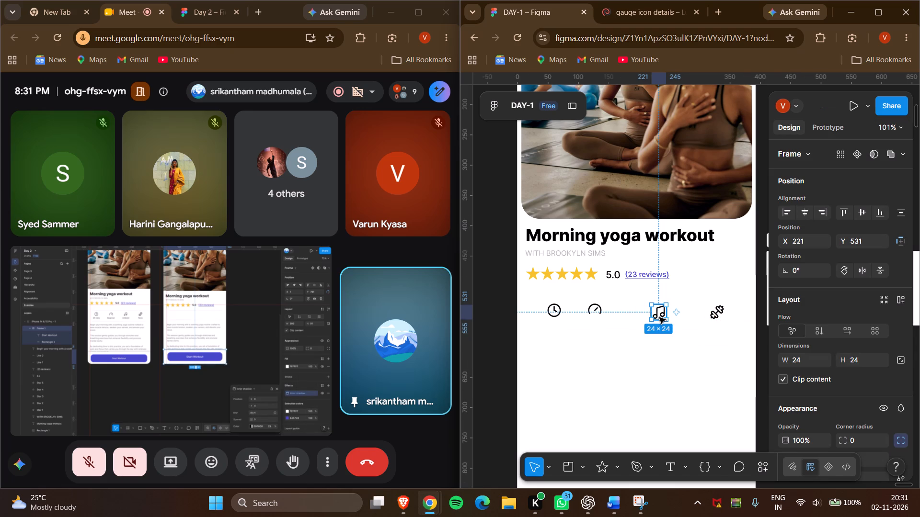
pyautogui.click(659, 317)
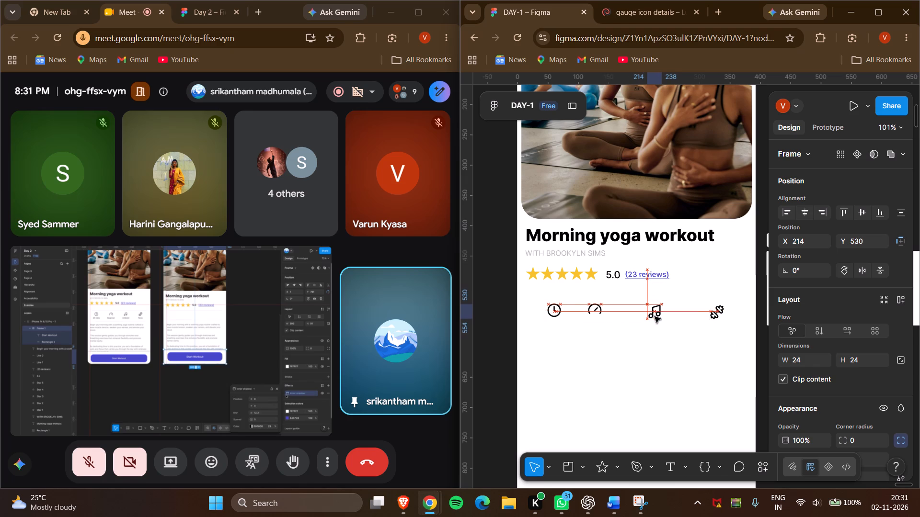
pyautogui.click(632, 341)
# Move the gauge icon and its label slightly away from the clock icon, toward the music note.
pyautogui.moveTo(578, 303); pyautogui.dragTo(611, 320)
pyautogui.moveTo(596, 315); pyautogui.dragTo(601, 317)
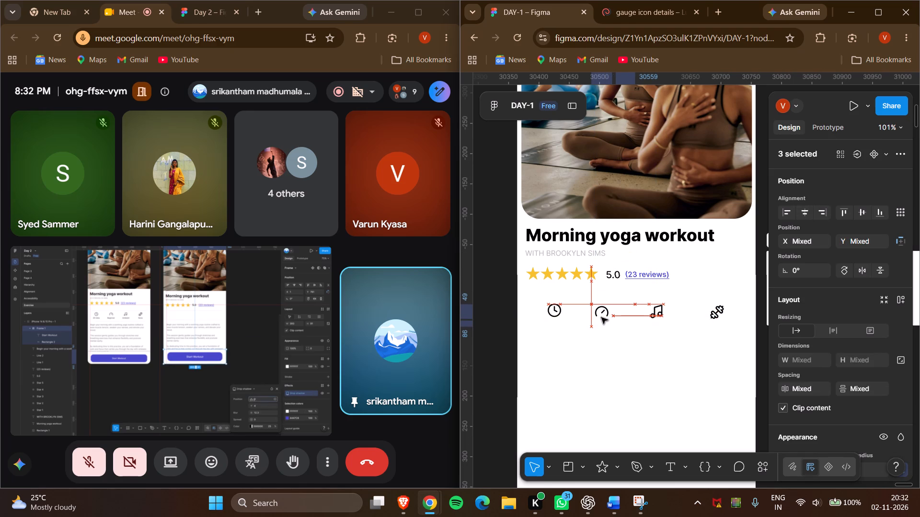
pyautogui.moveTo(601, 317); pyautogui.dragTo(603, 317)
pyautogui.click(567, 357)
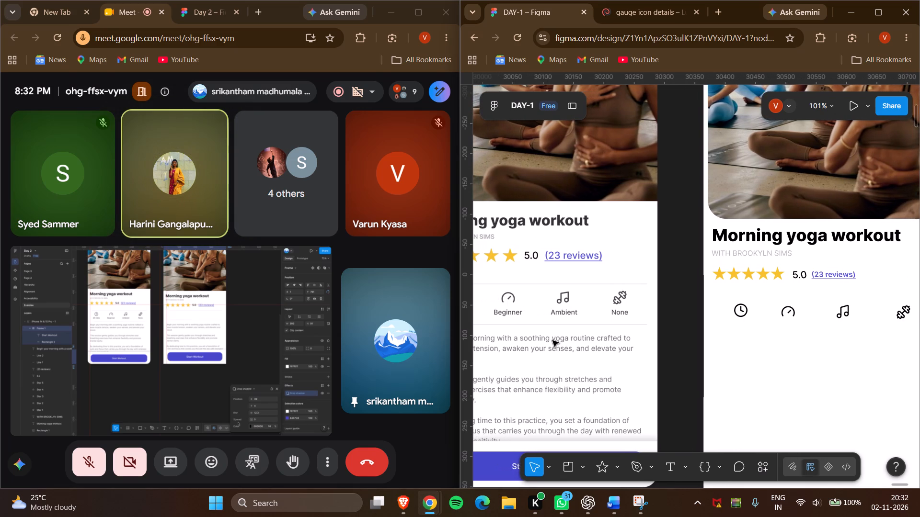
# Move the clock icon with its label slightly toward the gauge icon, to about X 30415, Y 51.
pyautogui.moveTo(720, 293); pyautogui.dragTo(754, 320)
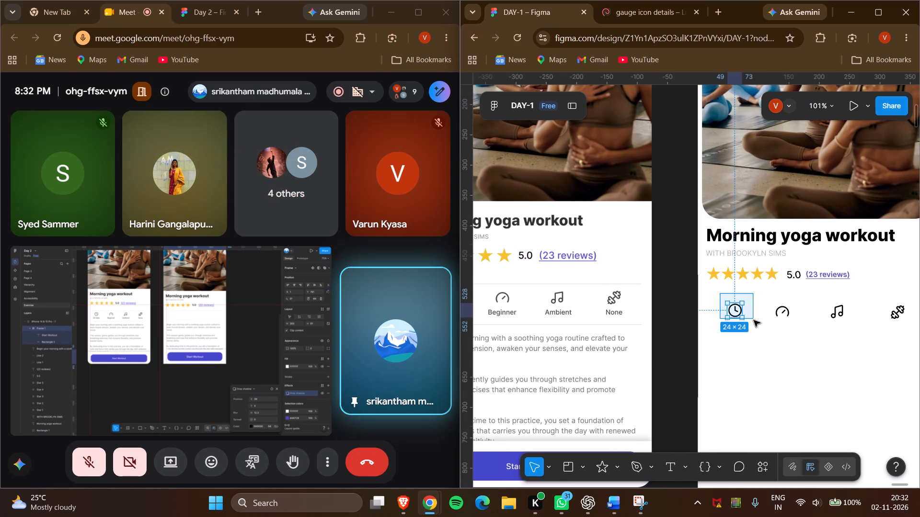
pyautogui.moveTo(754, 320); pyautogui.dragTo(755, 325)
pyautogui.hscroll(-1, 738, 319)
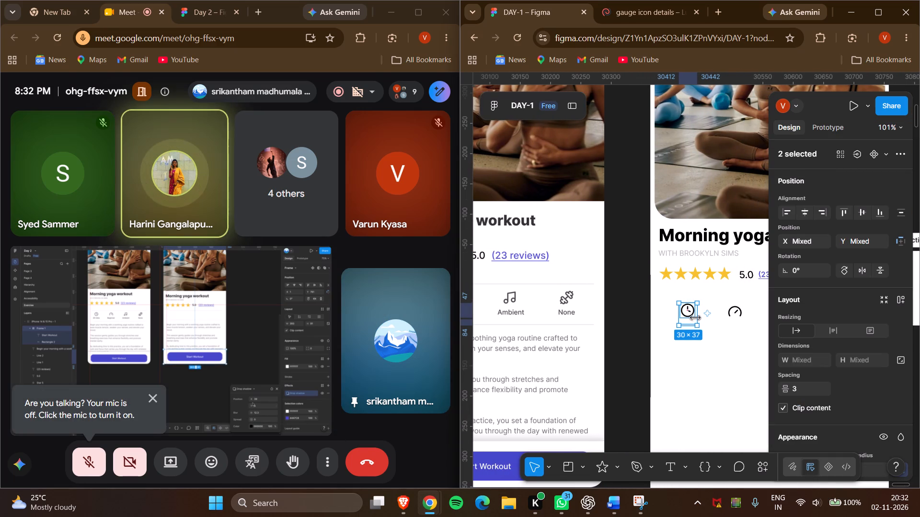
pyautogui.click(687, 317)
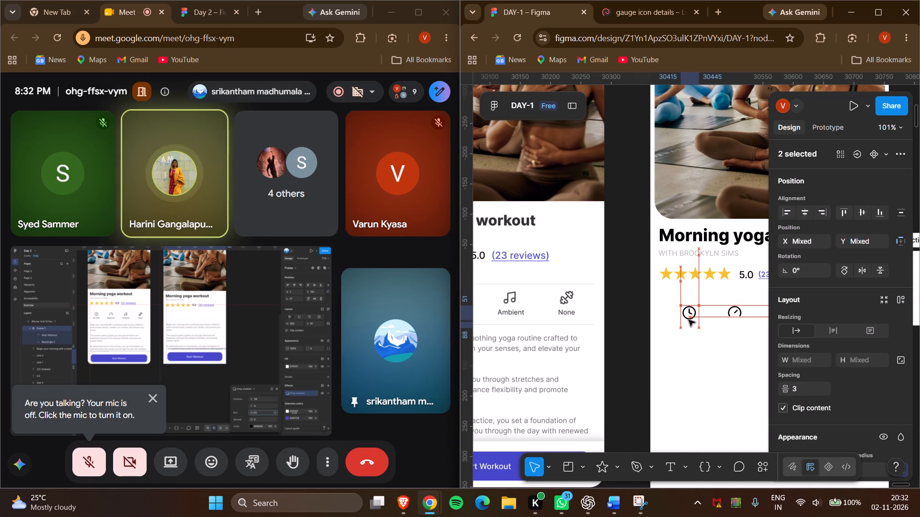
pyautogui.click(693, 352)
# Draw a horizontal divider line about 349 wide between the rating row and the icon row, at about X 30388, Y 31.
pyautogui.hscroll(3, 693, 352)
pyautogui.hscroll(-2, 741, 319)
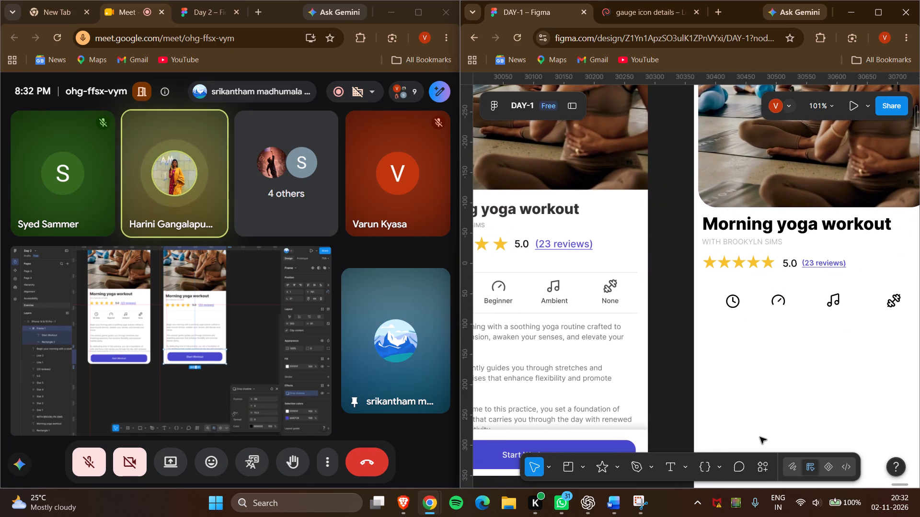
pyautogui.press('l')
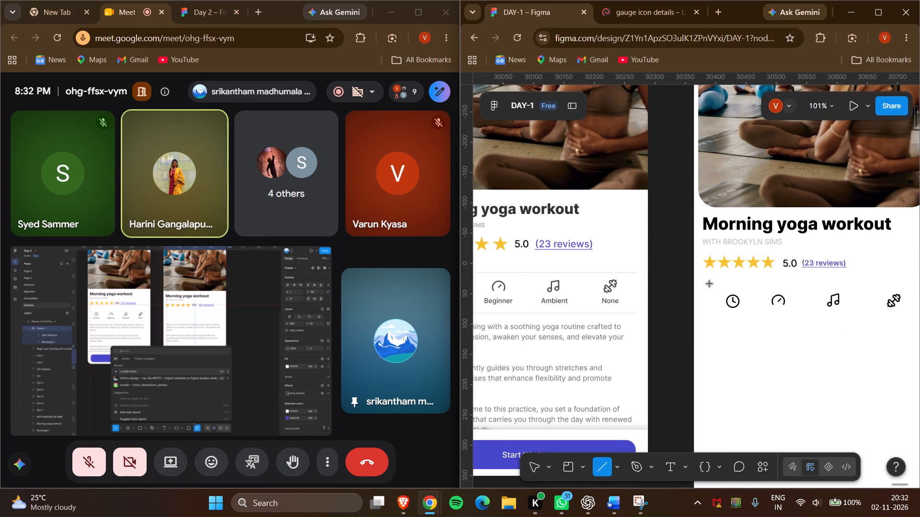
pyautogui.hscroll(-1, 710, 284)
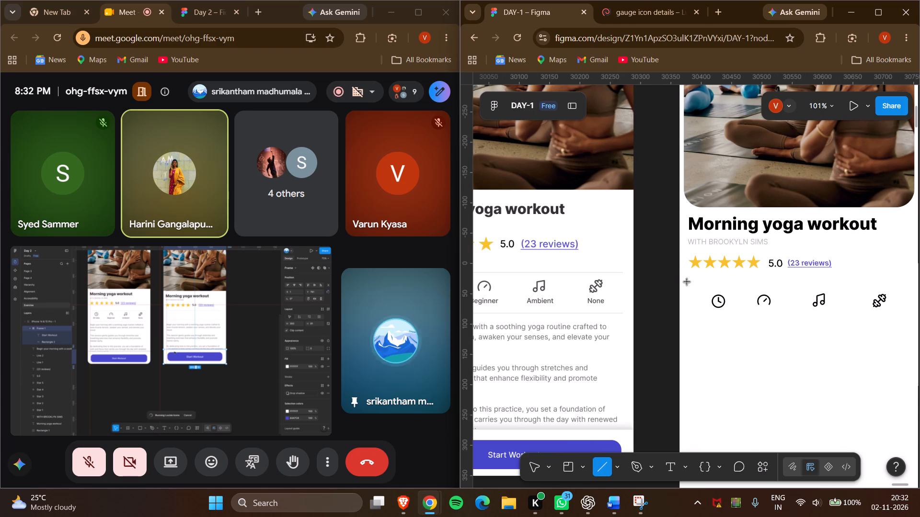
pyautogui.moveTo(693, 282); pyautogui.dragTo(881, 281)
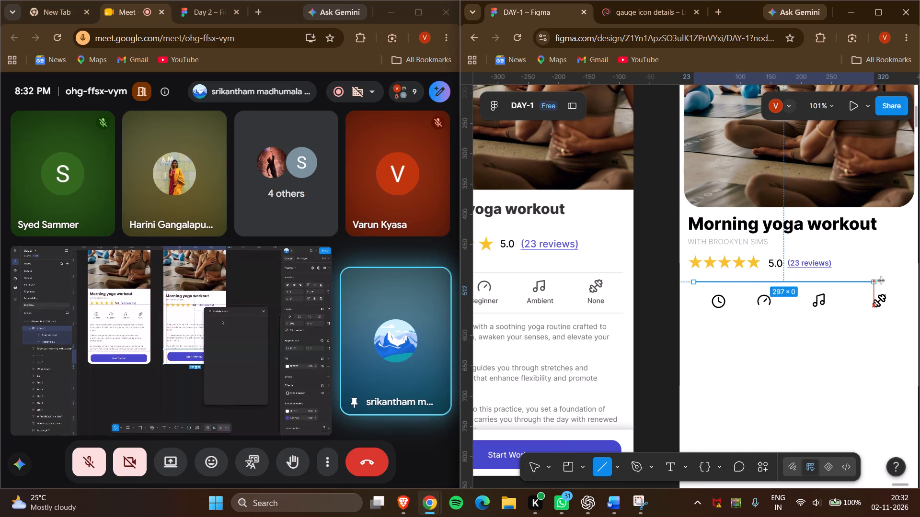
pyautogui.moveTo(881, 281); pyautogui.dragTo(884, 272)
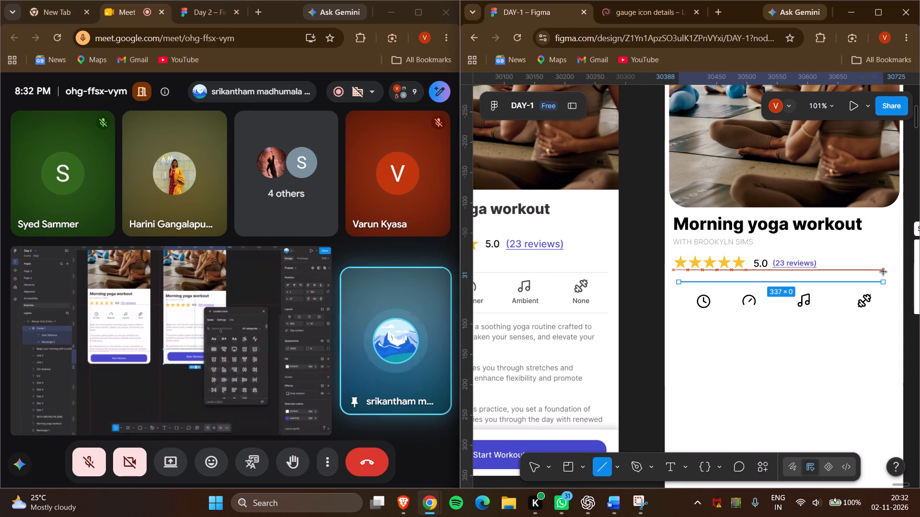
pyautogui.moveTo(884, 272); pyautogui.dragTo(891, 271)
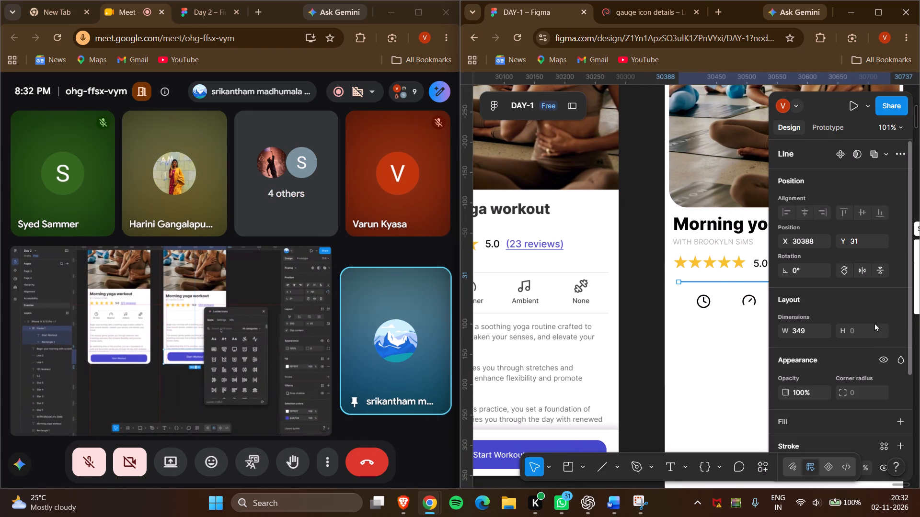
pyautogui.click(751, 367)
# Duplicate the divider line and place the copy directly beneath the icon row, horizontally aligned with the original.
pyautogui.click(760, 281)
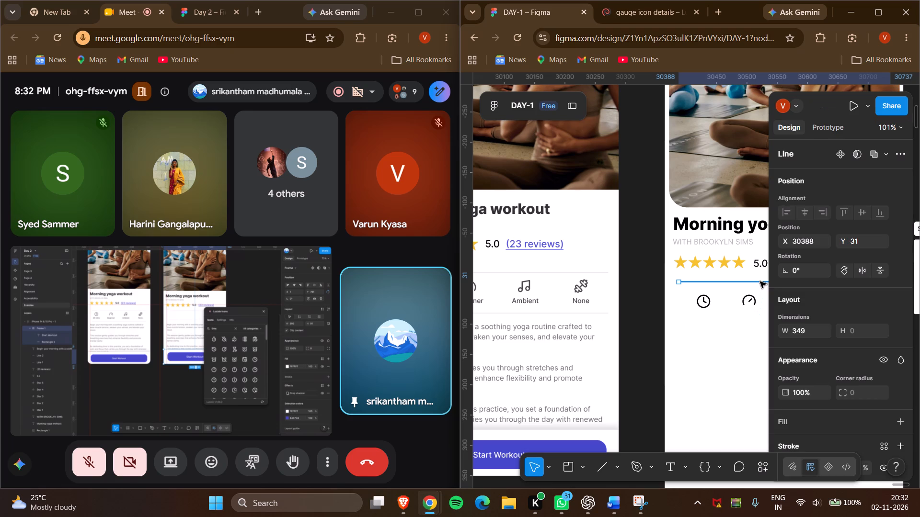
pyautogui.hotkey('ctrl', 'd')
pyautogui.moveTo(760, 281); pyautogui.dragTo(760, 317)
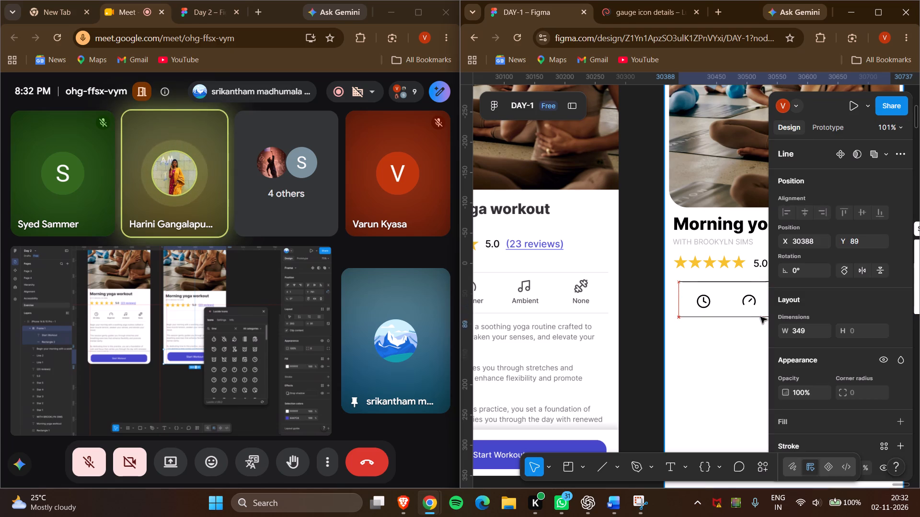
pyautogui.moveTo(760, 317); pyautogui.dragTo(761, 325)
pyautogui.click(743, 354)
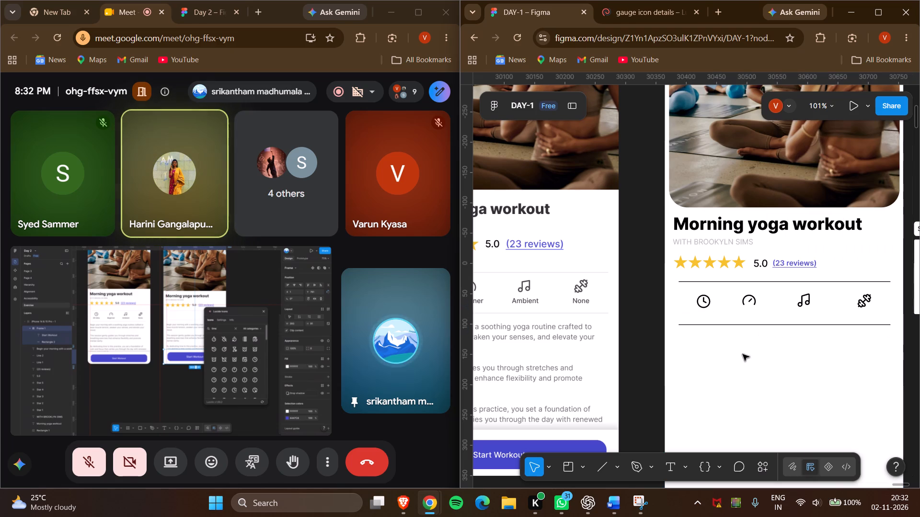
# Move the clock icon with its label up and slightly outward from the gauge icon, to about X 30409, Y 43.
pyautogui.hscroll(2, 718, 348)
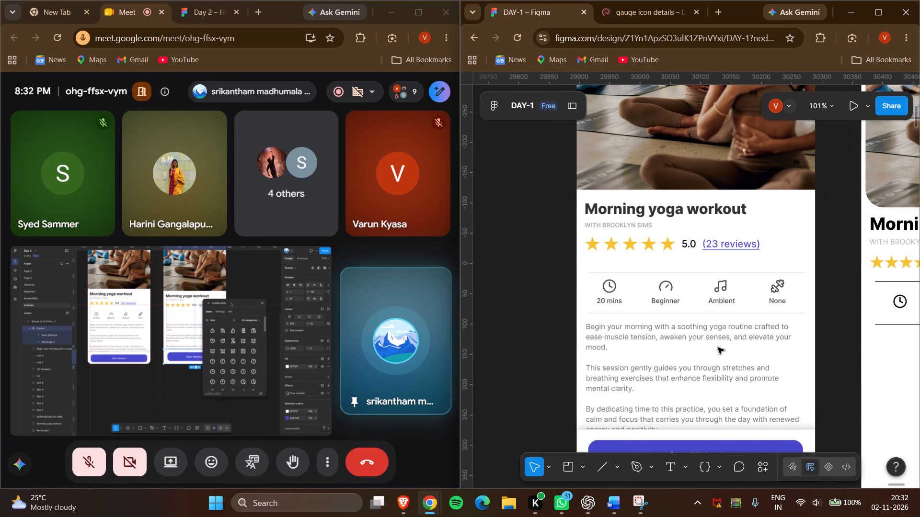
pyautogui.hscroll(1, 718, 348)
pyautogui.moveTo(847, 288); pyautogui.dragTo(856, 296)
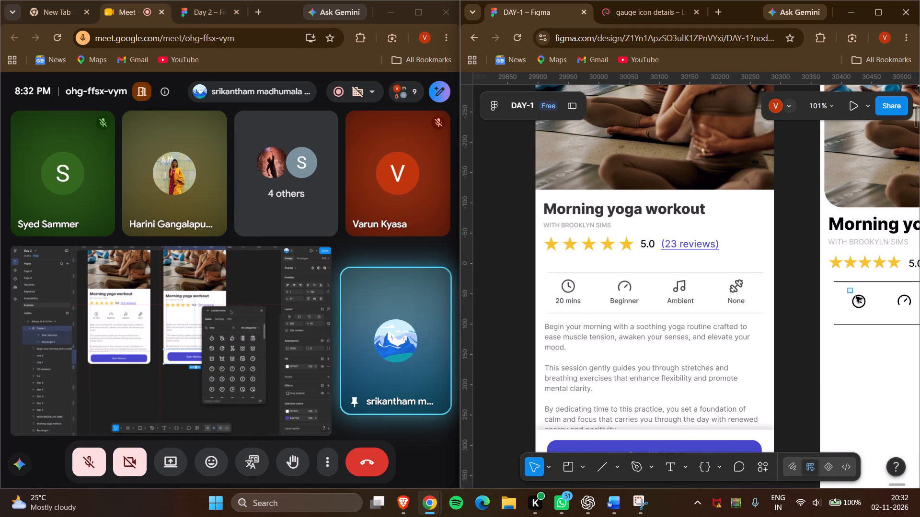
pyautogui.moveTo(856, 296); pyautogui.dragTo(873, 312)
pyautogui.hscroll(-2, 816, 308)
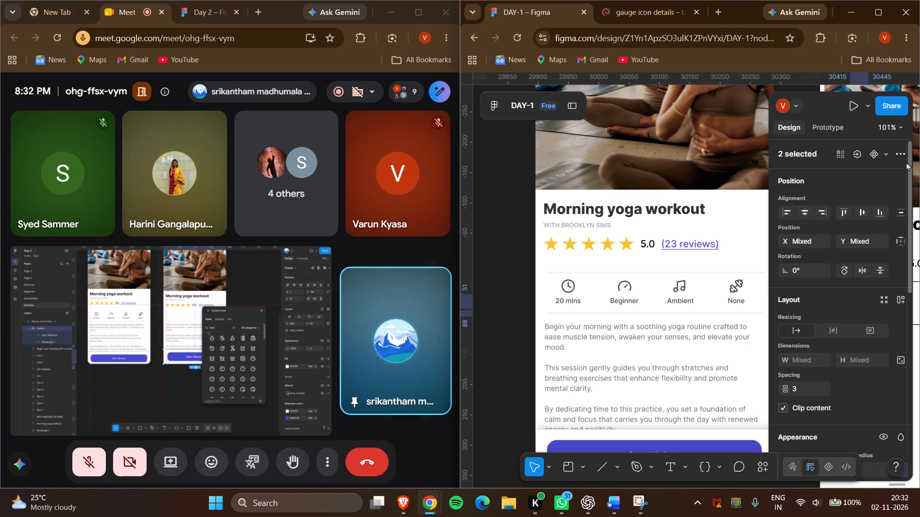
pyautogui.hscroll(-2, 721, 289)
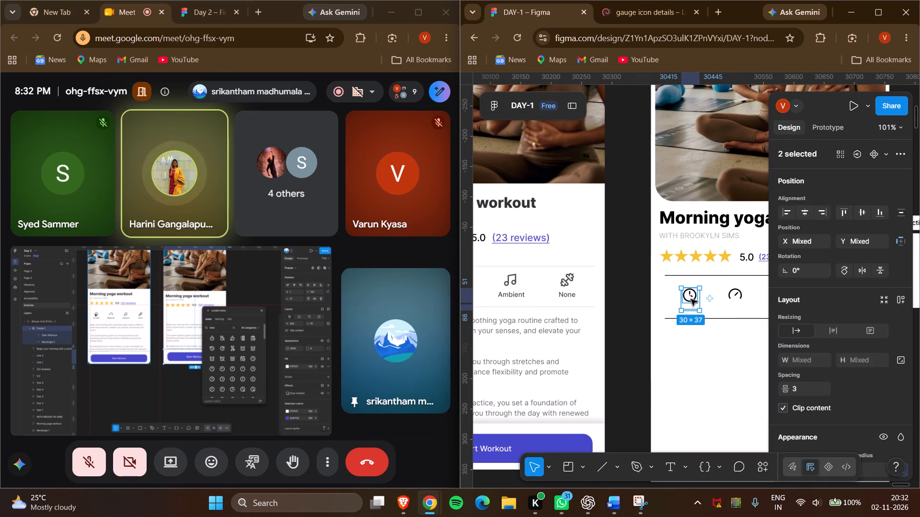
pyautogui.click(691, 303)
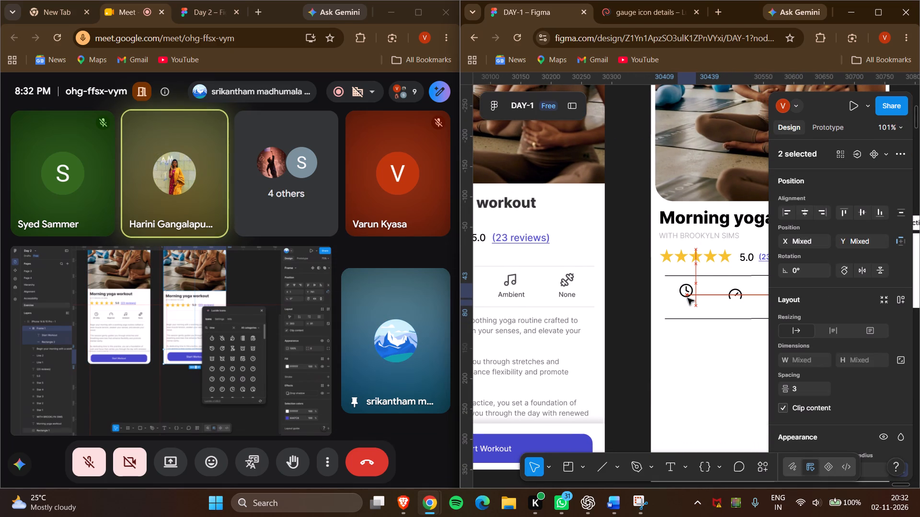
pyautogui.click(692, 365)
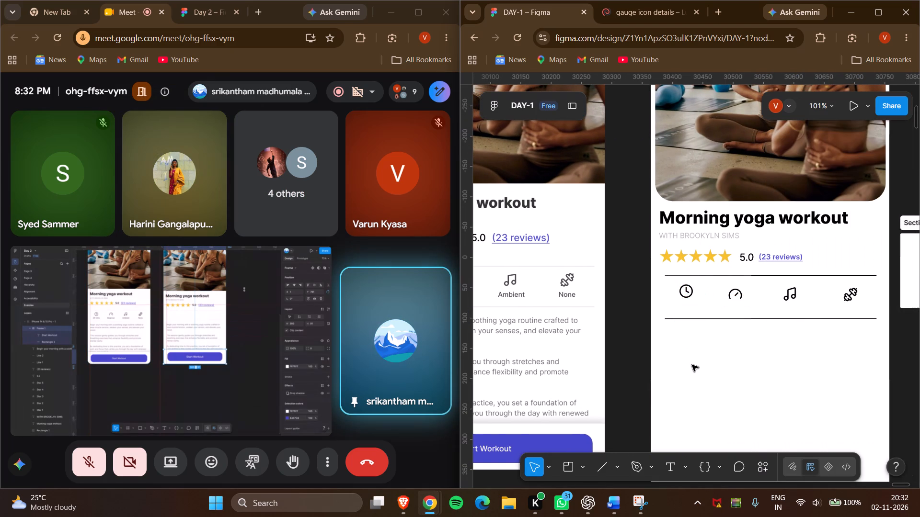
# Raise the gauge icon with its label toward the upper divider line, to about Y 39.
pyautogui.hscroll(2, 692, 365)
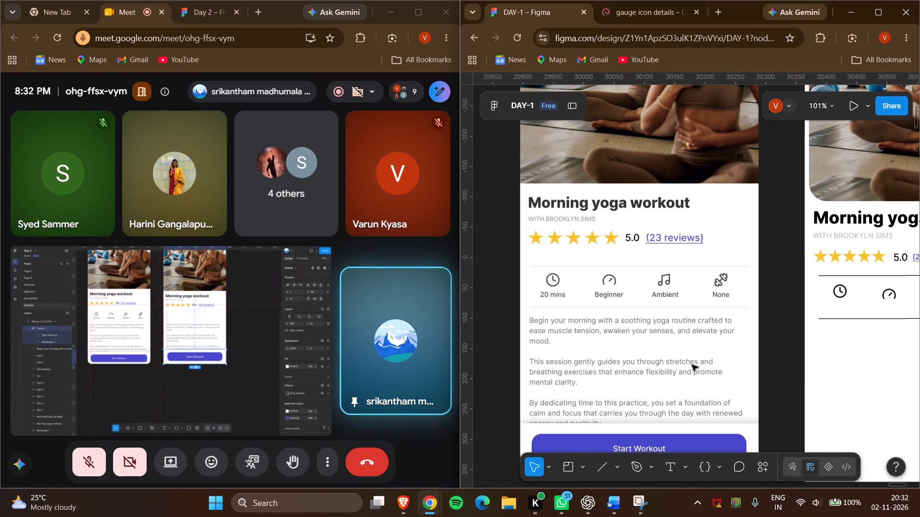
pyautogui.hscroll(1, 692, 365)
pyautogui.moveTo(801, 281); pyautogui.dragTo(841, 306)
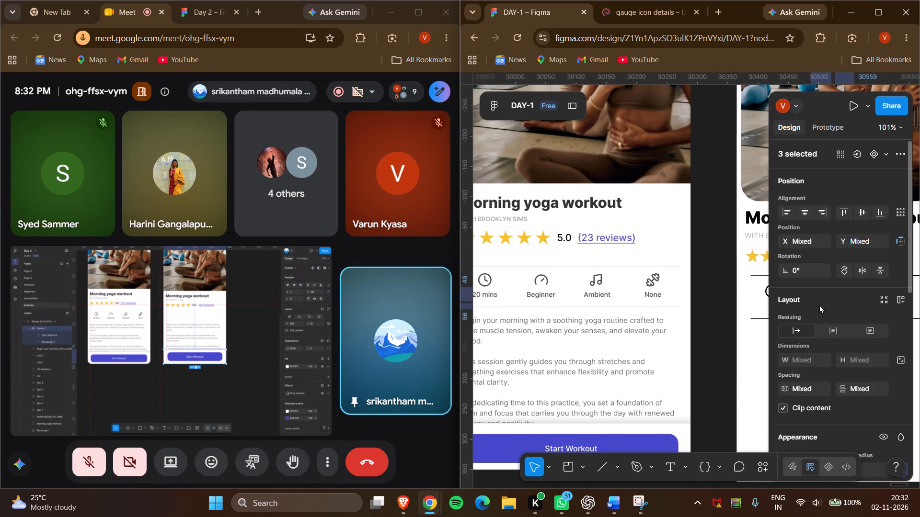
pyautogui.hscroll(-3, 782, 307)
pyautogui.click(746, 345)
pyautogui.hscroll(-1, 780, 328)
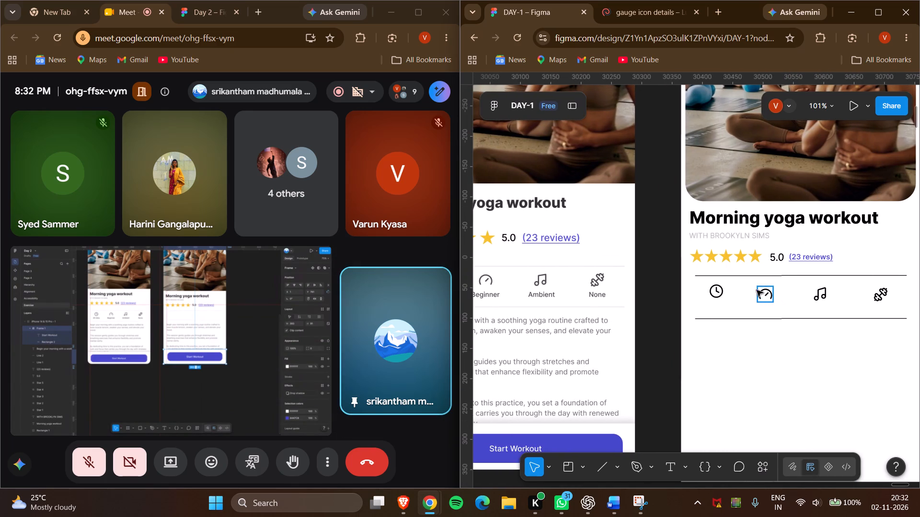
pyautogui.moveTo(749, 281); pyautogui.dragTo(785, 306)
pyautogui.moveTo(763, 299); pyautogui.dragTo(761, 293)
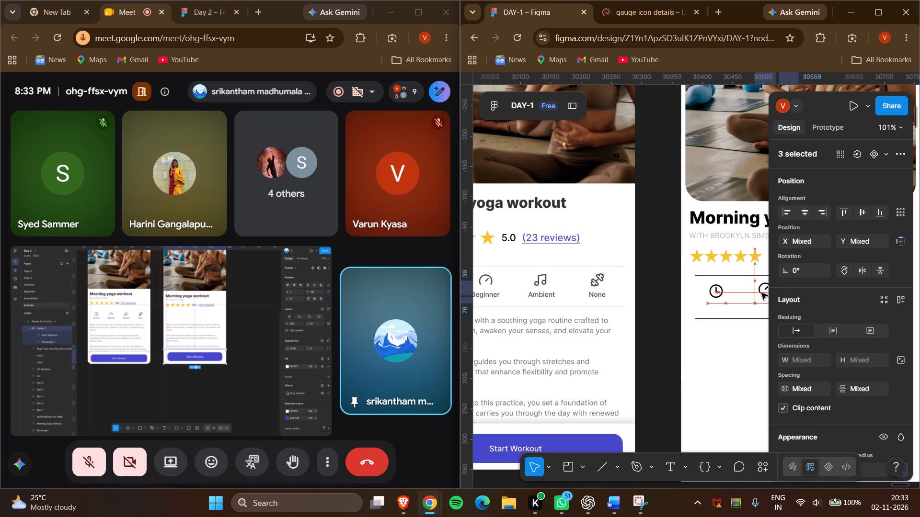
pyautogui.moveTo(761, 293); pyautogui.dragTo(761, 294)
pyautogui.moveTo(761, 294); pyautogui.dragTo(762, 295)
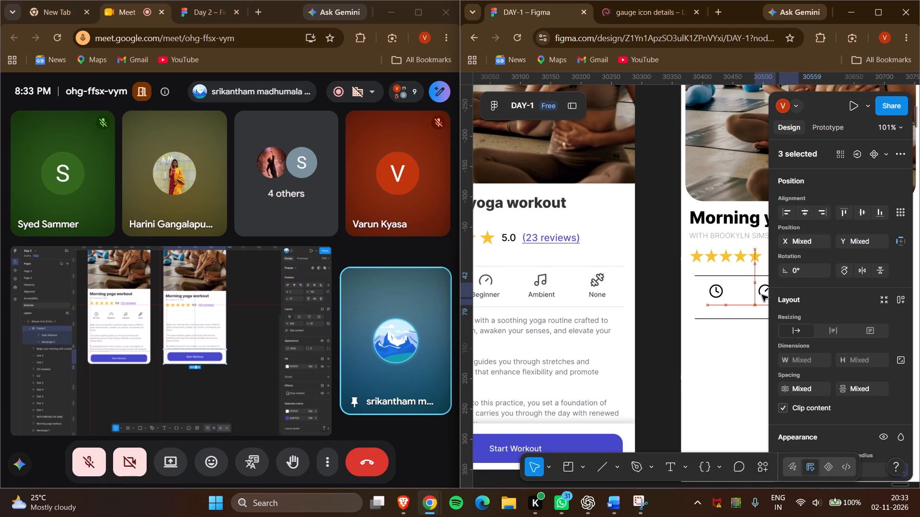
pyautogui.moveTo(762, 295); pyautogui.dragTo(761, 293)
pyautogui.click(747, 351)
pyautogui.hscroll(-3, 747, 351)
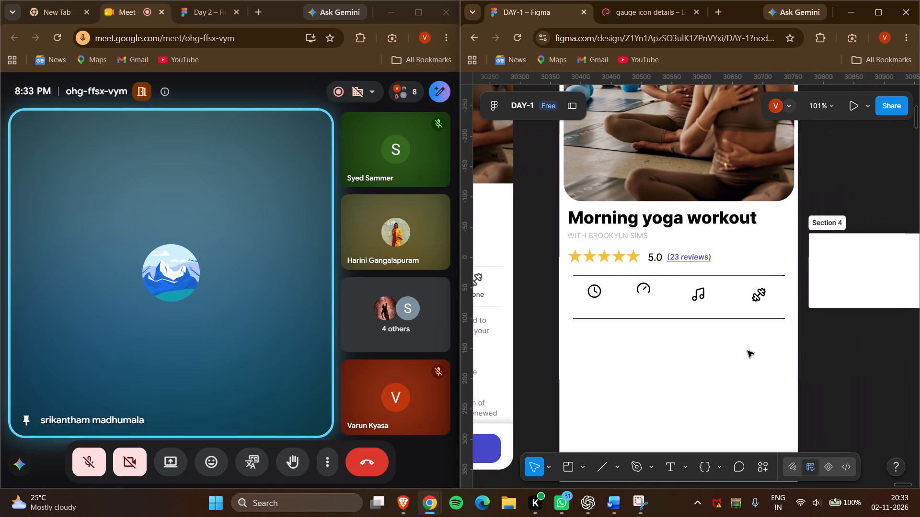
# Move the gauge icon with its label closer to the clock icon and slightly down, to about X 30475, Y 44.
pyautogui.moveTo(629, 281); pyautogui.dragTo(667, 299)
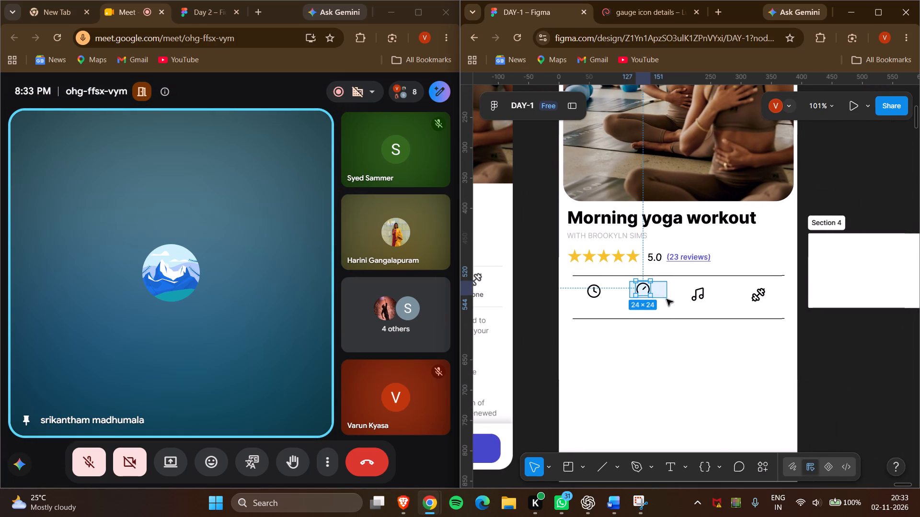
pyautogui.moveTo(667, 299); pyautogui.dragTo(661, 302)
pyautogui.moveTo(643, 296); pyautogui.dragTo(643, 301)
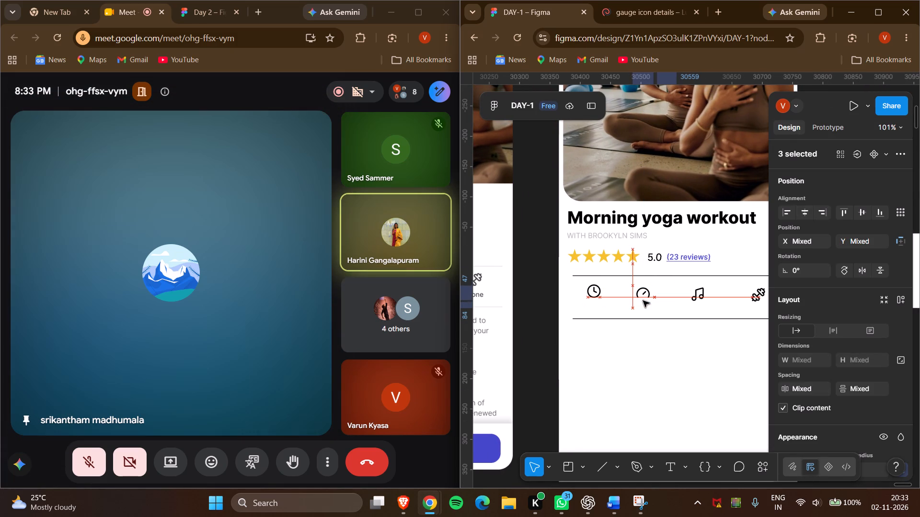
pyautogui.moveTo(643, 301); pyautogui.dragTo(637, 299)
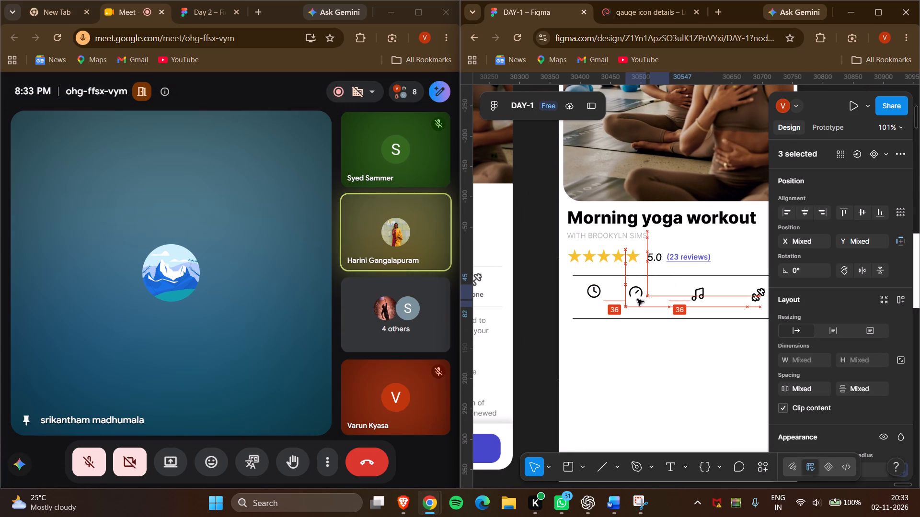
pyautogui.moveTo(637, 299); pyautogui.dragTo(634, 299)
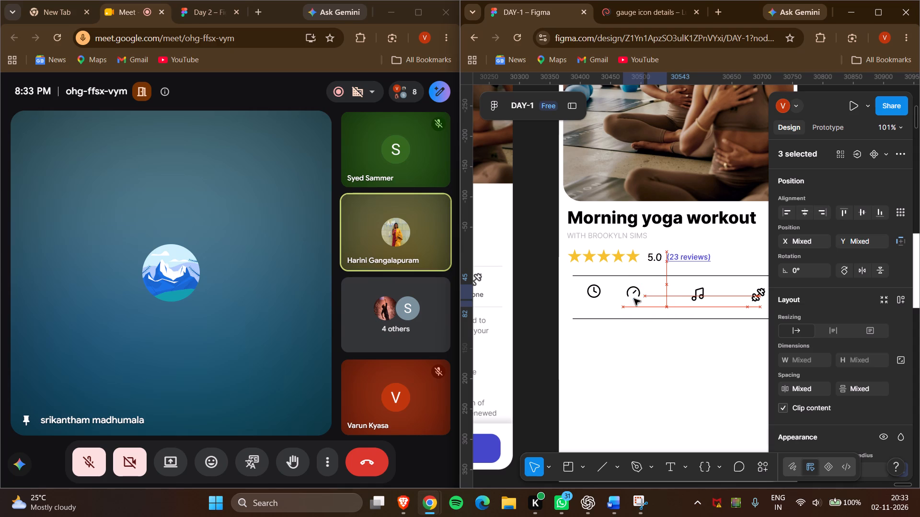
pyautogui.moveTo(634, 299); pyautogui.dragTo(637, 299)
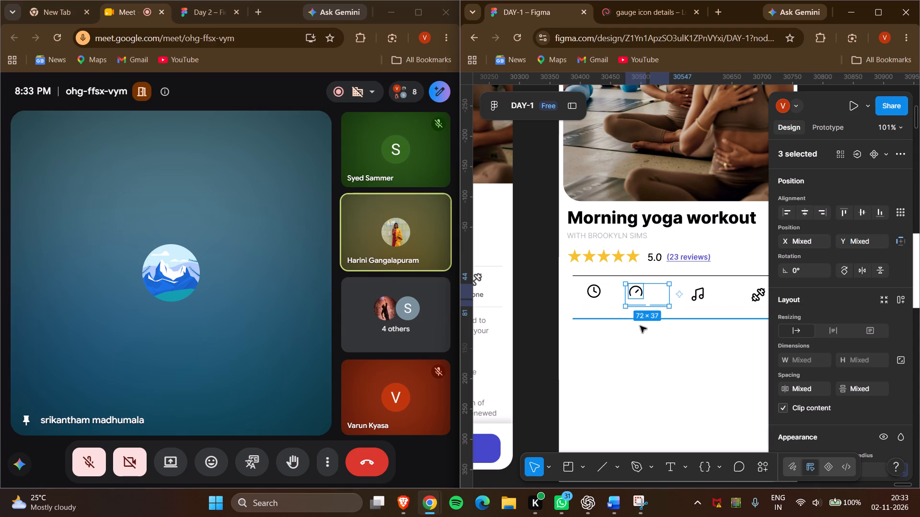
pyautogui.click(644, 356)
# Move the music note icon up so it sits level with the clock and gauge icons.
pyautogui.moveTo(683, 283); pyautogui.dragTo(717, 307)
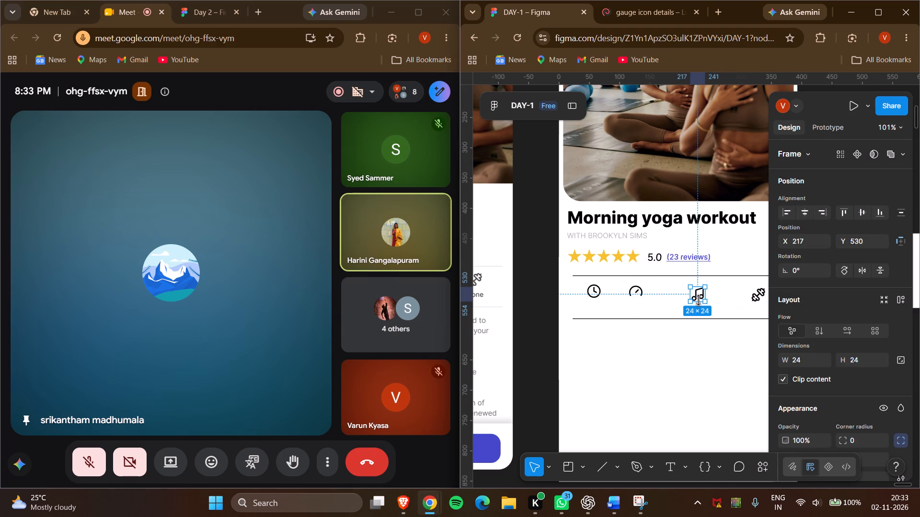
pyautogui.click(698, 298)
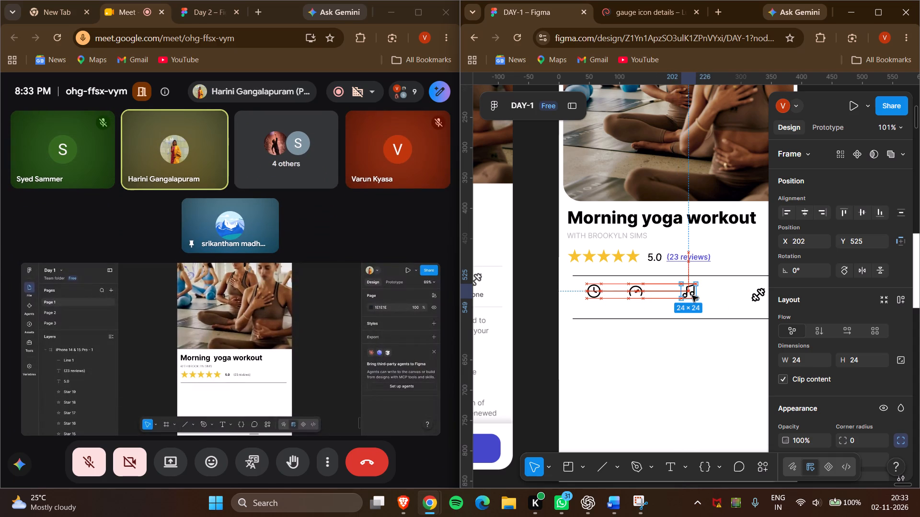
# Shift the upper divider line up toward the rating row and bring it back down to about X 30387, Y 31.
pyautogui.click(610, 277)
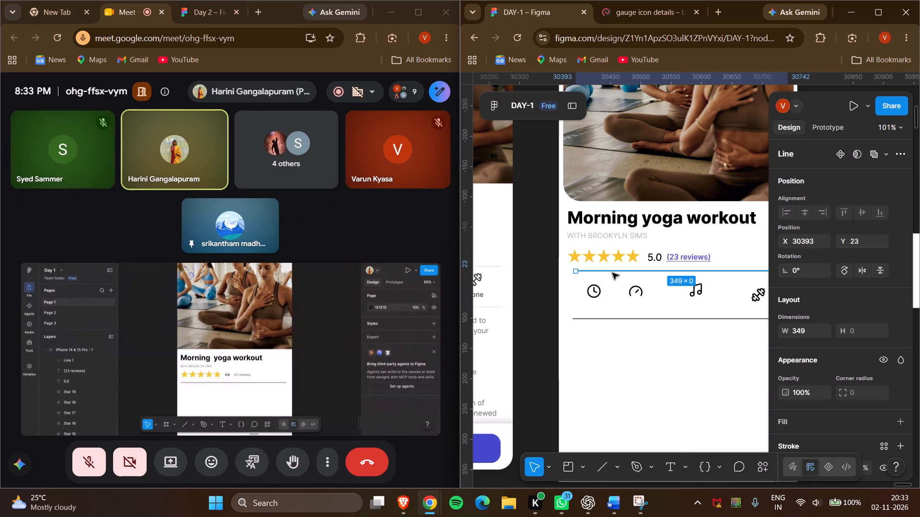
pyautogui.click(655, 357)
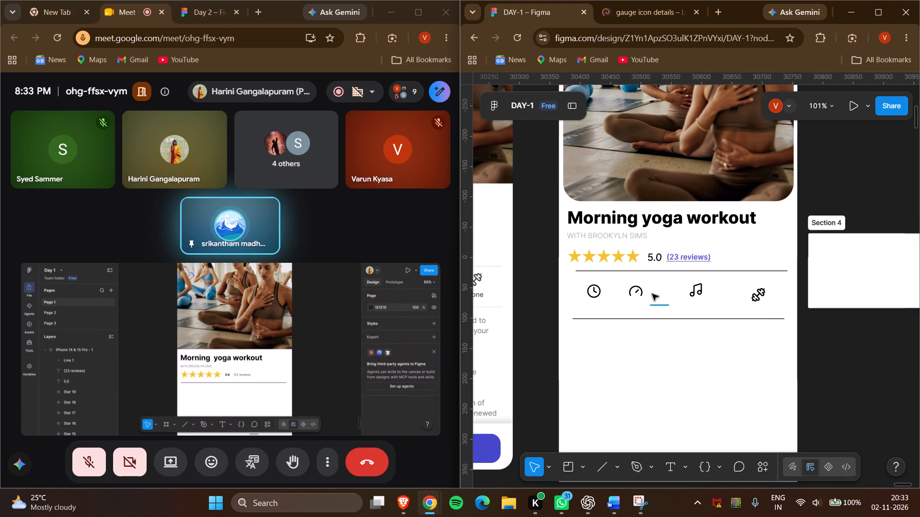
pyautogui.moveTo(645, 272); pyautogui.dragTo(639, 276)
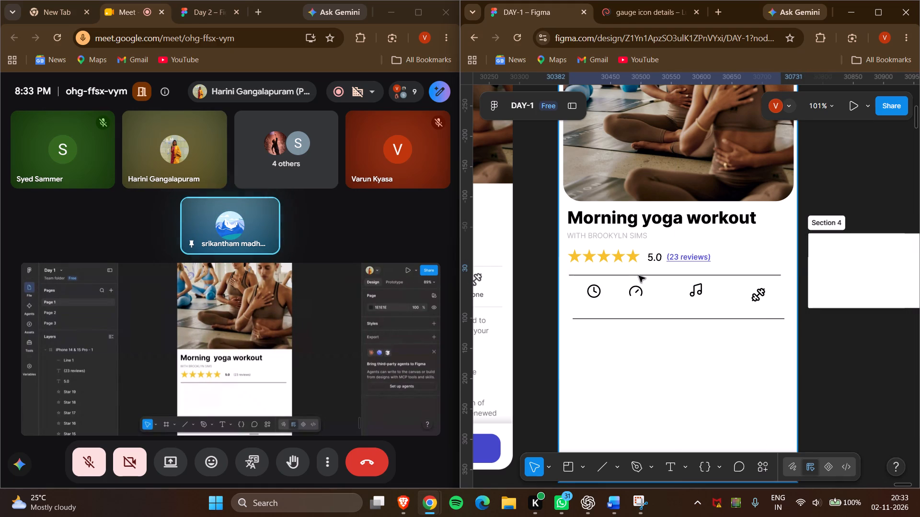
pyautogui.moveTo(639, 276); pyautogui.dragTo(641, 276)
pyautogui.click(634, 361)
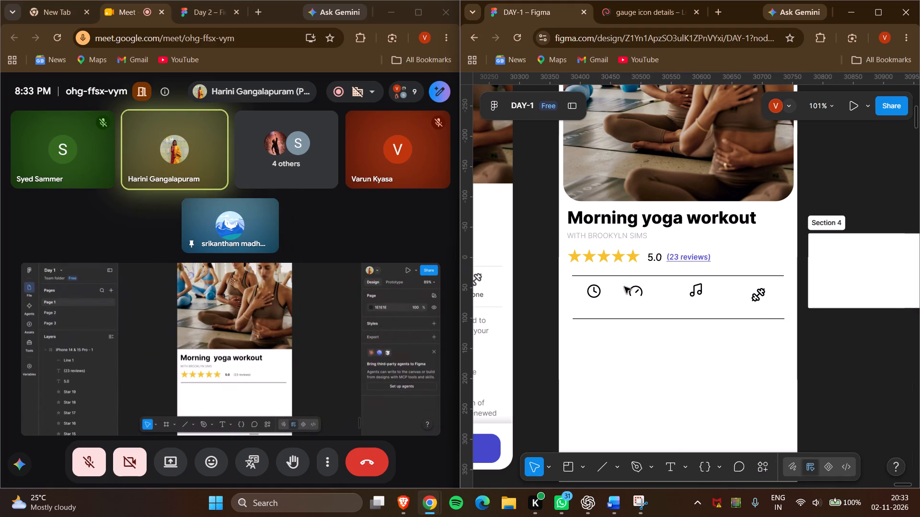
# Move the gauge icon alone slightly toward the music note, keeping it at Y 525 in line with the clock icon.
pyautogui.moveTo(623, 285); pyautogui.dragTo(649, 299)
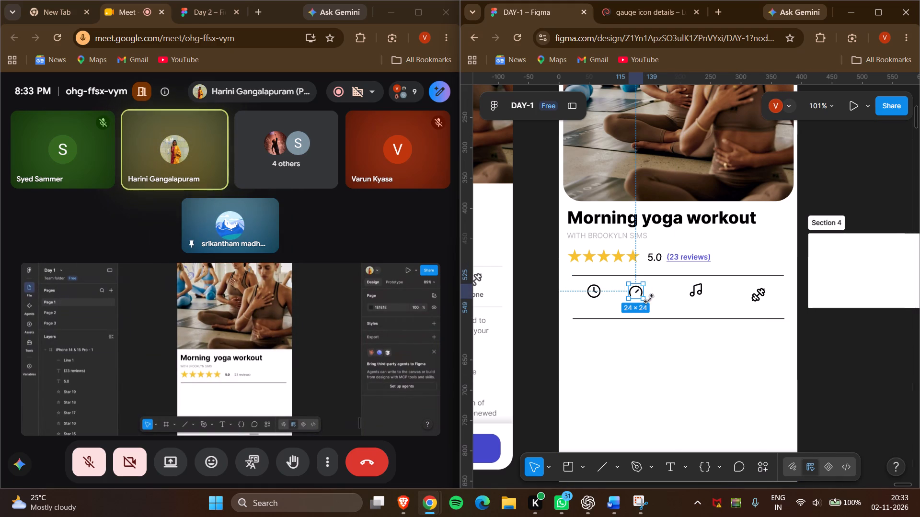
pyautogui.click(636, 293)
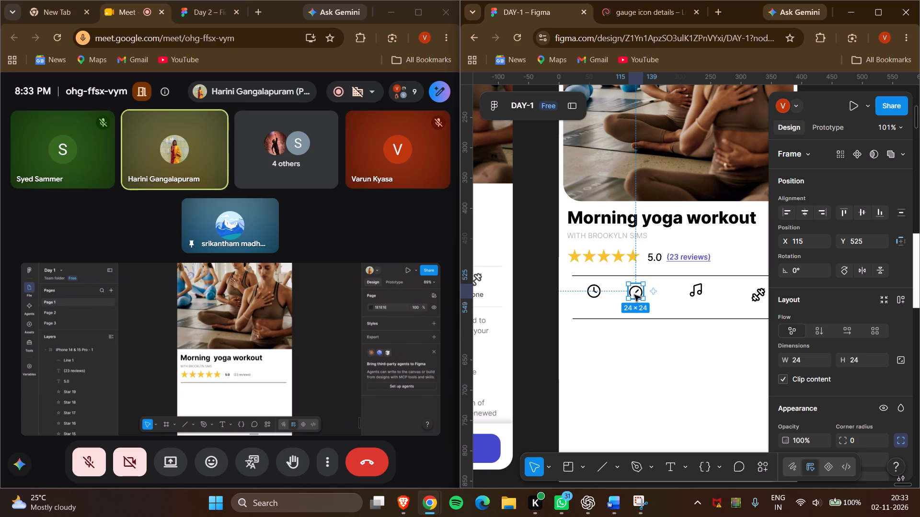
pyautogui.moveTo(635, 295); pyautogui.dragTo(640, 295)
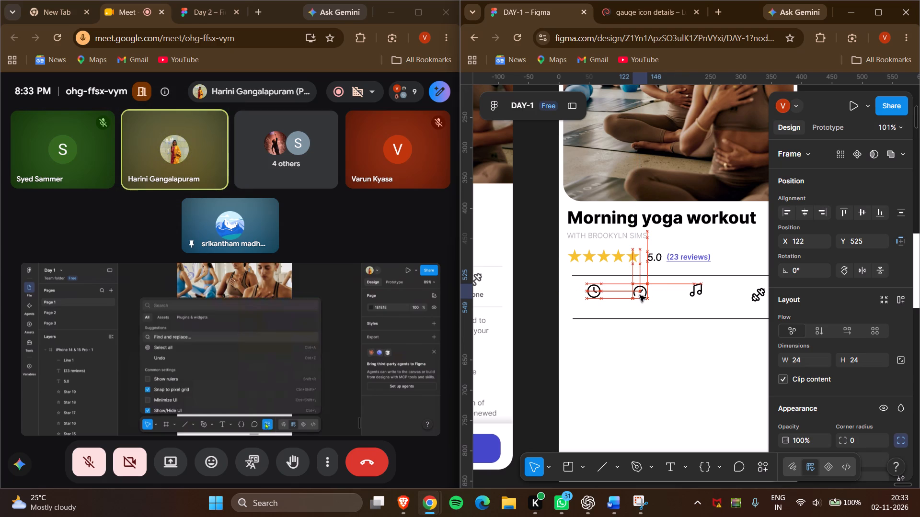
pyautogui.moveTo(640, 295); pyautogui.dragTo(642, 295)
pyautogui.click(651, 346)
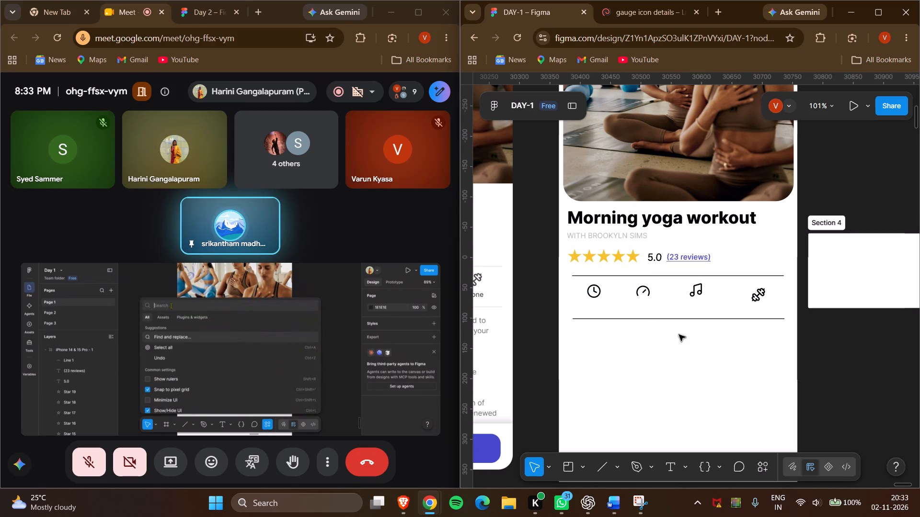
# Space the music note and dumbbell icons 57 apart from their neighbours in the icon row, at X 208 and X 289, Y 525.
pyautogui.click(699, 289)
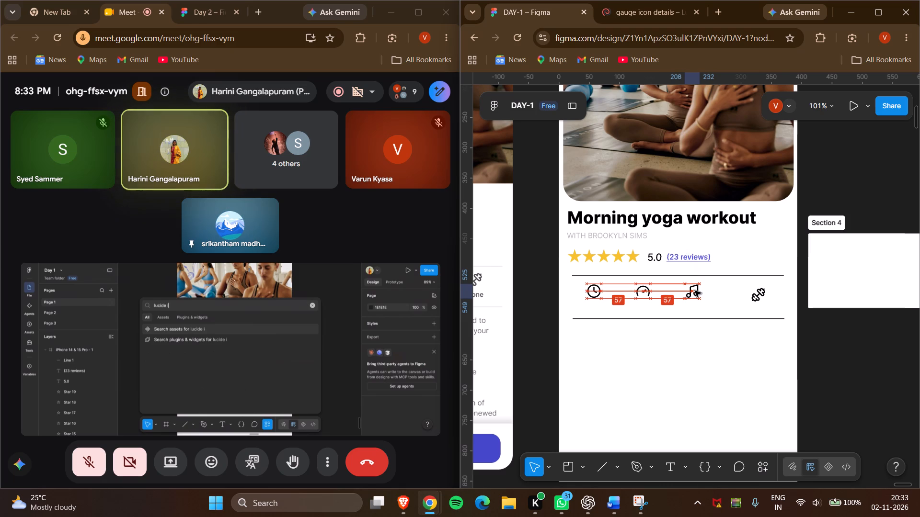
pyautogui.click(702, 337)
pyautogui.moveTo(756, 300); pyautogui.dragTo(751, 297)
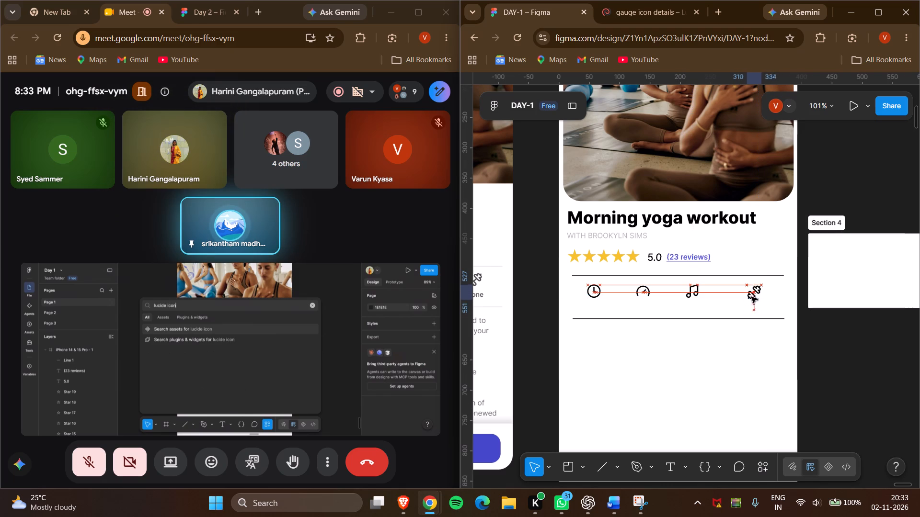
pyautogui.moveTo(751, 297); pyautogui.dragTo(741, 296)
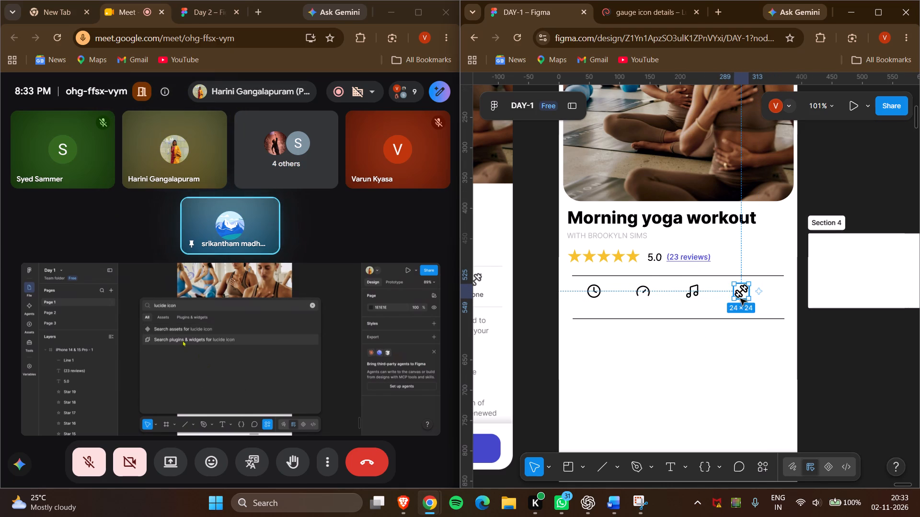
pyautogui.click(718, 356)
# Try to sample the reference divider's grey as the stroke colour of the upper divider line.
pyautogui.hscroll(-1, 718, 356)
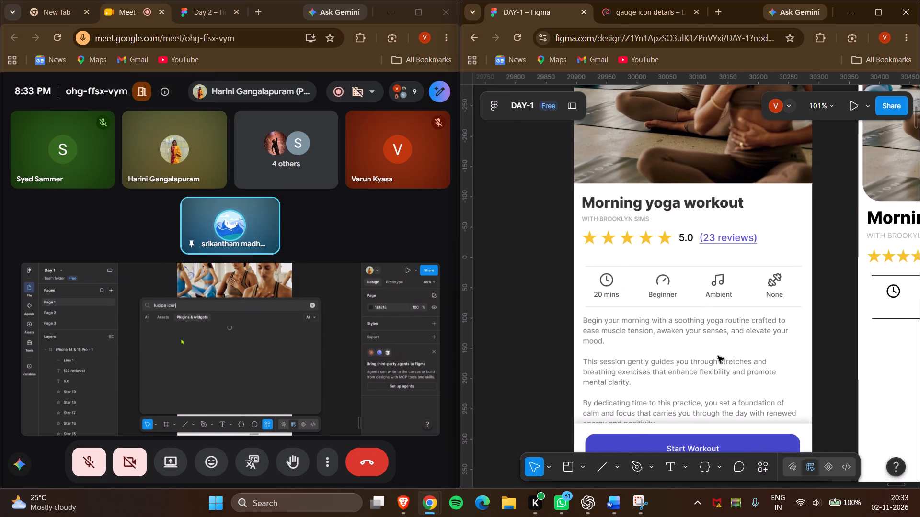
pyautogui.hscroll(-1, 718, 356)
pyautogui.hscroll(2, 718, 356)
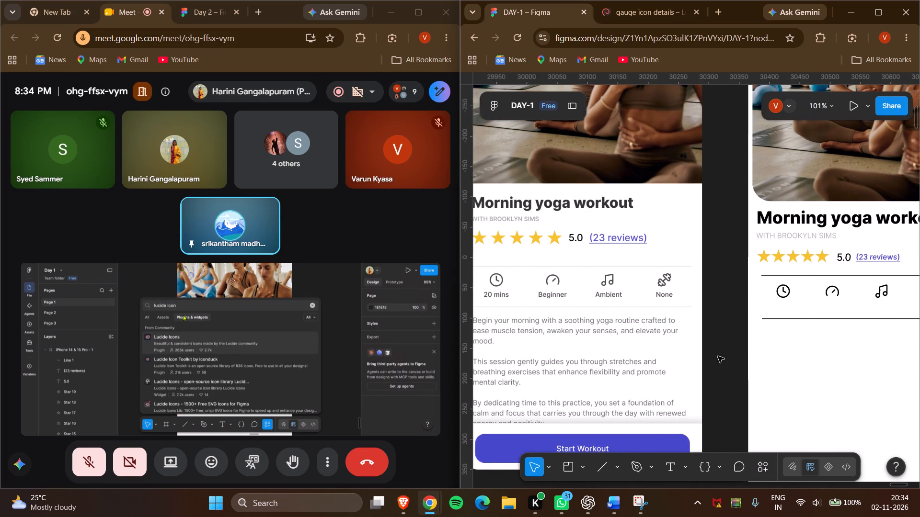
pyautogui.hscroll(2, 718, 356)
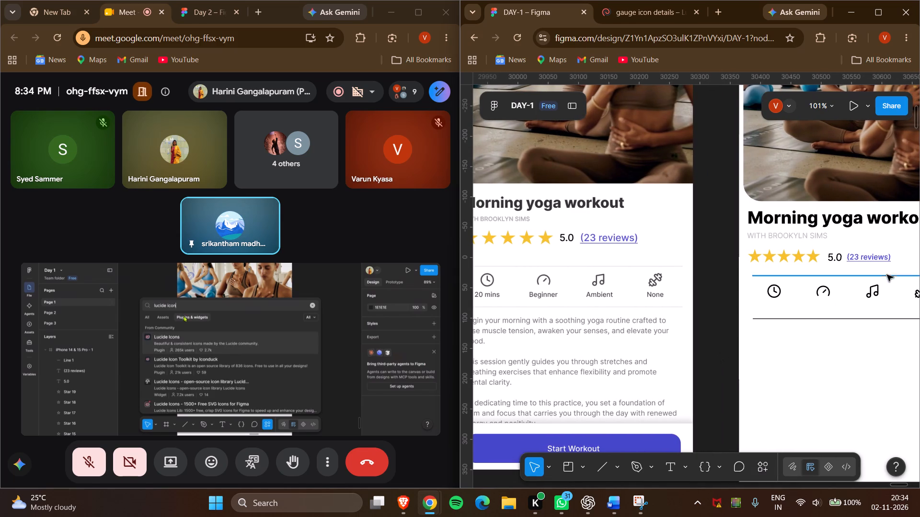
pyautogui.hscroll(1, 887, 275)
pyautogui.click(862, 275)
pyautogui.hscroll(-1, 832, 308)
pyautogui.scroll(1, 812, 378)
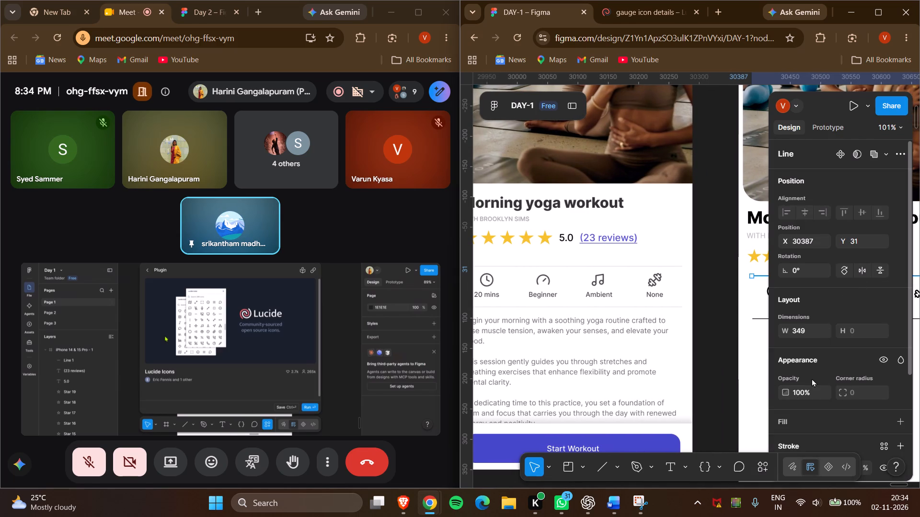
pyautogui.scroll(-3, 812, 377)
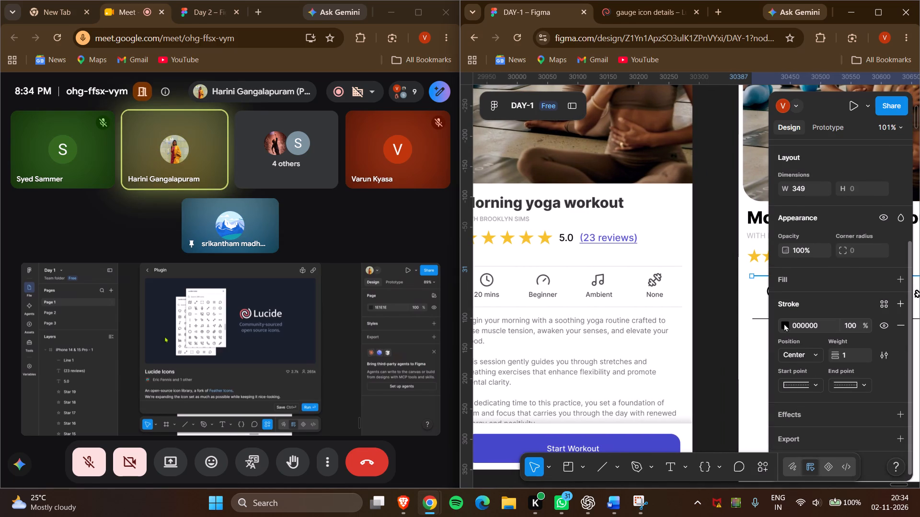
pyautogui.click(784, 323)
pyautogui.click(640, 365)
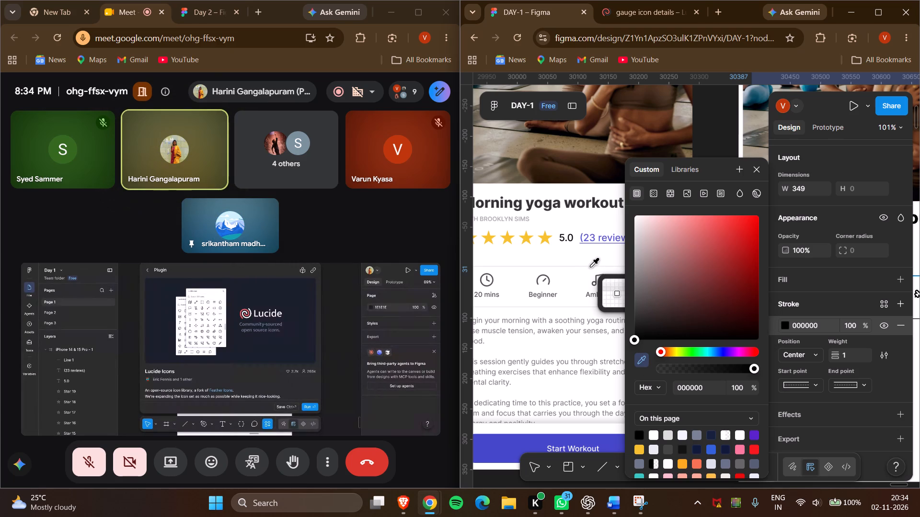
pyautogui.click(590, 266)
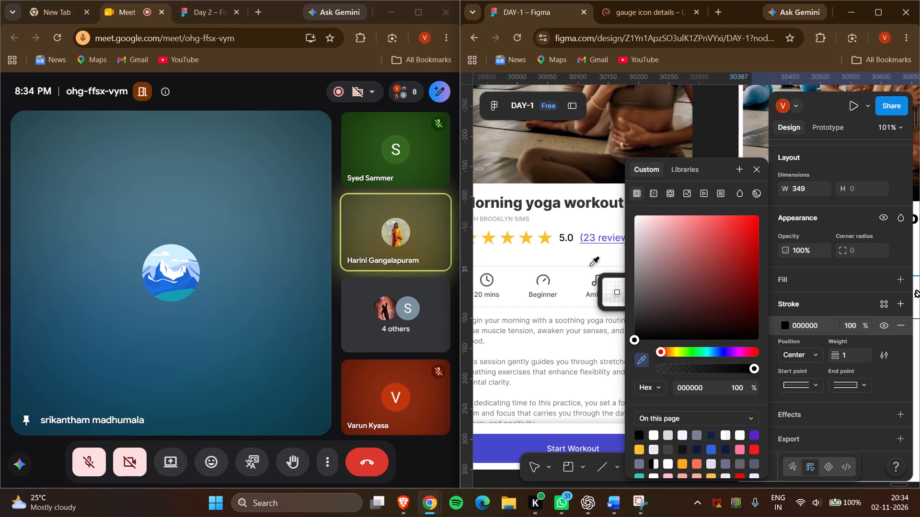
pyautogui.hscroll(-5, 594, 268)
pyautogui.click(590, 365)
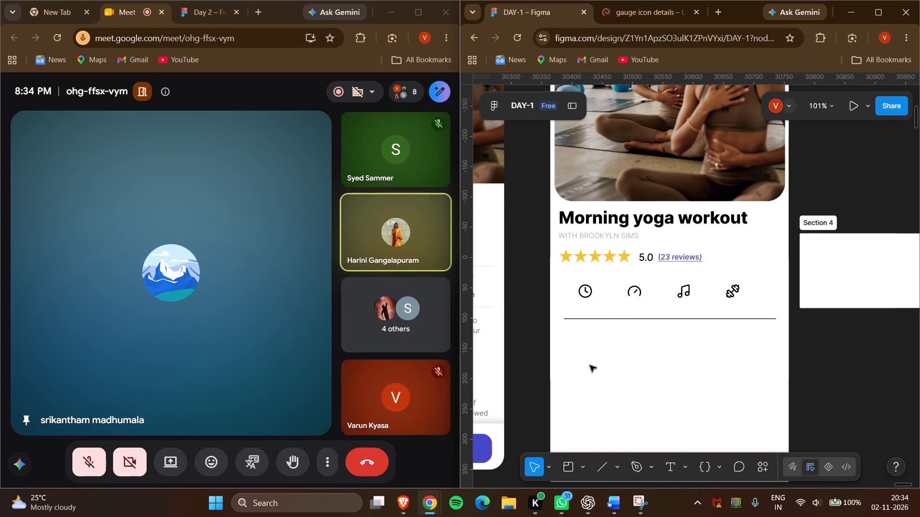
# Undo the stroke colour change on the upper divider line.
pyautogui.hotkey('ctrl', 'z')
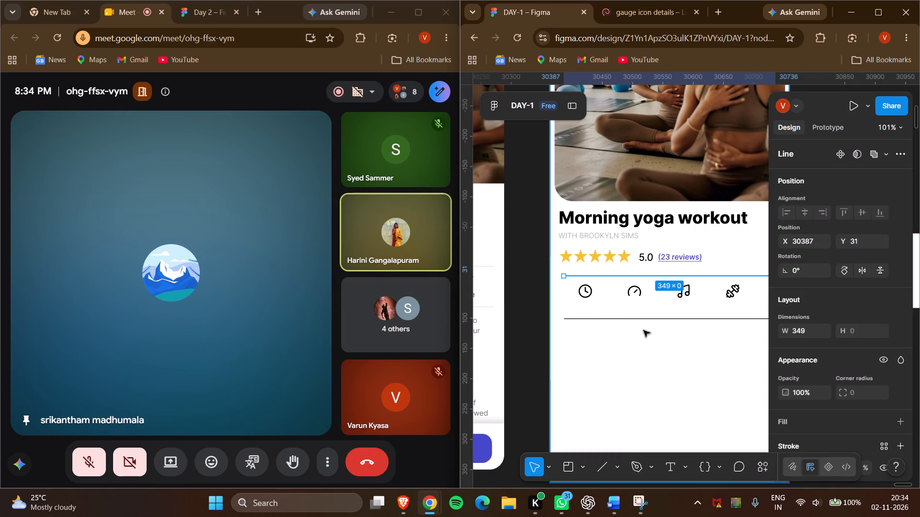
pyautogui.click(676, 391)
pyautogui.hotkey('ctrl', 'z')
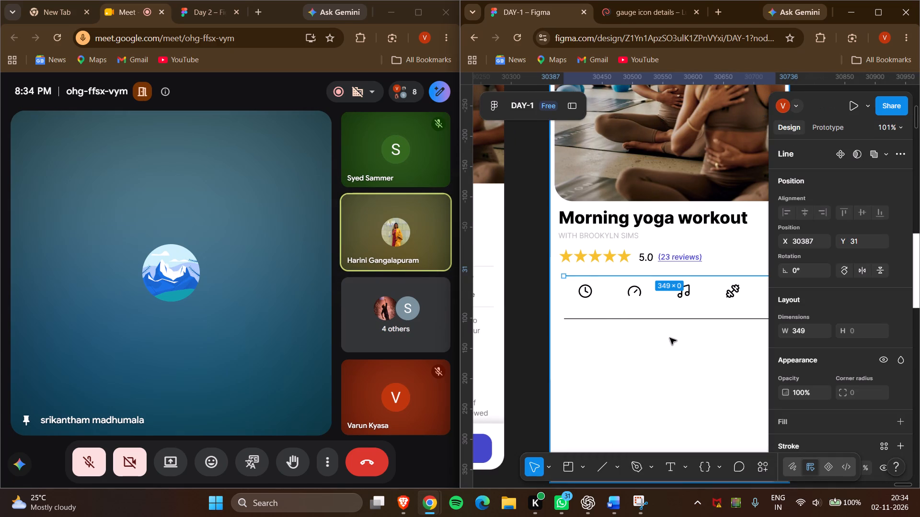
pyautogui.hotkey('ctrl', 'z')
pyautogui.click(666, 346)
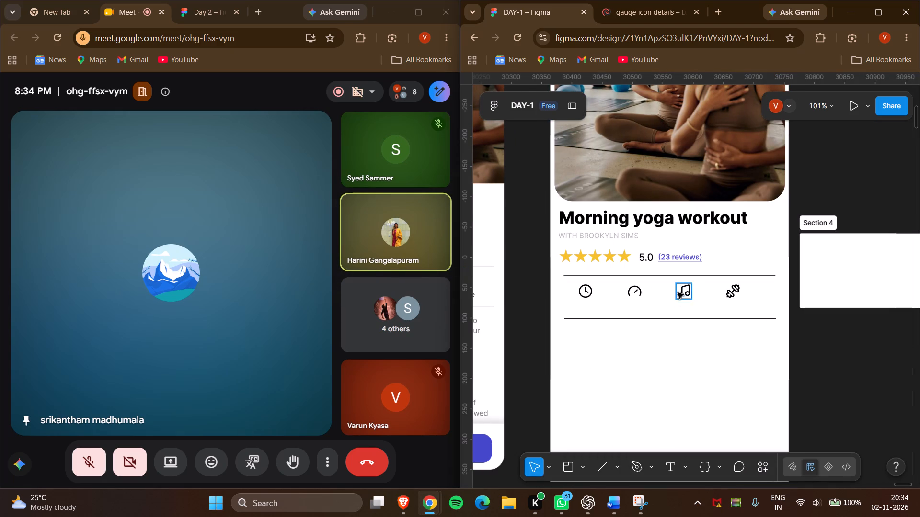
# Add a D9D9D9 fill to the upper divider line above the icon row.
pyautogui.click(677, 277)
pyautogui.scroll(-2, 819, 359)
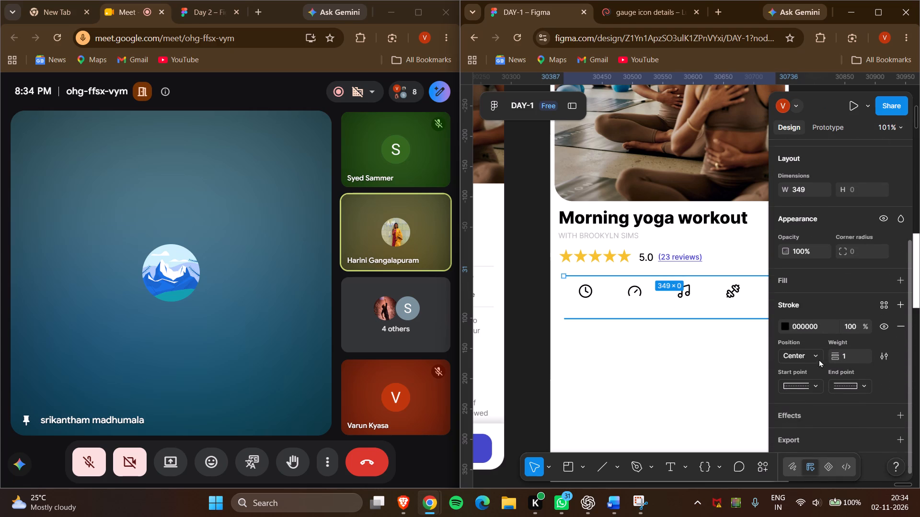
pyautogui.scroll(-1, 816, 351)
pyautogui.click(798, 273)
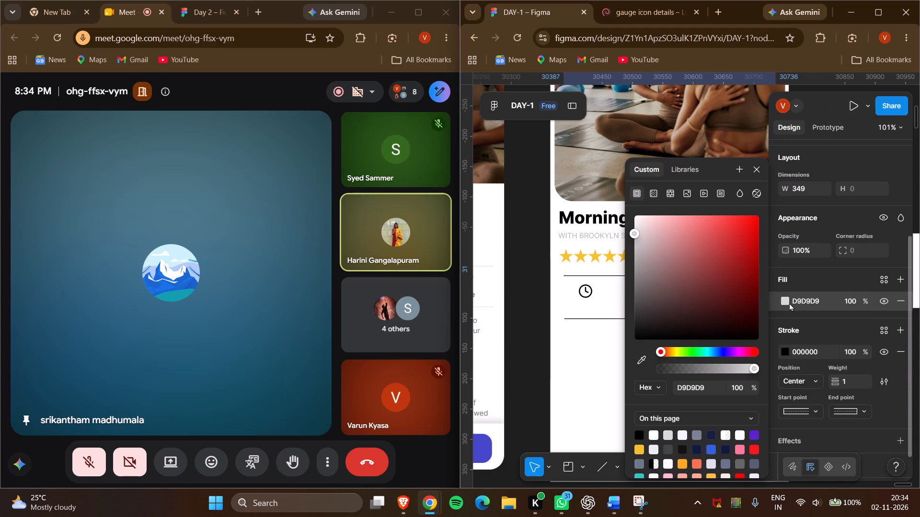
# Set the upper divider line's stroke to E4E4E4 by sampling the divider line in the reference screen.
pyautogui.click(785, 347)
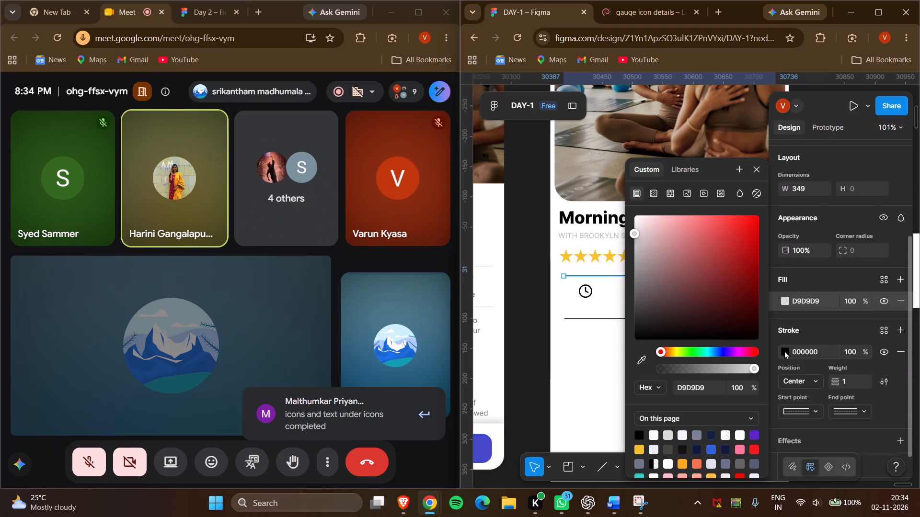
pyautogui.hscroll(1, 784, 350)
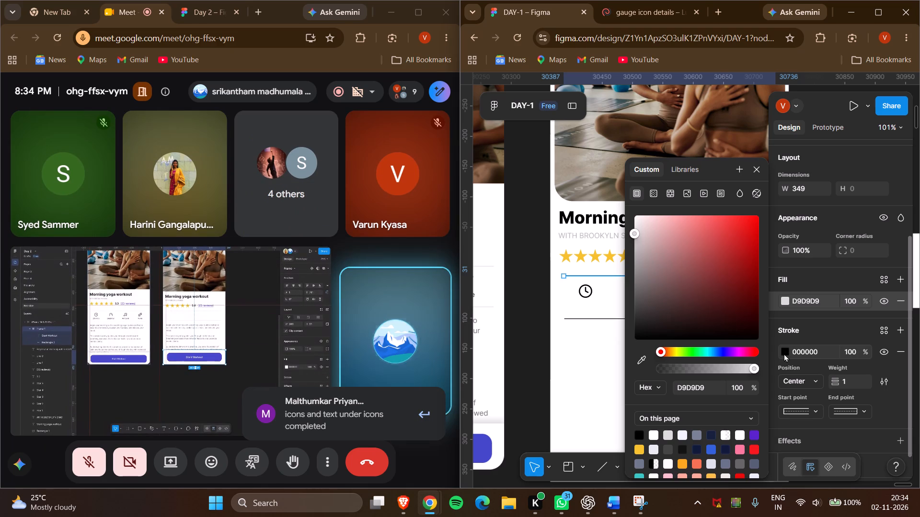
pyautogui.click(784, 353)
pyautogui.hscroll(1, 774, 350)
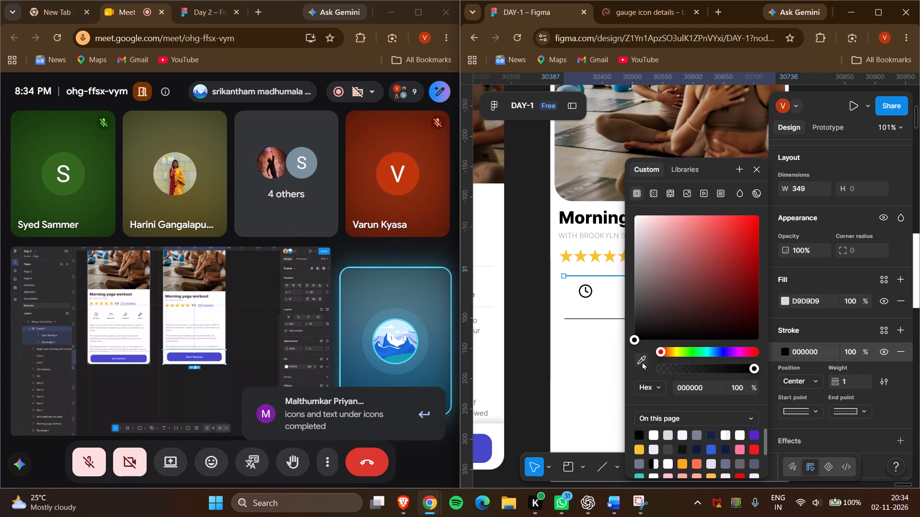
pyautogui.click(642, 361)
pyautogui.hscroll(1, 642, 361)
pyautogui.hscroll(2, 564, 323)
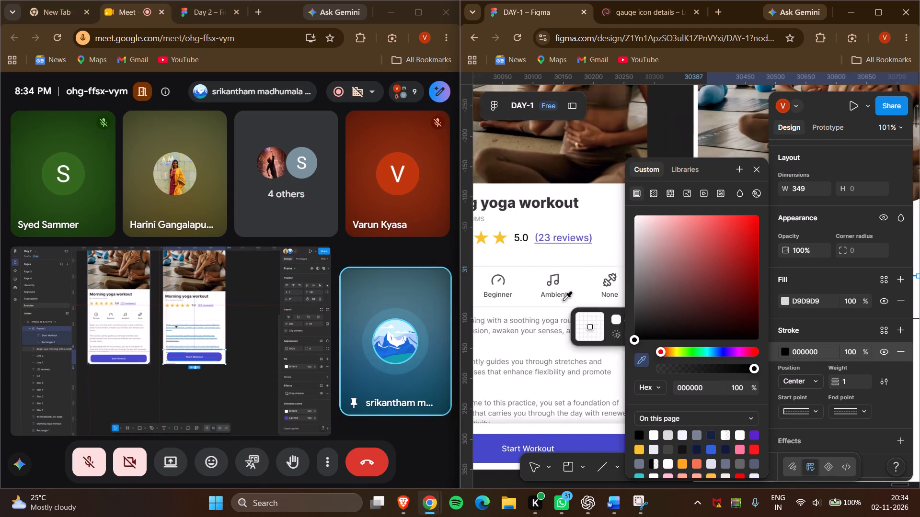
pyautogui.hscroll(3, 563, 292)
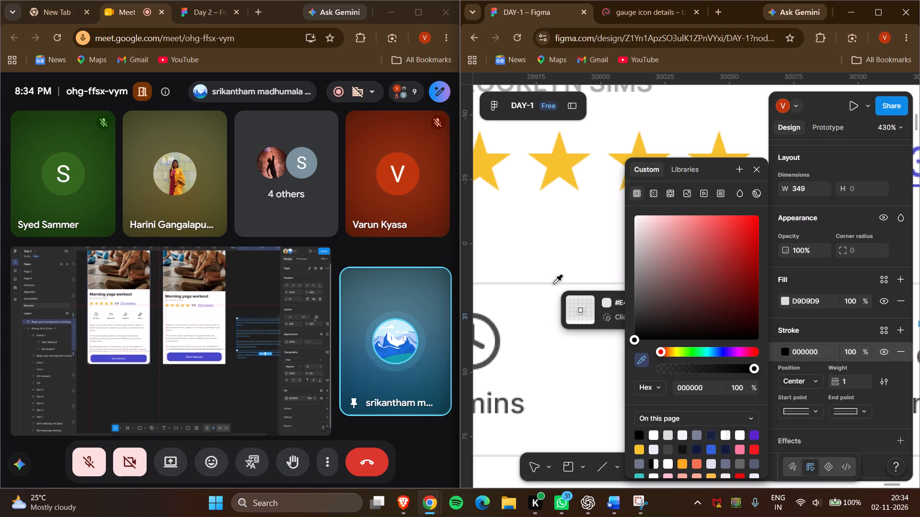
pyautogui.click(553, 283)
pyautogui.hscroll(-2, 553, 283)
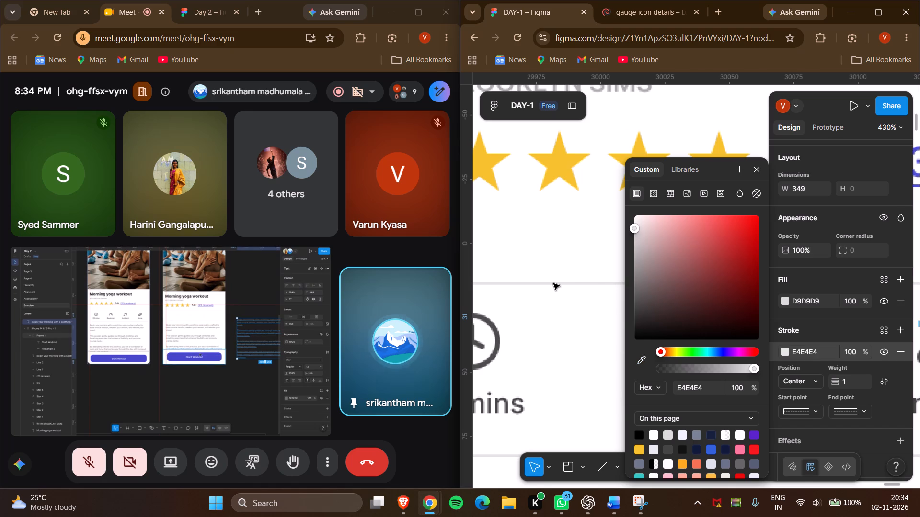
pyautogui.hscroll(-7, 553, 283)
pyautogui.hscroll(-3, 607, 297)
pyautogui.click(587, 378)
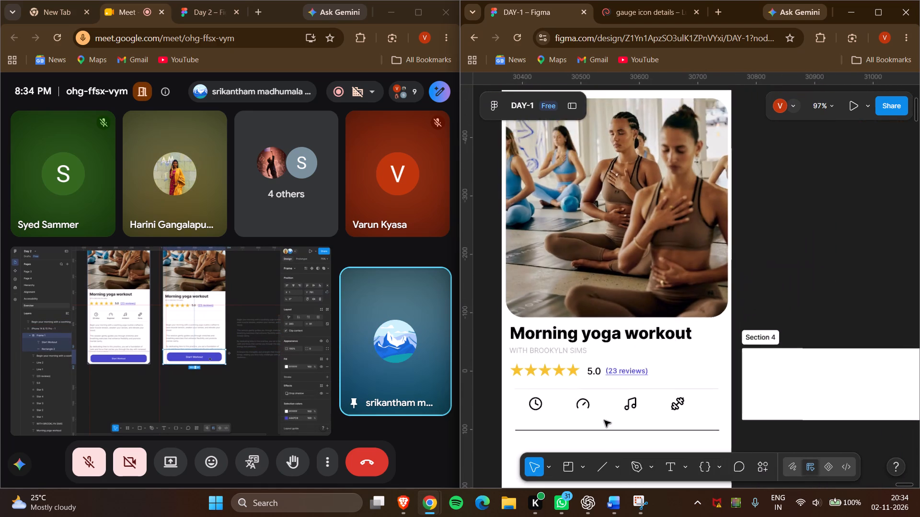
# Delete the black lower divider line beneath the icon row.
pyautogui.scroll(-1, 605, 424)
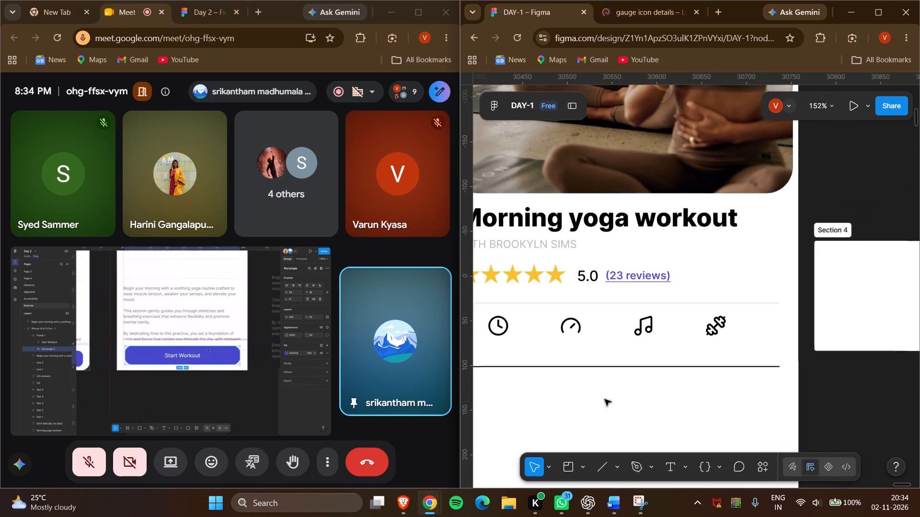
pyautogui.click(617, 369)
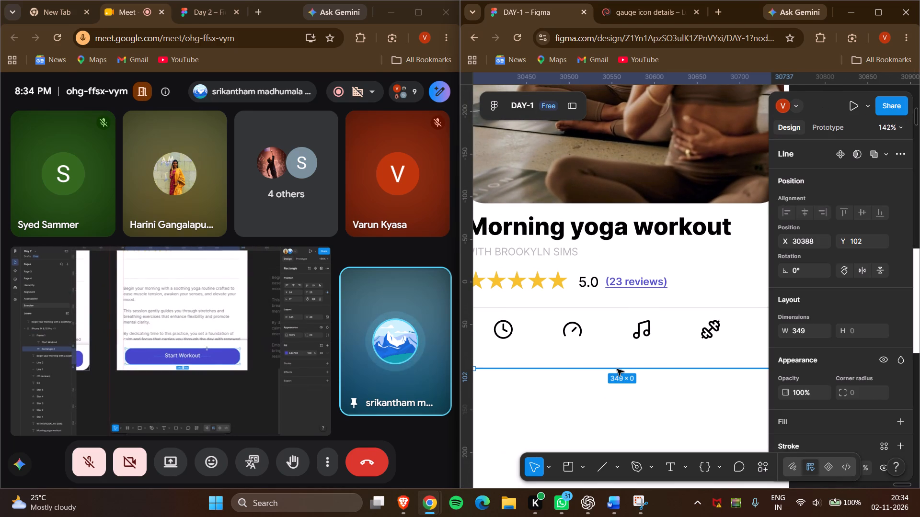
pyautogui.press('Delete')
# Duplicate the light grey upper divider line and place the copy just below the icons, aligned with the original.
pyautogui.click(611, 307)
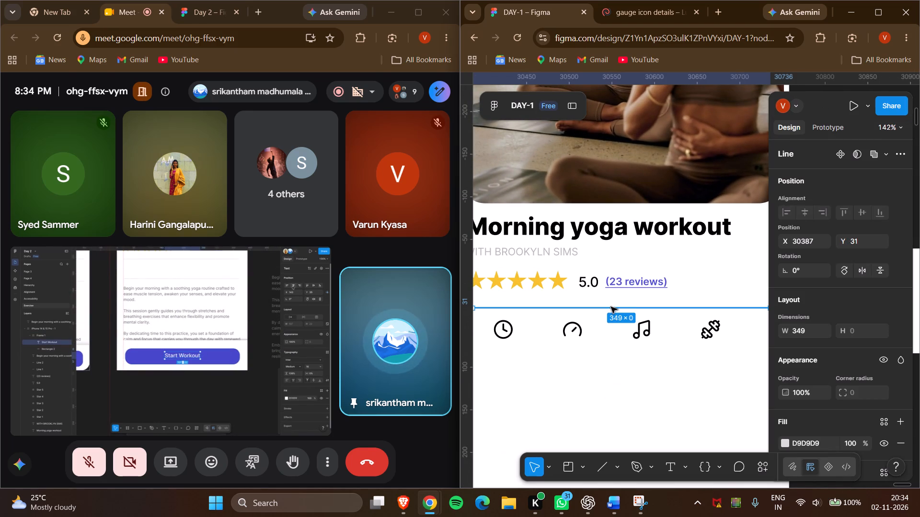
pyautogui.hotkey('ctrl', 'd')
pyautogui.moveTo(612, 308); pyautogui.dragTo(613, 348)
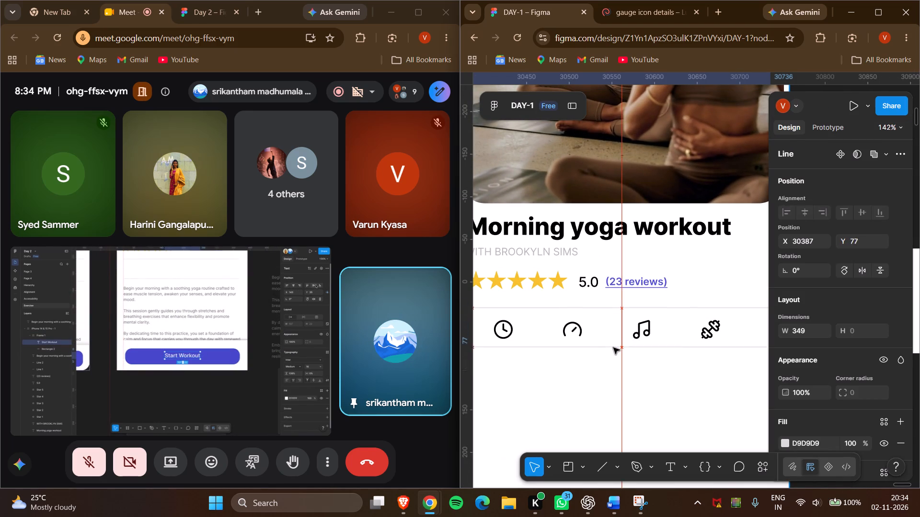
pyautogui.moveTo(613, 348); pyautogui.dragTo(612, 354)
pyautogui.click(593, 391)
# Move the dumbbell icon farther from the music note, toward the end of the divider lines, level with the other icons.
pyautogui.hscroll(1, 593, 391)
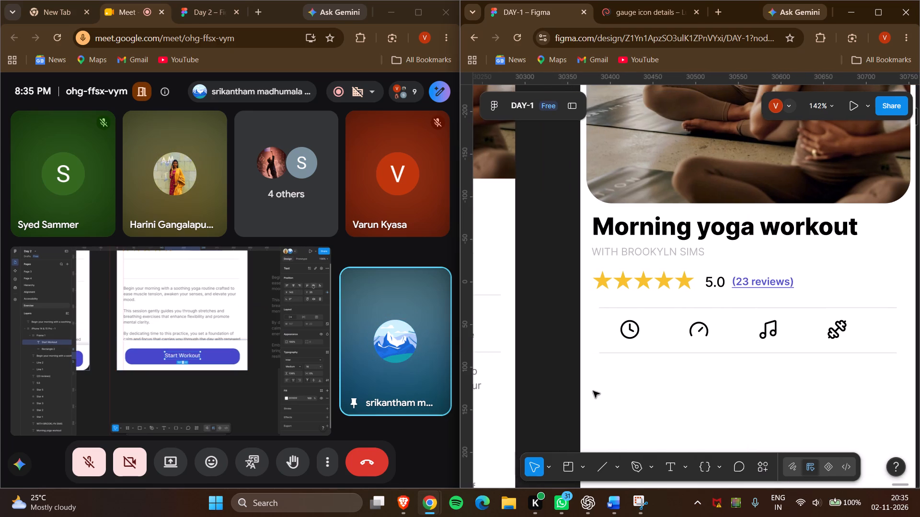
pyautogui.hscroll(1, 593, 391)
pyautogui.moveTo(775, 316); pyautogui.dragTo(822, 345)
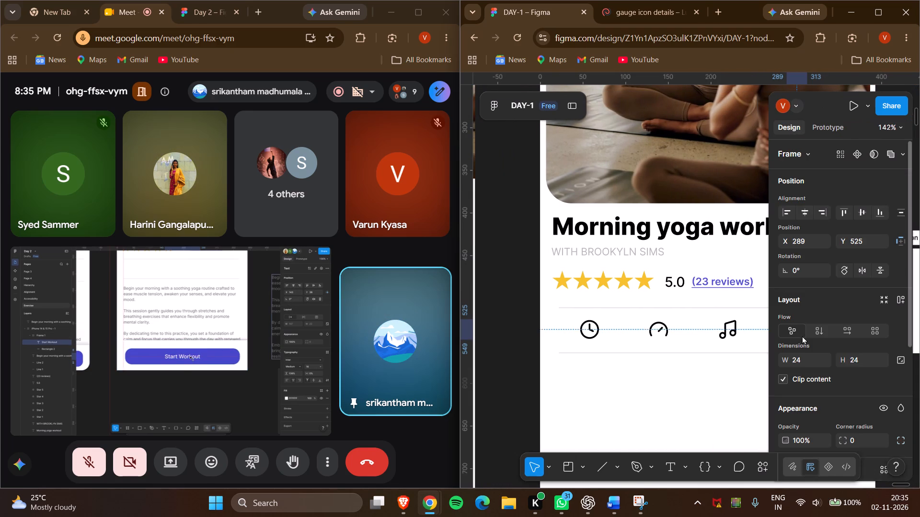
pyautogui.hscroll(-3, 775, 342)
pyautogui.click(692, 384)
pyautogui.hscroll(-1, 771, 363)
pyautogui.moveTo(688, 313); pyautogui.dragTo(739, 342)
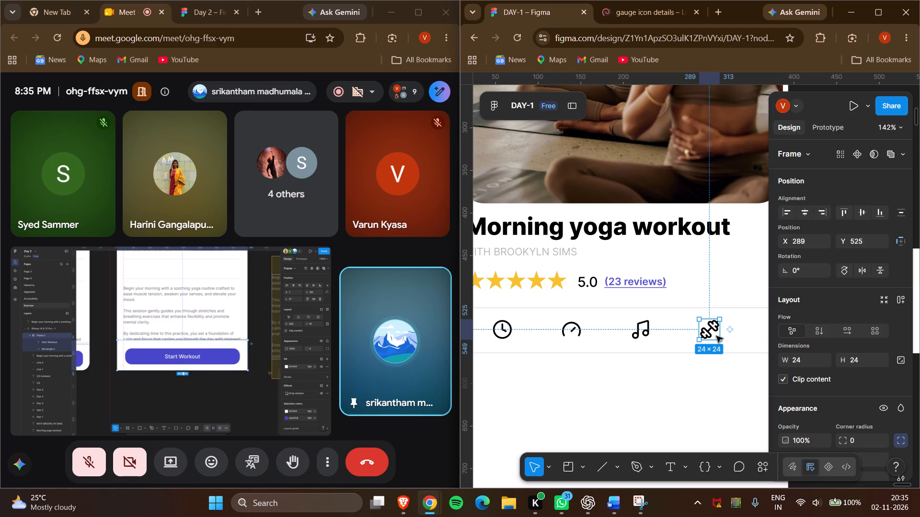
pyautogui.moveTo(712, 334); pyautogui.dragTo(737, 331)
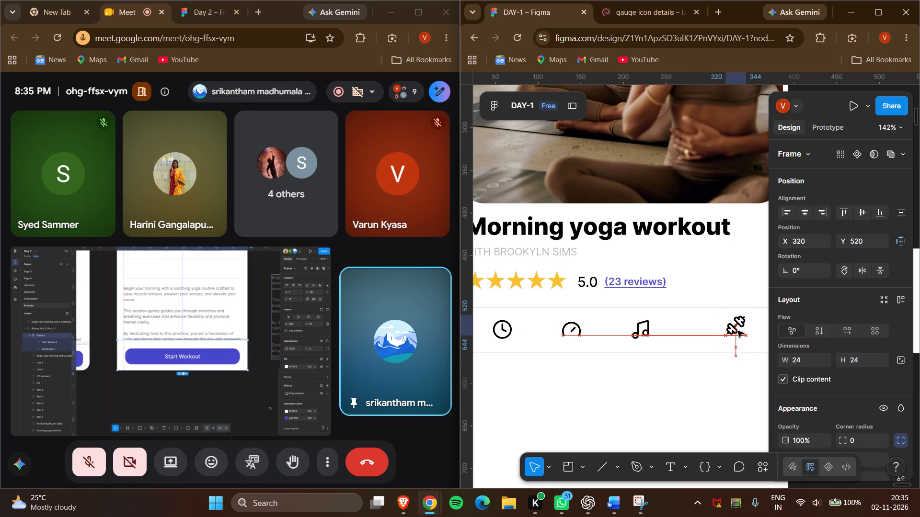
pyautogui.moveTo(737, 331); pyautogui.dragTo(735, 333)
pyautogui.click(690, 387)
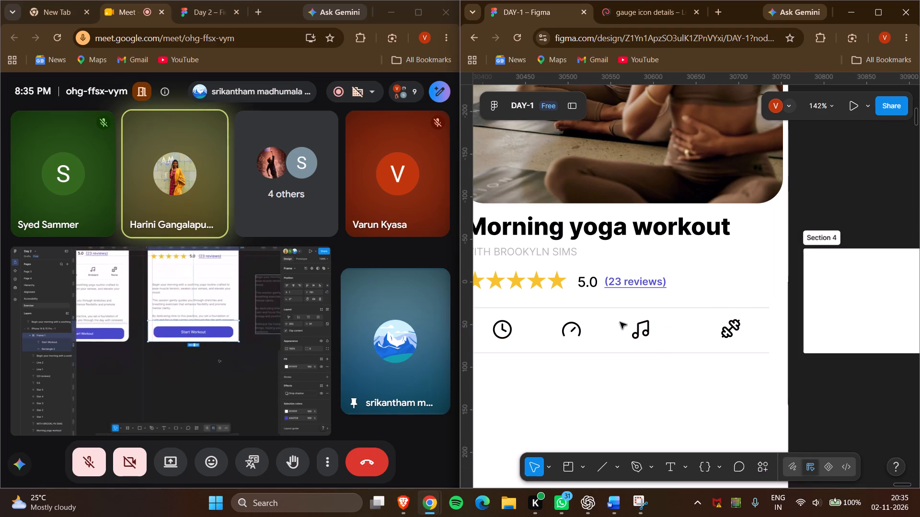
# Move the music note icon toward the dumbbell icon, to X 221, Y 525.
pyautogui.moveTo(621, 321); pyautogui.dragTo(668, 342)
pyautogui.moveTo(643, 335); pyautogui.dragTo(645, 335)
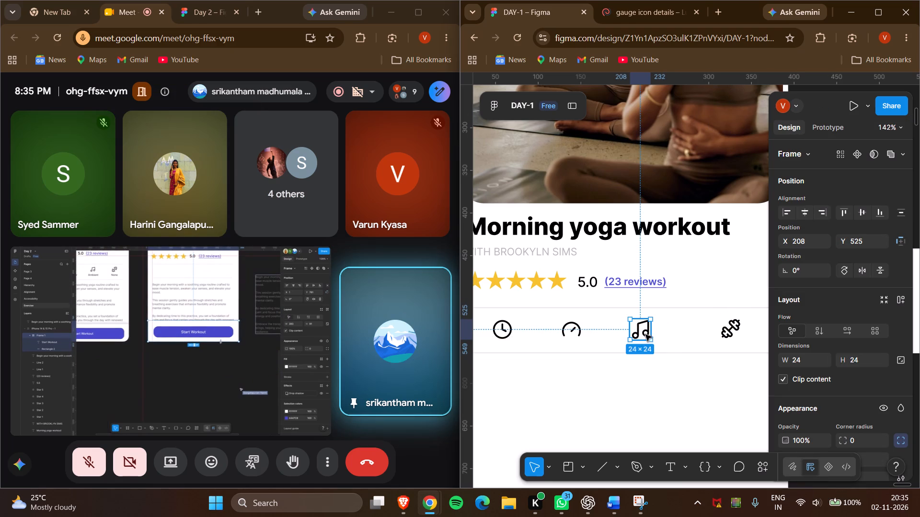
pyautogui.moveTo(645, 335); pyautogui.dragTo(655, 335)
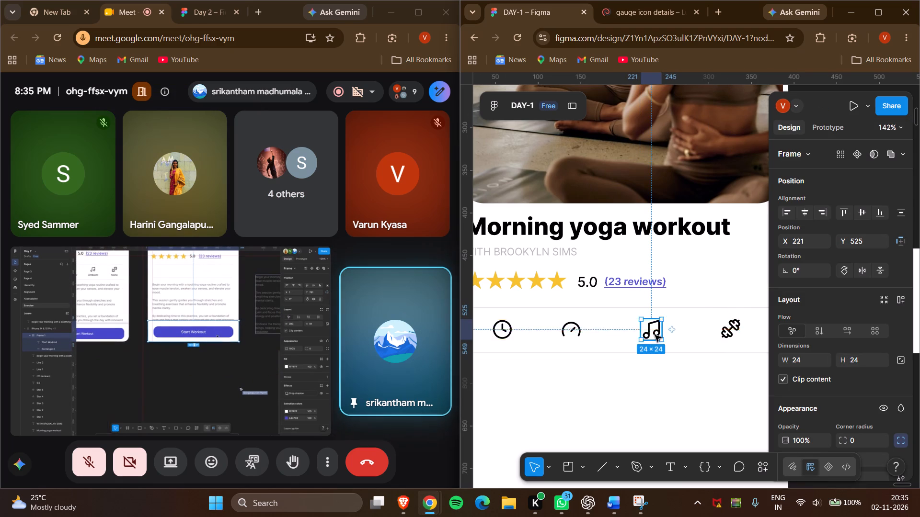
pyautogui.click(596, 416)
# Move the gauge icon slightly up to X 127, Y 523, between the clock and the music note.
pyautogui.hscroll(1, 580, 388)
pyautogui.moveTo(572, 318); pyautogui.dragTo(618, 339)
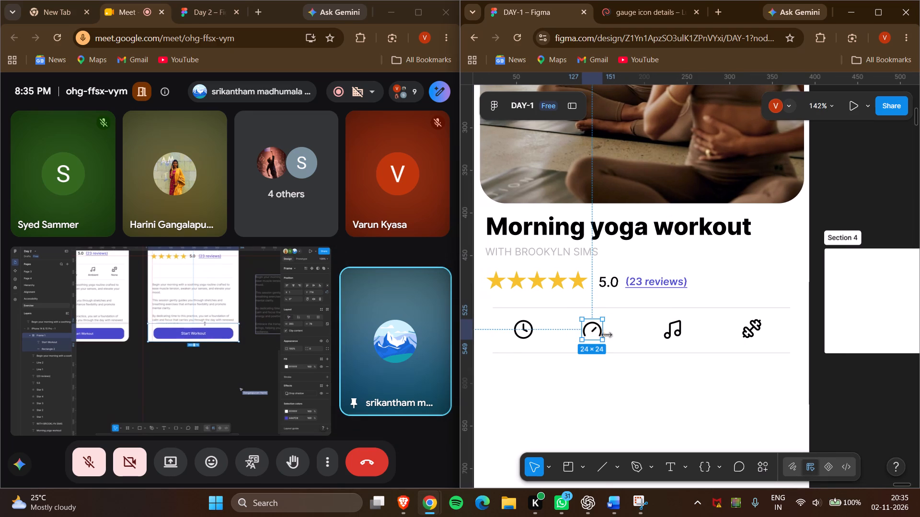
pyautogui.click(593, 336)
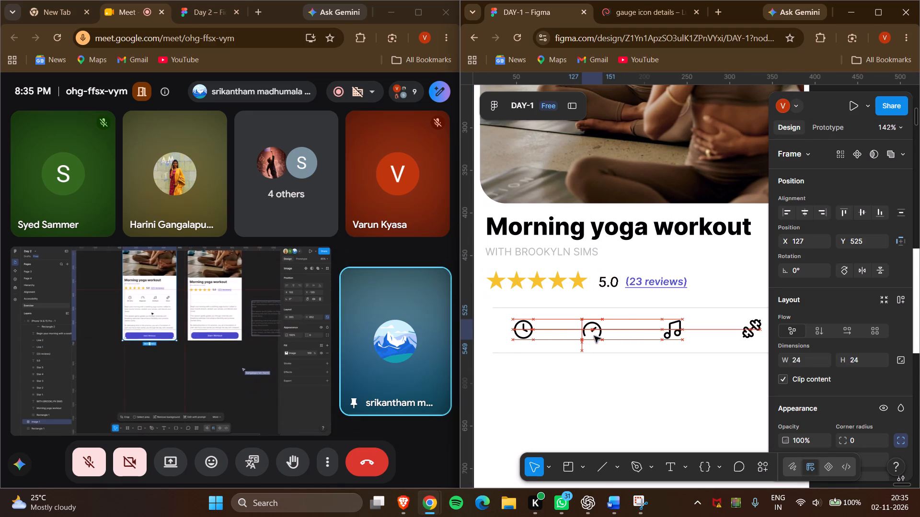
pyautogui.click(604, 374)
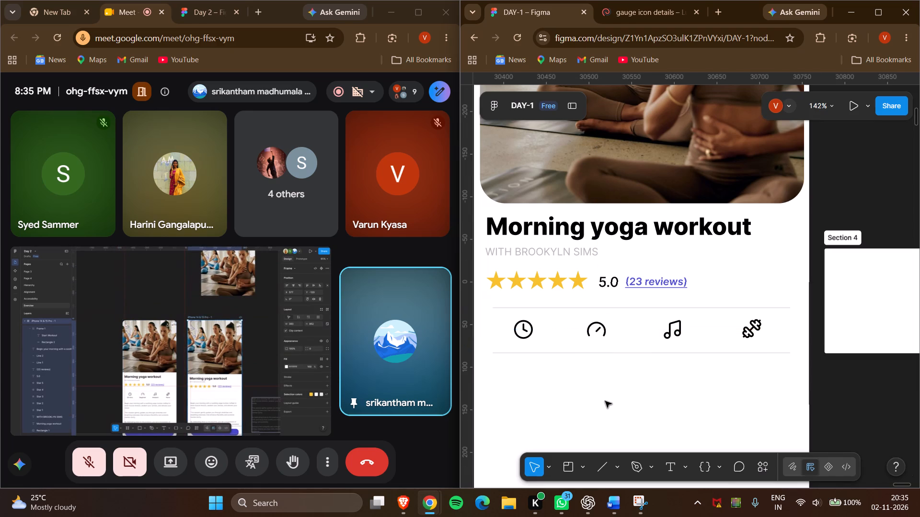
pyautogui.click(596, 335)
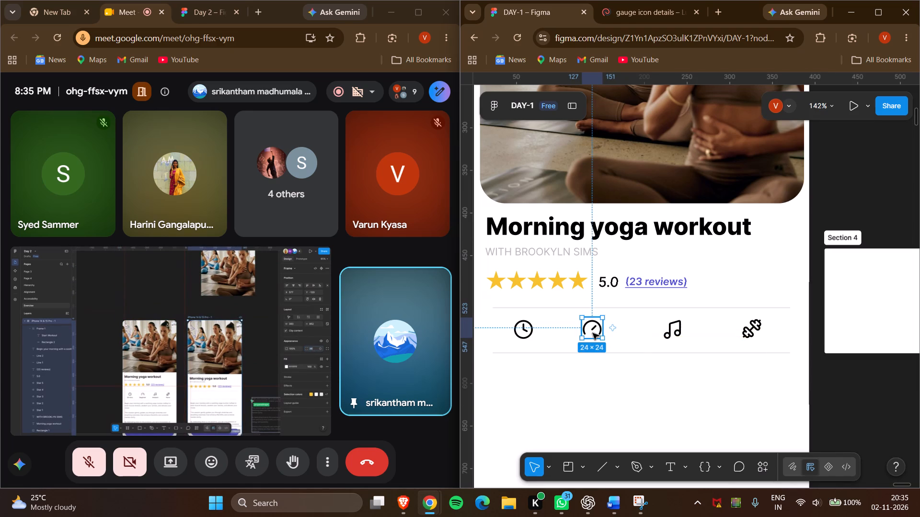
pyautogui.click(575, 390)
# Raise the music note icon to Y 521 and move the dumbbell icon to X 320, Y 523.
pyautogui.click(673, 337)
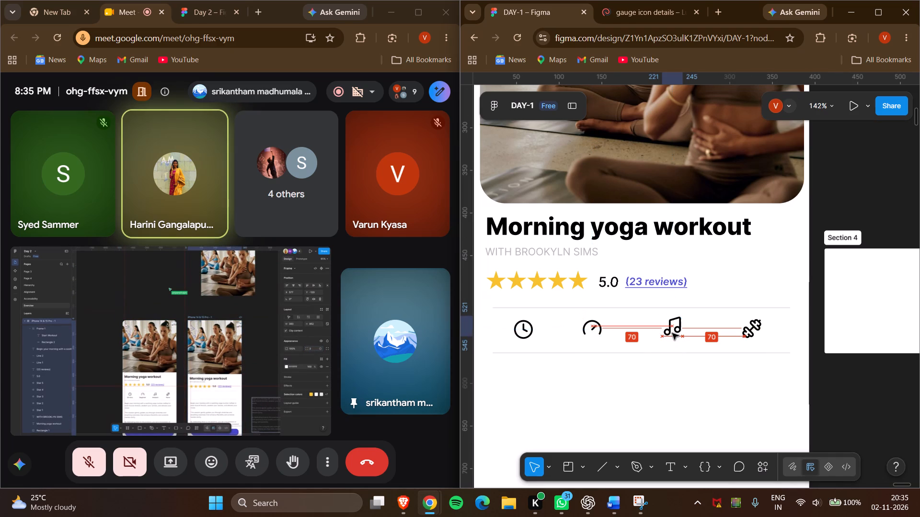
pyautogui.click(684, 395)
pyautogui.click(752, 336)
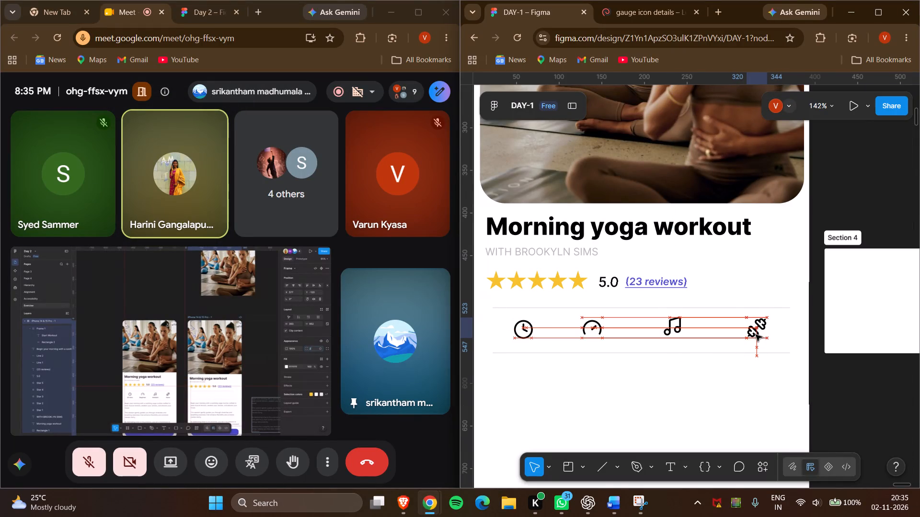
# Move the clock icon up to X 47, Y 521, level with the music note.
pyautogui.click(590, 340)
pyautogui.click(592, 333)
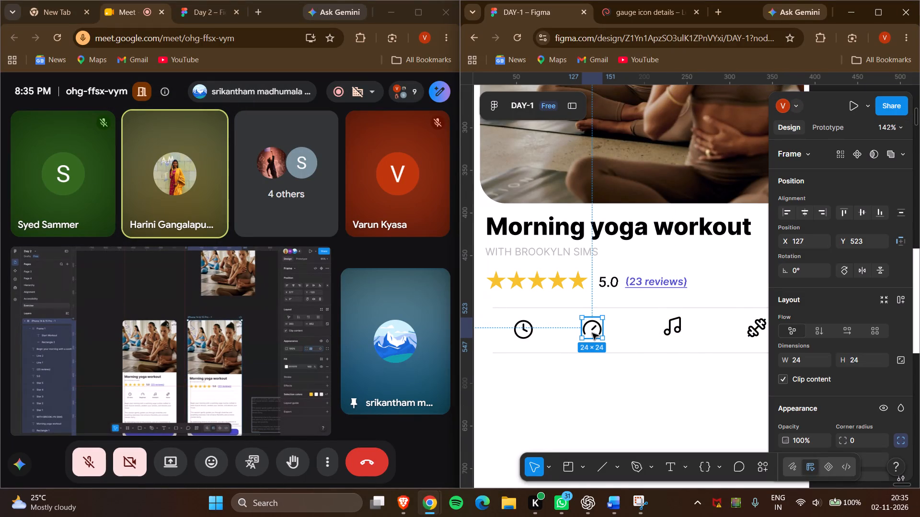
pyautogui.click(533, 336)
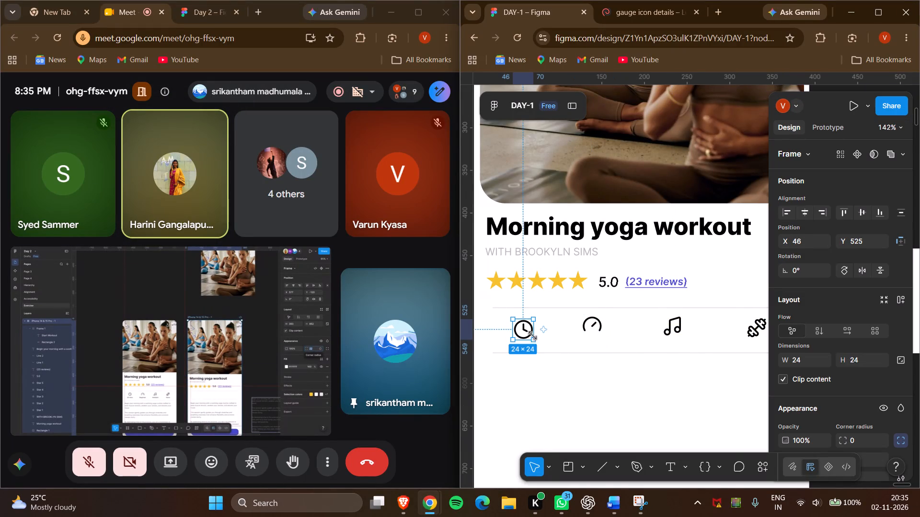
pyautogui.click(522, 336)
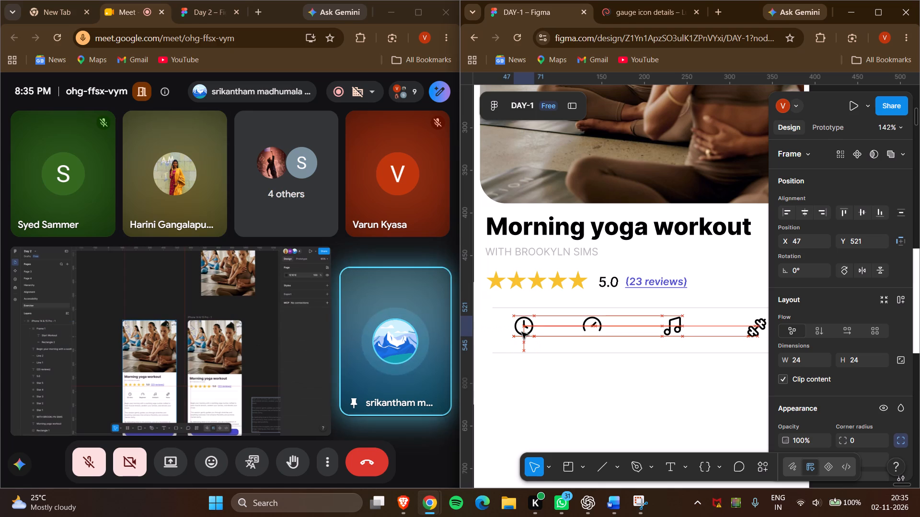
pyautogui.click(526, 380)
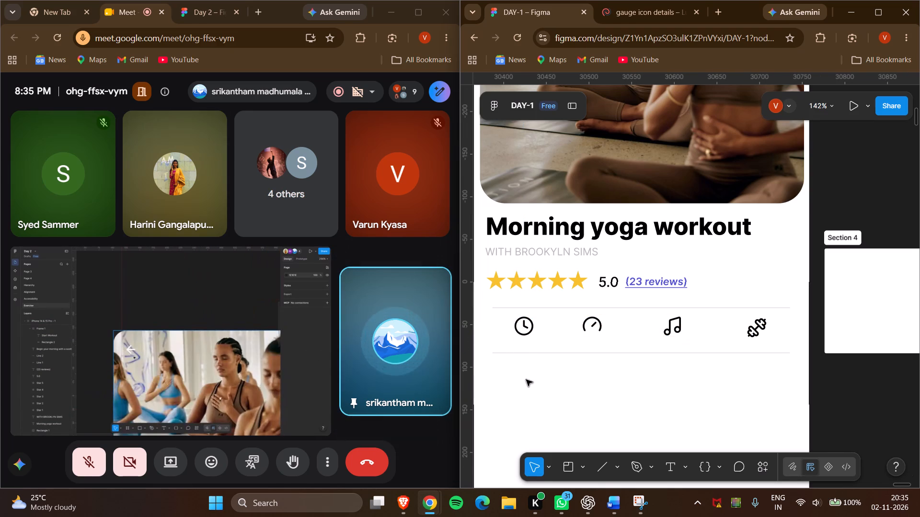
# Move the gauge icon to X 134, Y 520, midway between the clock and the music note.
pyautogui.moveTo(587, 329); pyautogui.dragTo(596, 329)
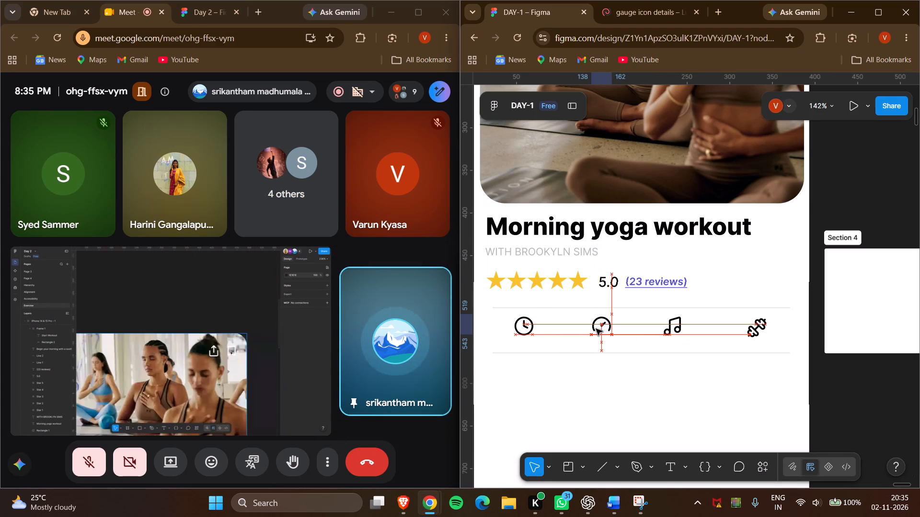
pyautogui.moveTo(596, 329); pyautogui.dragTo(597, 329)
pyautogui.click(588, 388)
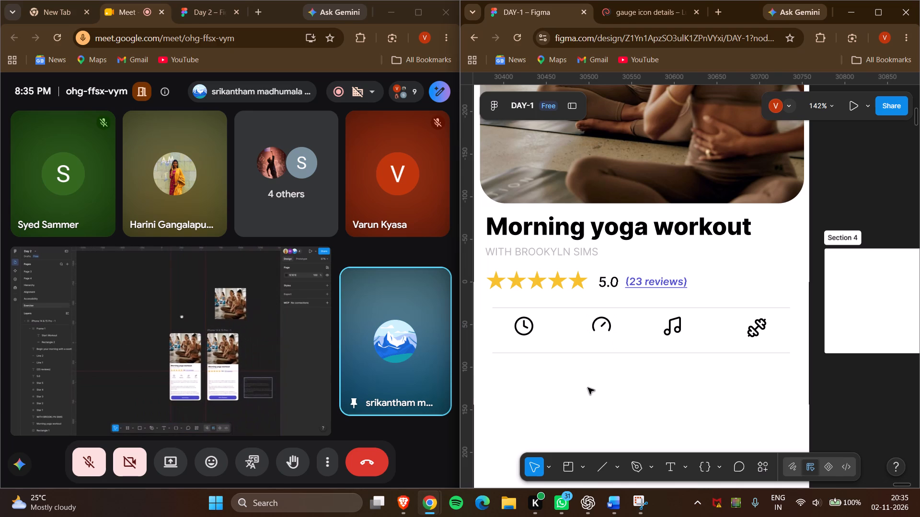
pyautogui.click(605, 328)
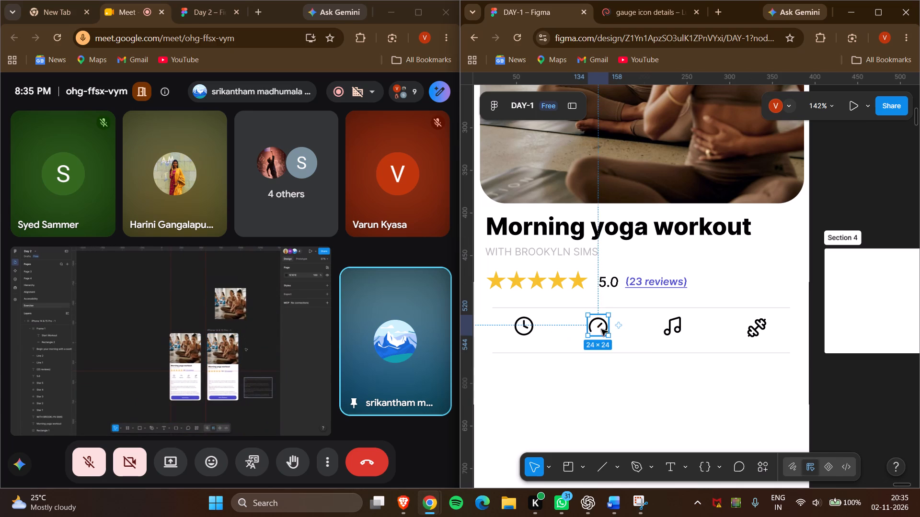
pyautogui.click(597, 392)
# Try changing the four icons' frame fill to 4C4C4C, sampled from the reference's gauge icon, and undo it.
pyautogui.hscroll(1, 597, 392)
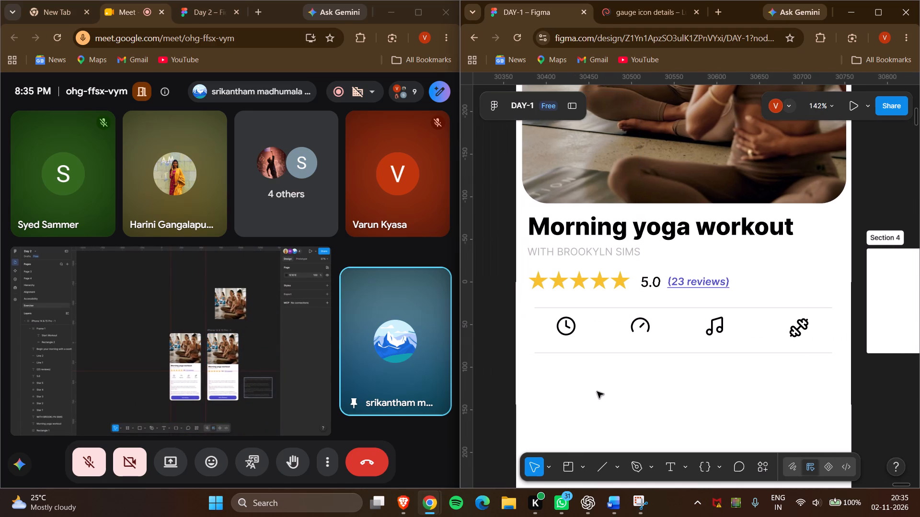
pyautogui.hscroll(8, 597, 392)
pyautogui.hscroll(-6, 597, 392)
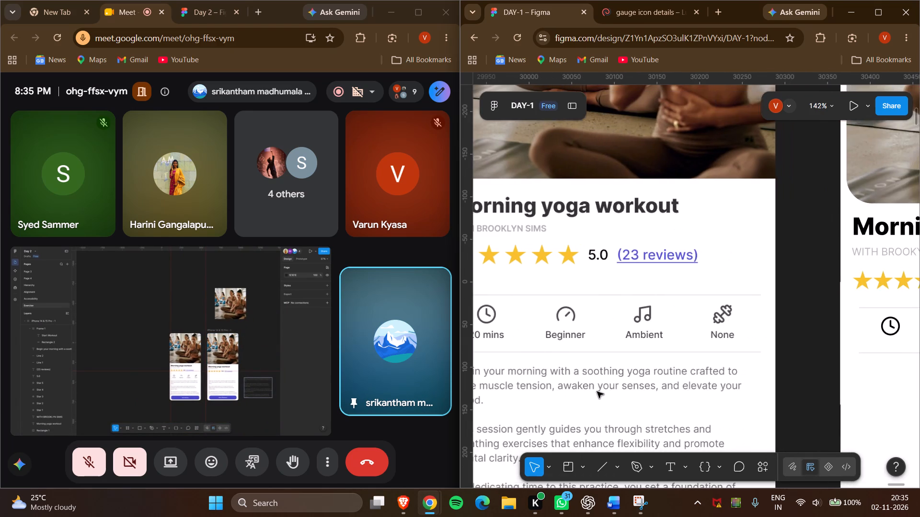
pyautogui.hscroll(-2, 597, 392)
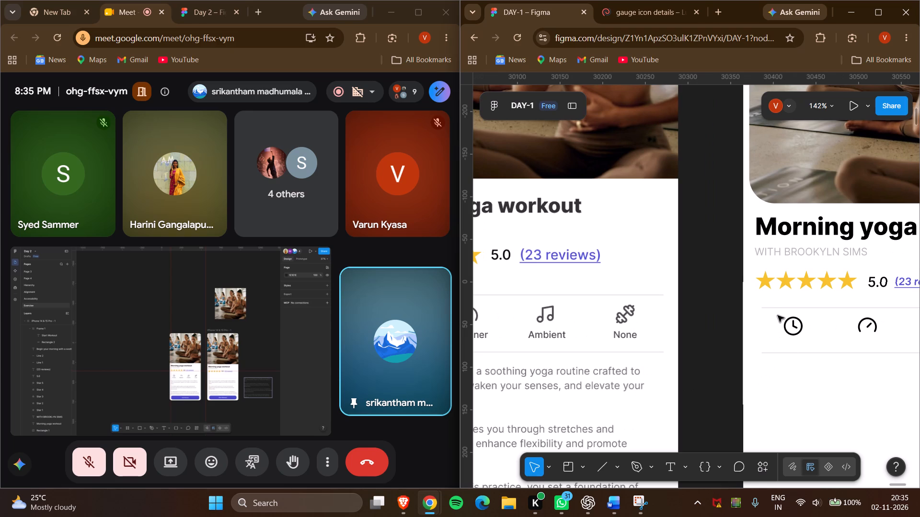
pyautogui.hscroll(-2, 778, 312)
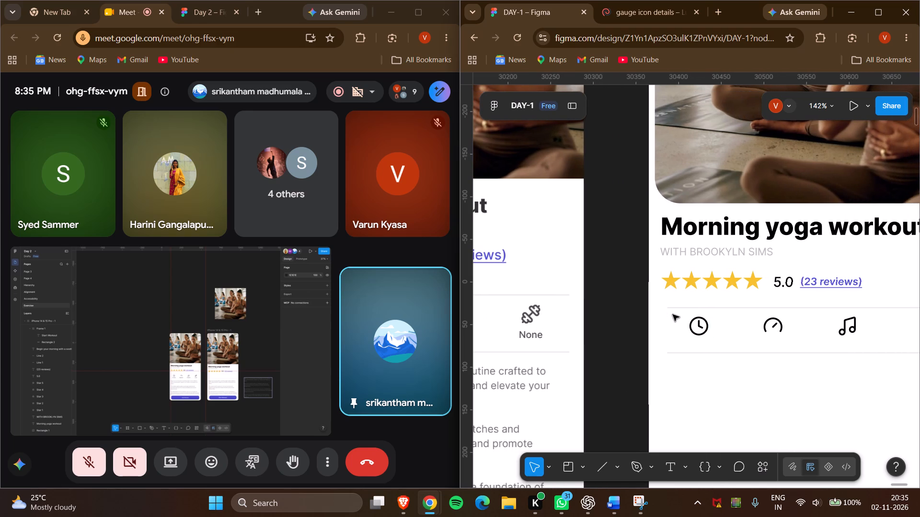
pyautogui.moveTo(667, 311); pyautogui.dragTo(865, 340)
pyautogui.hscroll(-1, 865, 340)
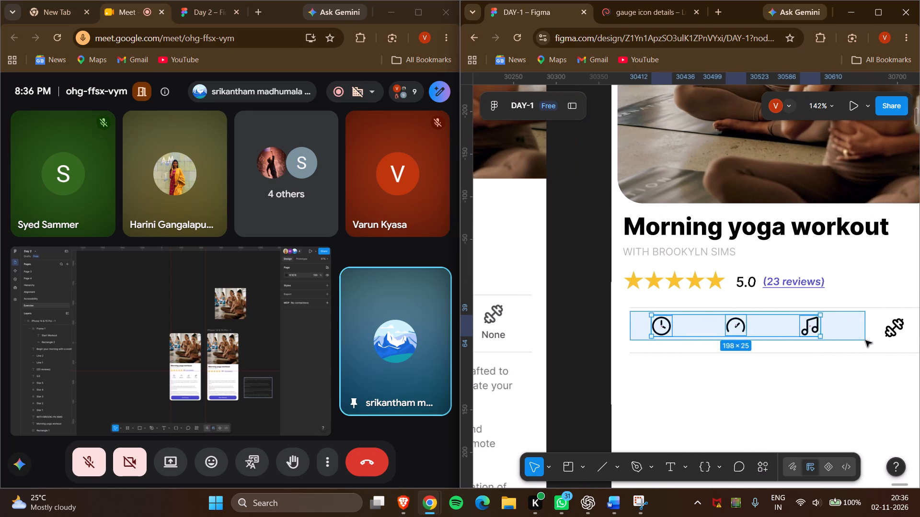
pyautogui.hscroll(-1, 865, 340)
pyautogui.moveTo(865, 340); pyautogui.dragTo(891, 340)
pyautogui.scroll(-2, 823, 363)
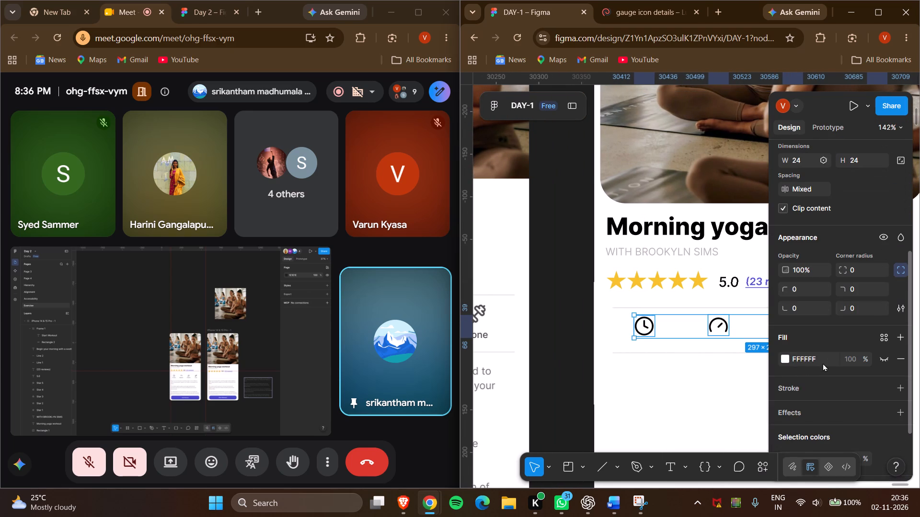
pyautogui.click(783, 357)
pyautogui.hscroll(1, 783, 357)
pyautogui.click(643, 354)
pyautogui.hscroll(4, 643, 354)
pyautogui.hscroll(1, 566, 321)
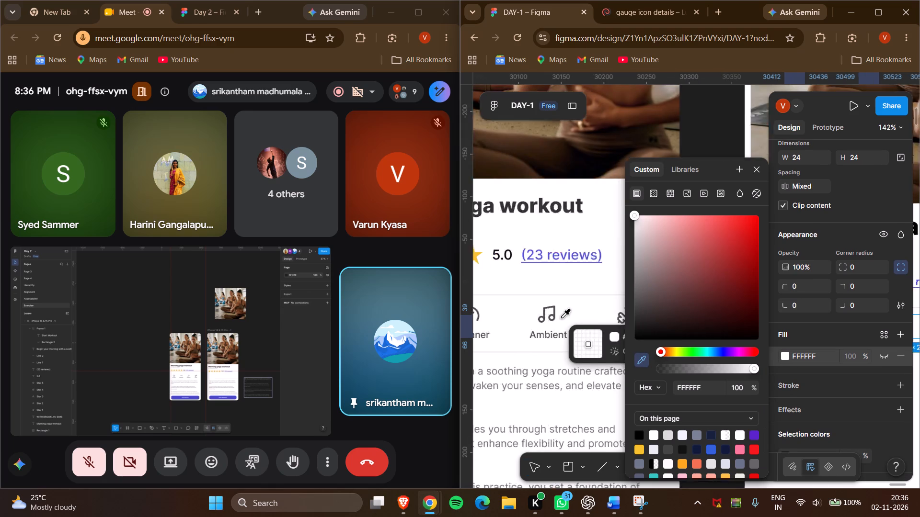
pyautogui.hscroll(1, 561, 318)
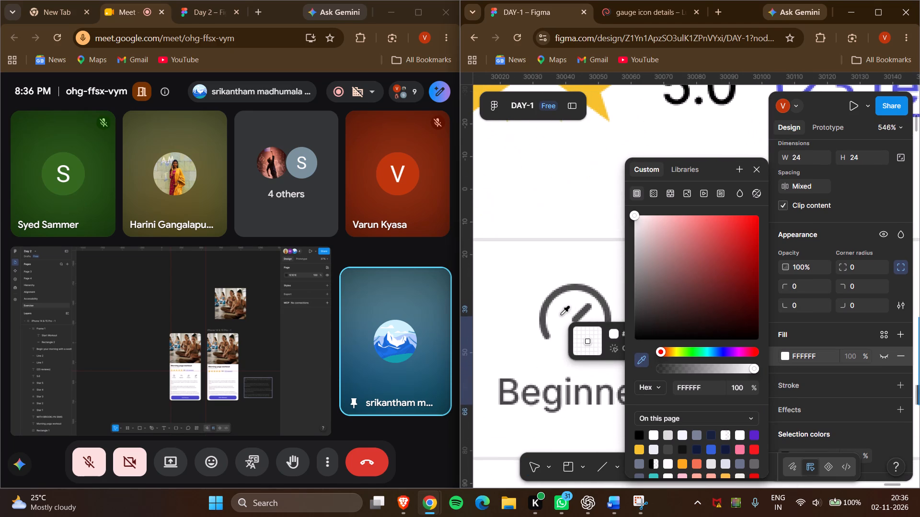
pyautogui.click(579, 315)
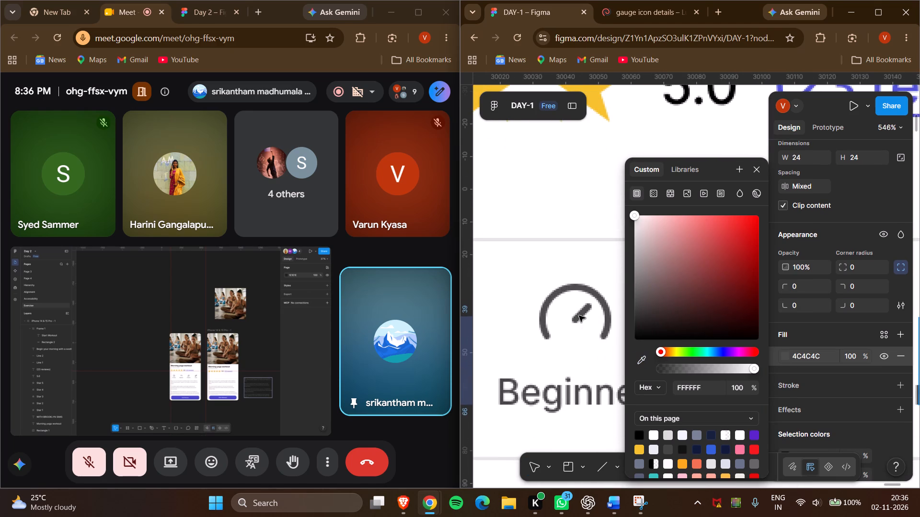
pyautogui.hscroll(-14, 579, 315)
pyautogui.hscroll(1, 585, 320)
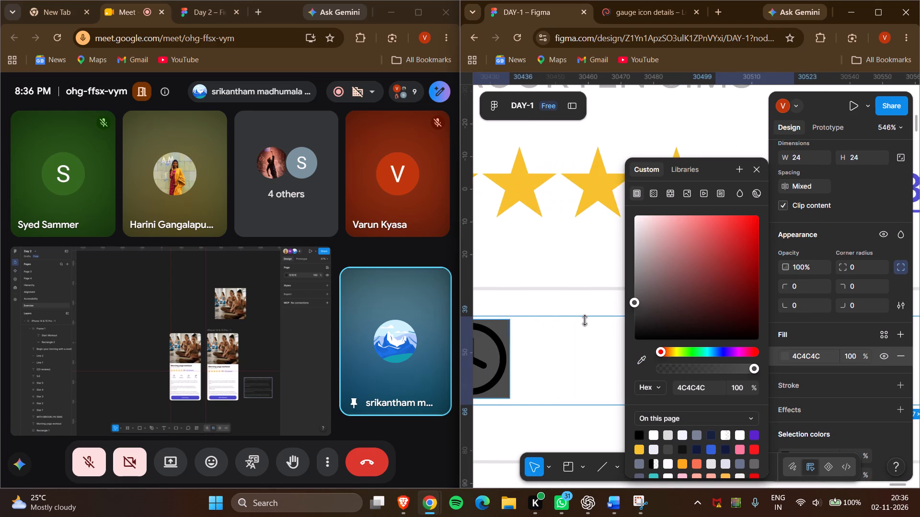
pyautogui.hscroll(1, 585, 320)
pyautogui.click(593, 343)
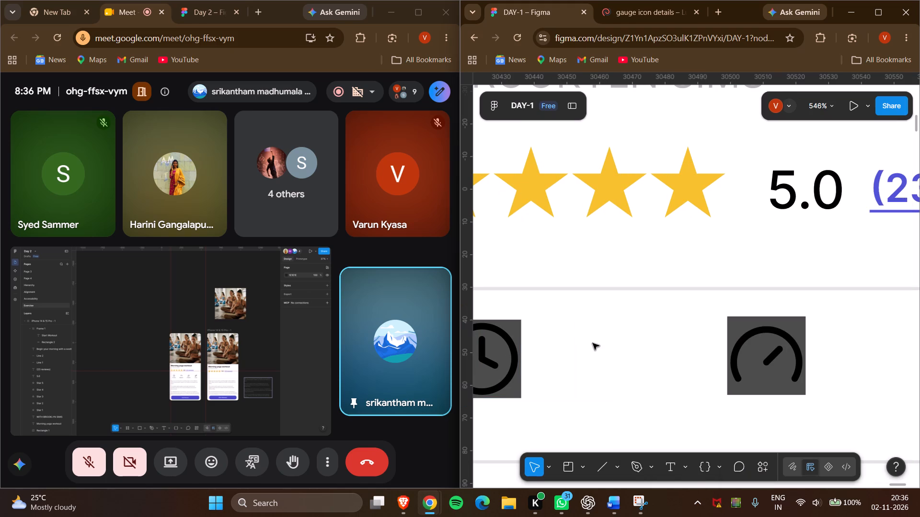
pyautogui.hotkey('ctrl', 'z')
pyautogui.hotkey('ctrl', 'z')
# Recolour the four icons' black shapes to 4C4C4C, sampled from the dumbbell icon in the reference.
pyautogui.scroll(-3, 807, 379)
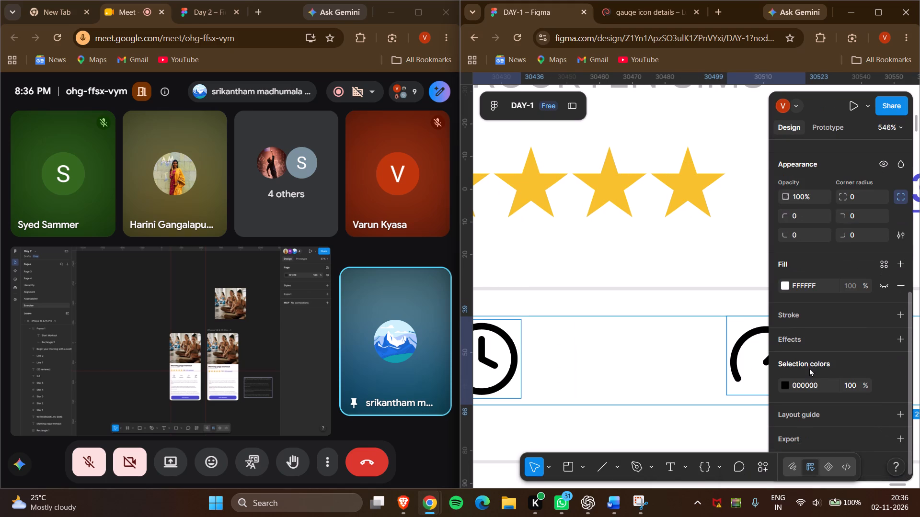
pyautogui.click(786, 386)
pyautogui.click(644, 362)
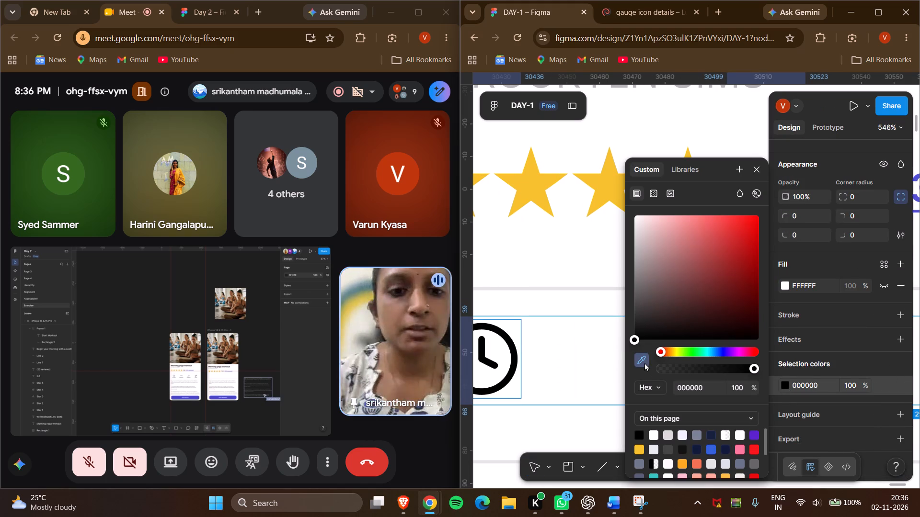
pyautogui.hscroll(3, 644, 362)
pyautogui.hscroll(10, 522, 329)
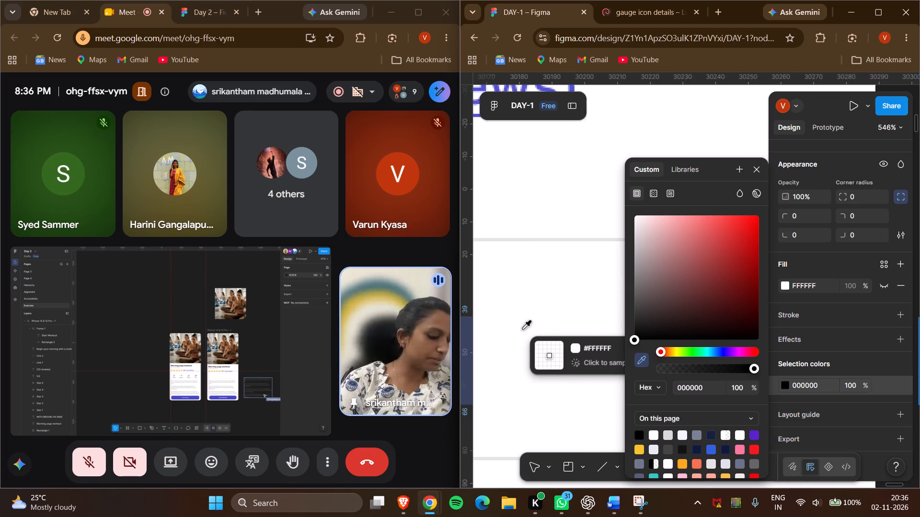
pyautogui.hscroll(-2, 523, 329)
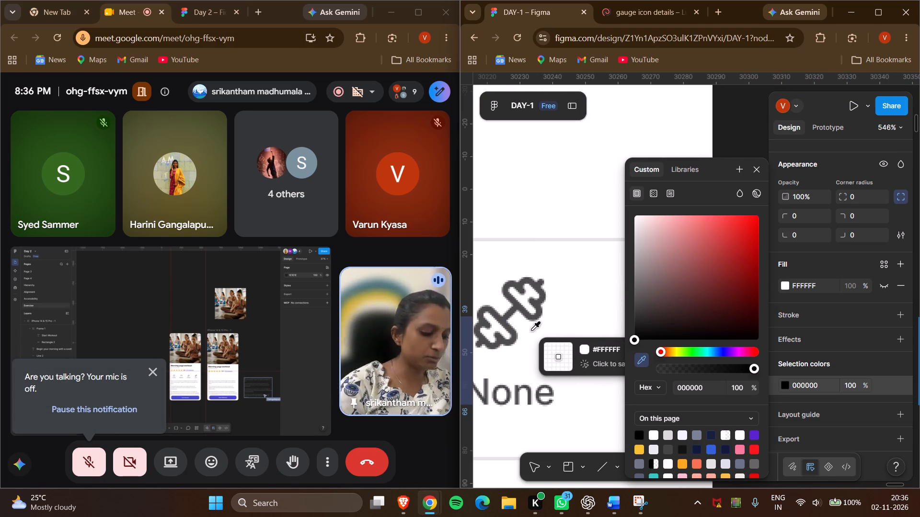
pyautogui.click(514, 333)
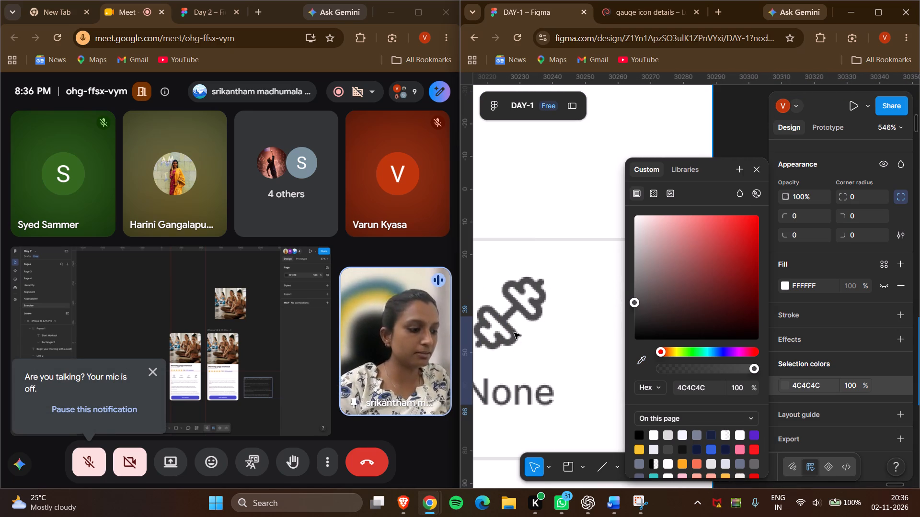
pyautogui.hscroll(-7, 530, 336)
pyautogui.hscroll(-4, 648, 381)
pyautogui.hscroll(-1, 587, 359)
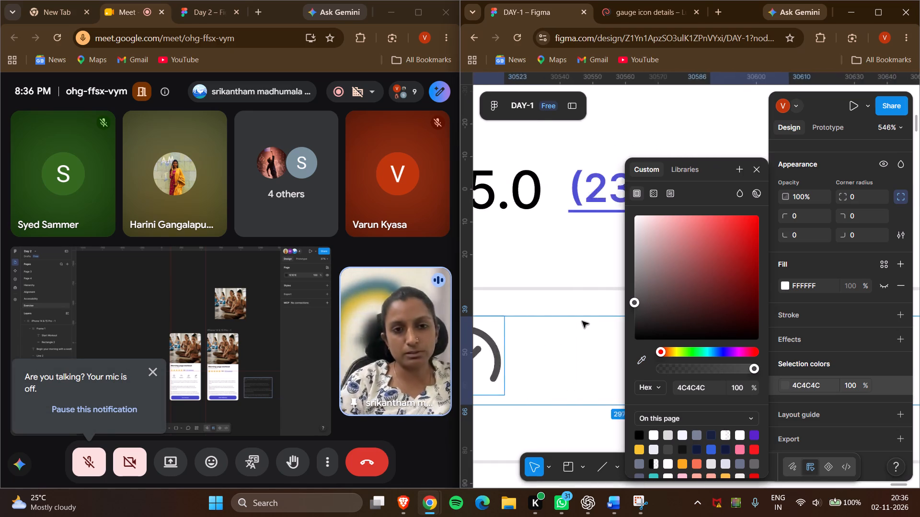
pyautogui.hscroll(-1, 582, 321)
pyautogui.click(580, 267)
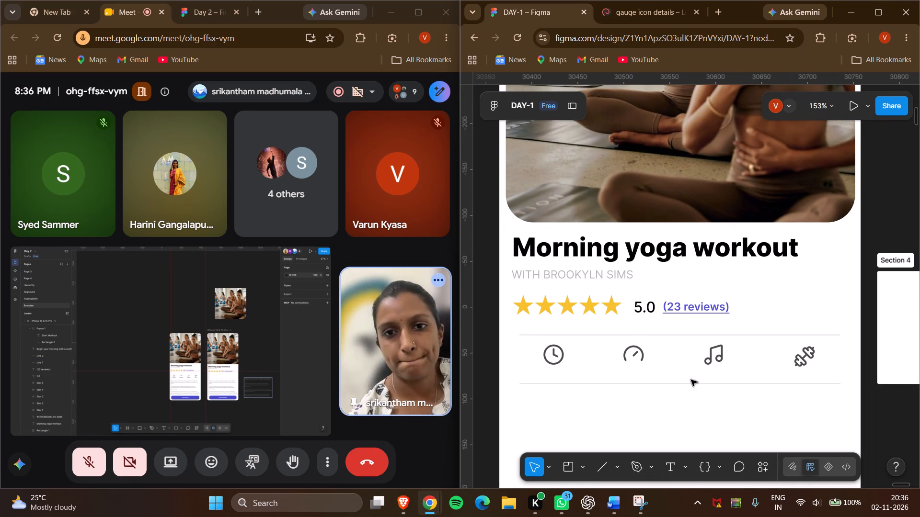
# Set the fill of the 20 mins label beneath the clock icon to black.
pyautogui.hscroll(4, 689, 357)
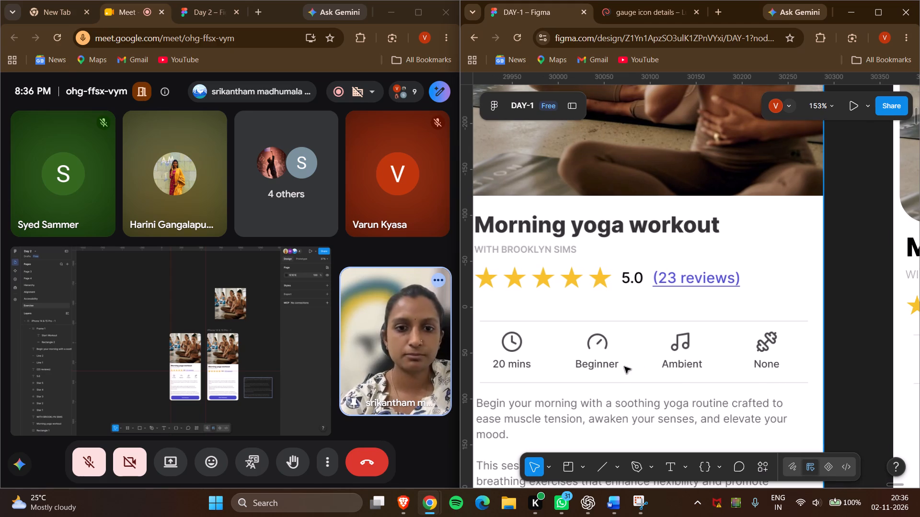
pyautogui.click(714, 376)
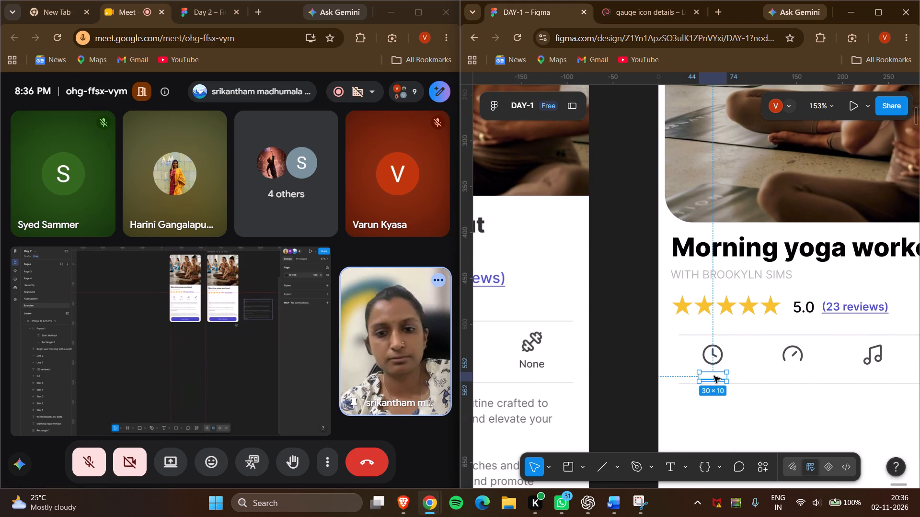
pyautogui.scroll(-2, 825, 395)
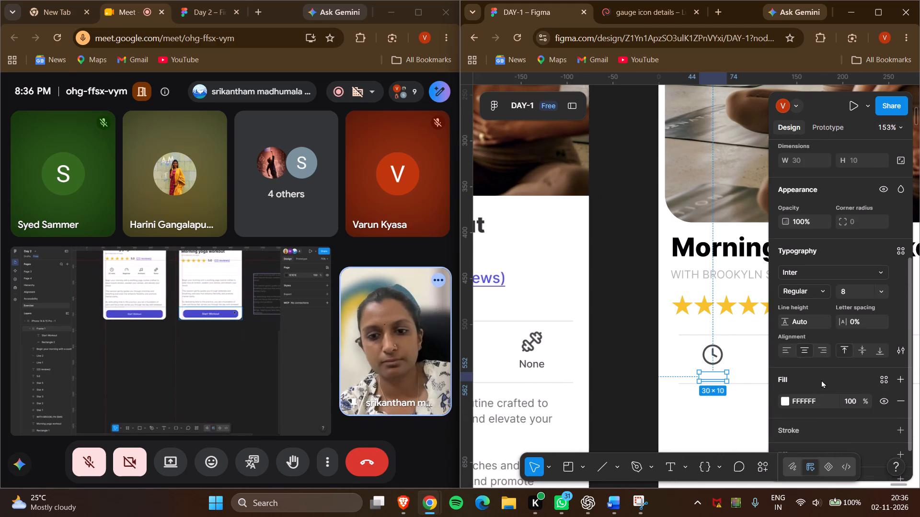
pyautogui.click(786, 401)
pyautogui.click(641, 430)
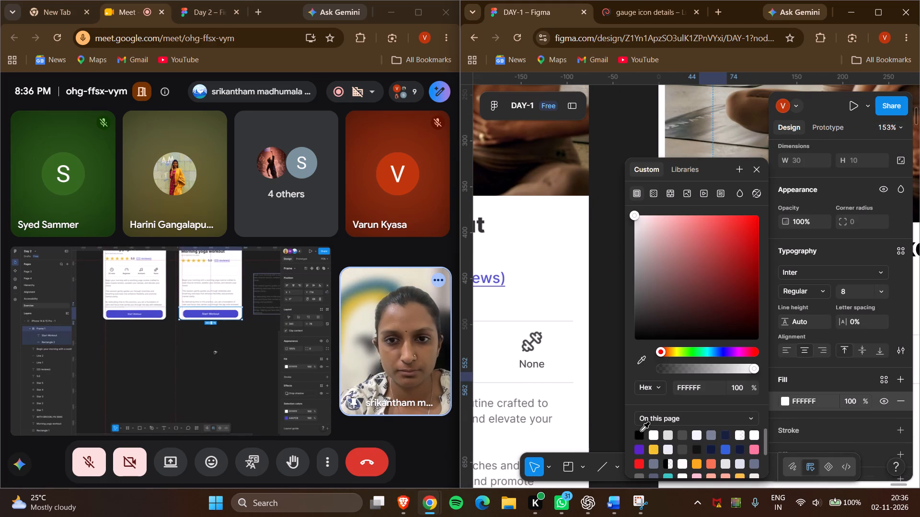
pyautogui.click(641, 432)
pyautogui.click(593, 385)
# Move the 20 mins label up to X 44, Y 548, closer beneath the clock icon.
pyautogui.hscroll(-1, 632, 382)
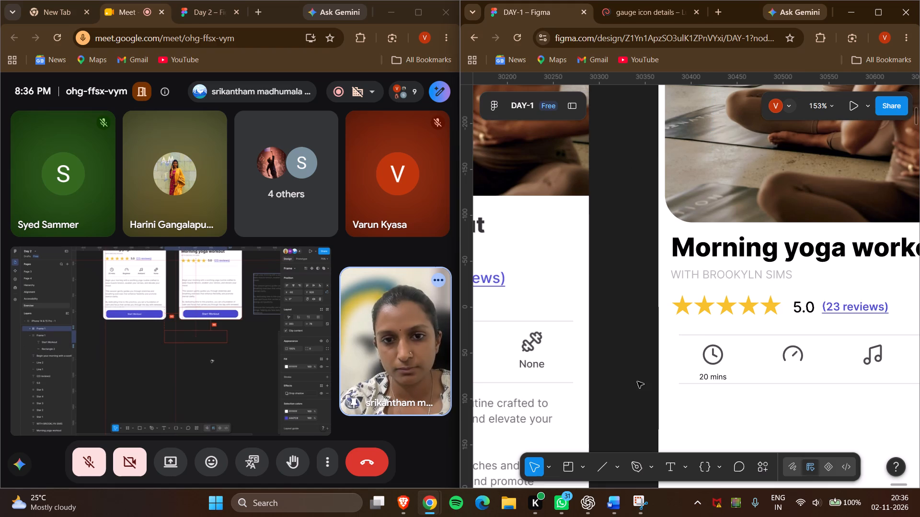
pyautogui.hscroll(-1, 637, 382)
pyautogui.click(685, 377)
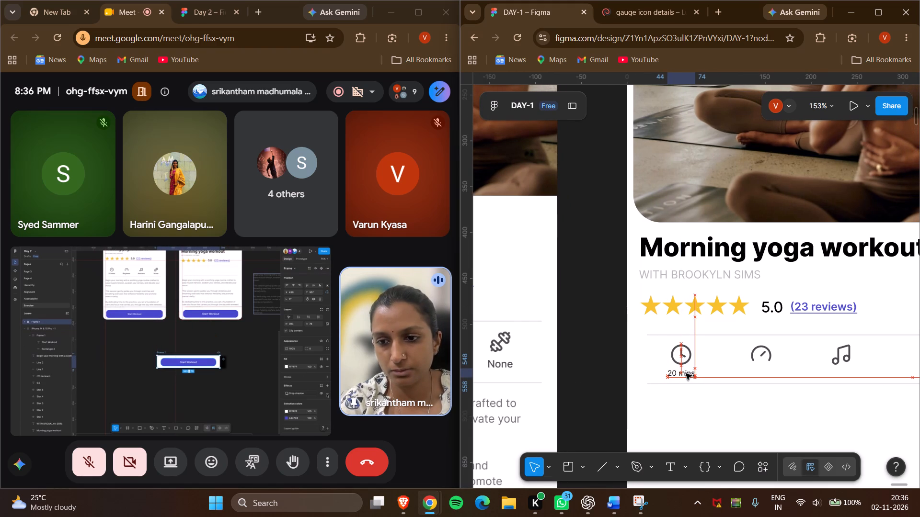
# Set the fill of the Beginner label, between the clock and gauge icons, to black 000000.
pyautogui.click(754, 373)
pyautogui.hscroll(-1, 754, 373)
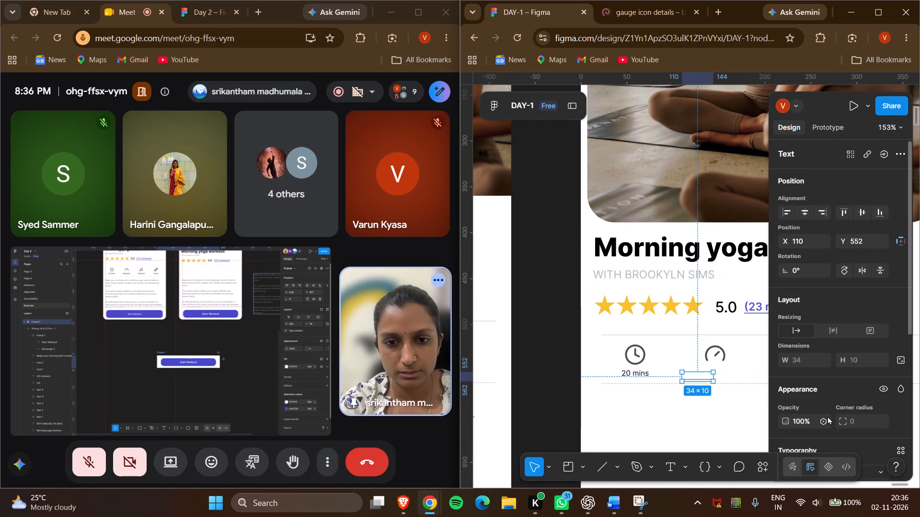
pyautogui.scroll(-2, 828, 416)
pyautogui.click(784, 395)
pyautogui.click(785, 397)
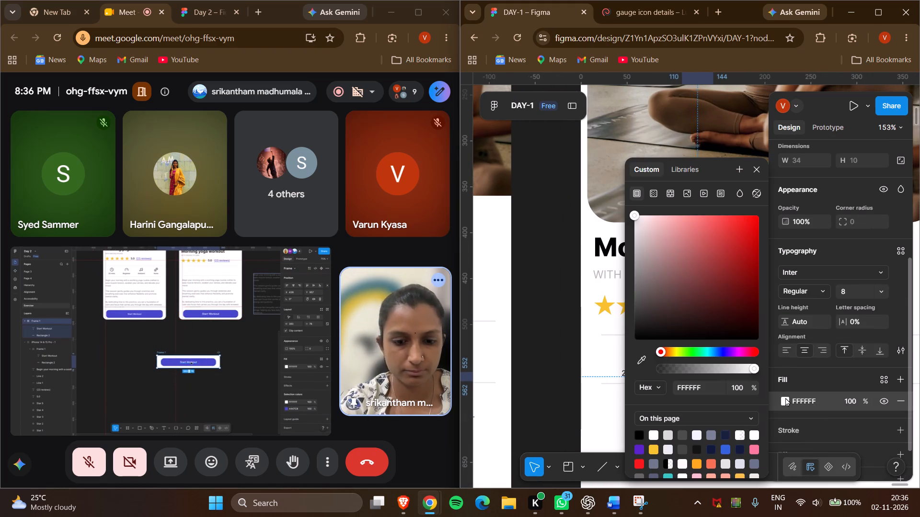
pyautogui.click(642, 432)
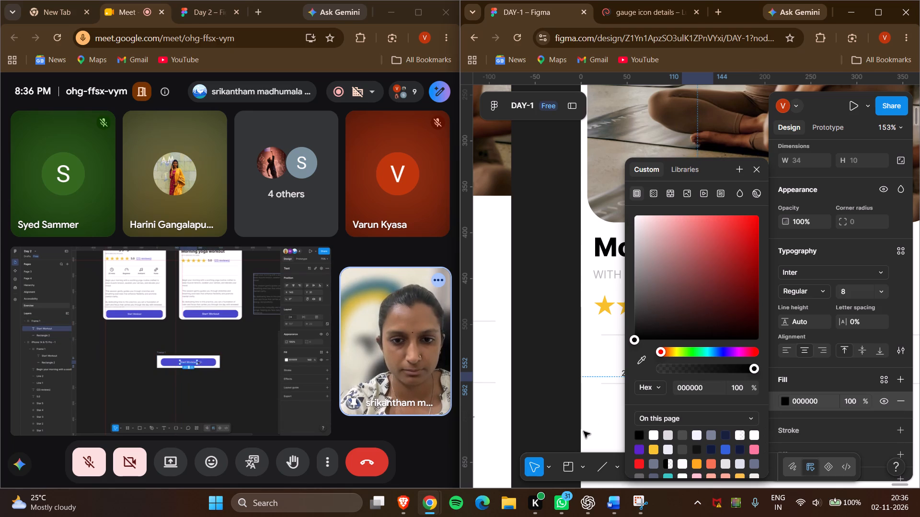
pyautogui.click(584, 431)
# Move the Beginner label to X 131, Y 548, beneath the gauge icon and level with the 20 mins label.
pyautogui.hscroll(-1, 637, 413)
pyautogui.moveTo(671, 377); pyautogui.dragTo(690, 374)
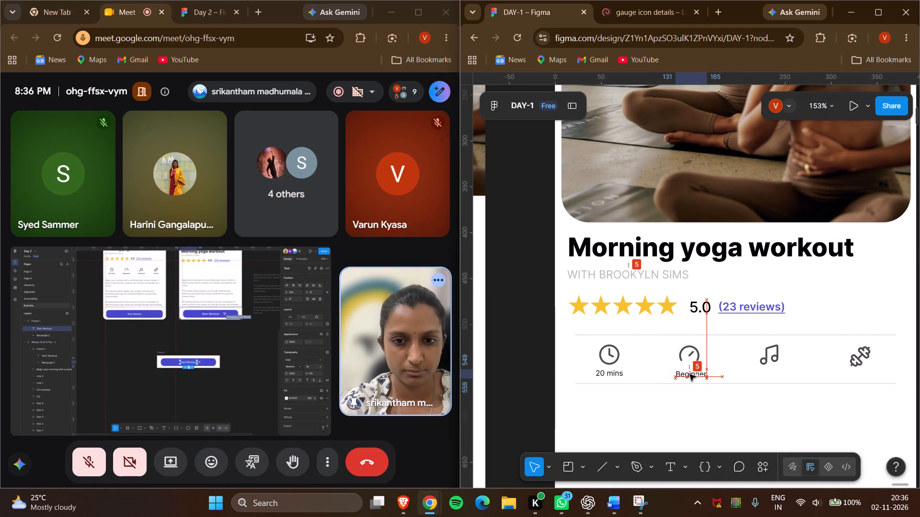
pyautogui.moveTo(690, 374); pyautogui.dragTo(687, 373)
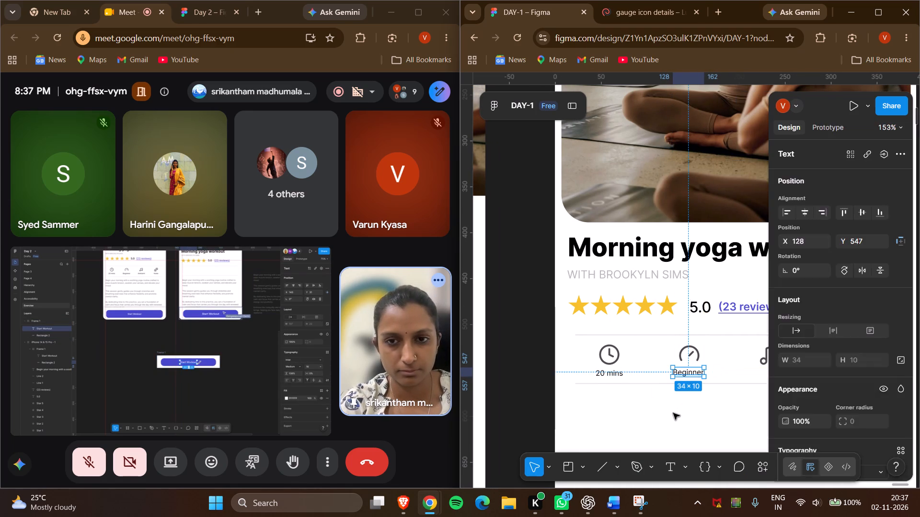
pyautogui.click(673, 413)
pyautogui.hscroll(-1, 673, 413)
pyautogui.click(674, 374)
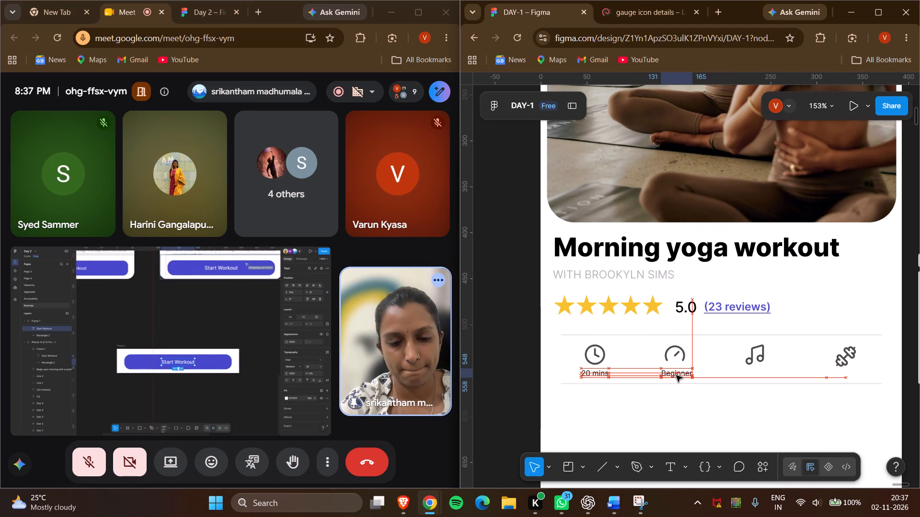
pyautogui.click(670, 413)
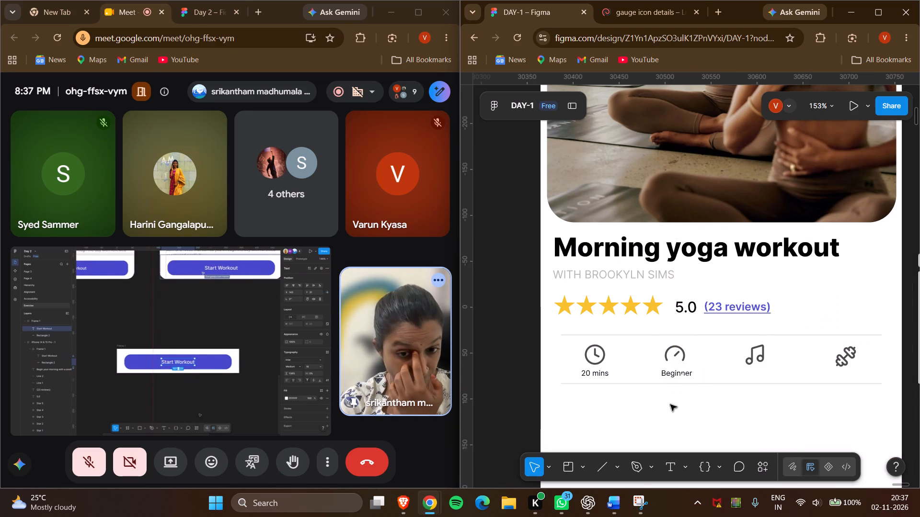
# Move the Ambient label to X 214, Y 548, beneath the music note, and set its fill to black.
pyautogui.click(681, 372)
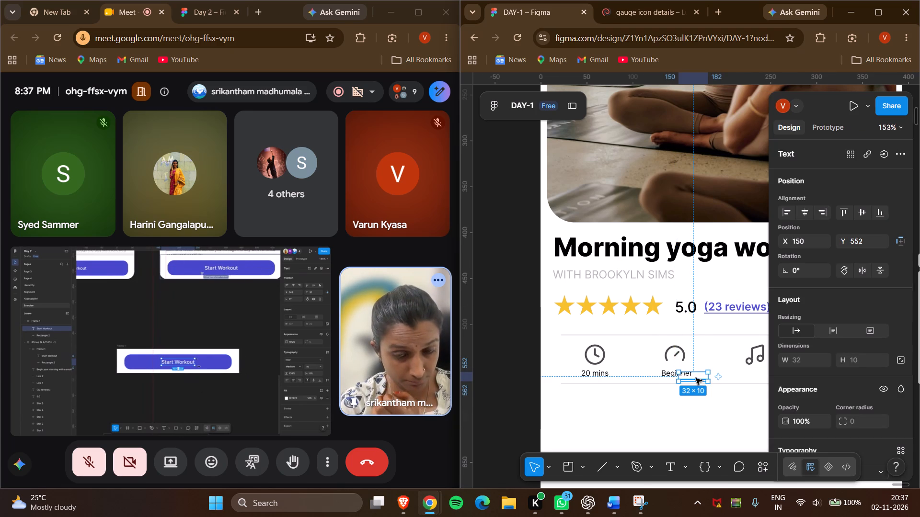
pyautogui.moveTo(696, 377); pyautogui.dragTo(755, 373)
pyautogui.scroll(-2, 802, 403)
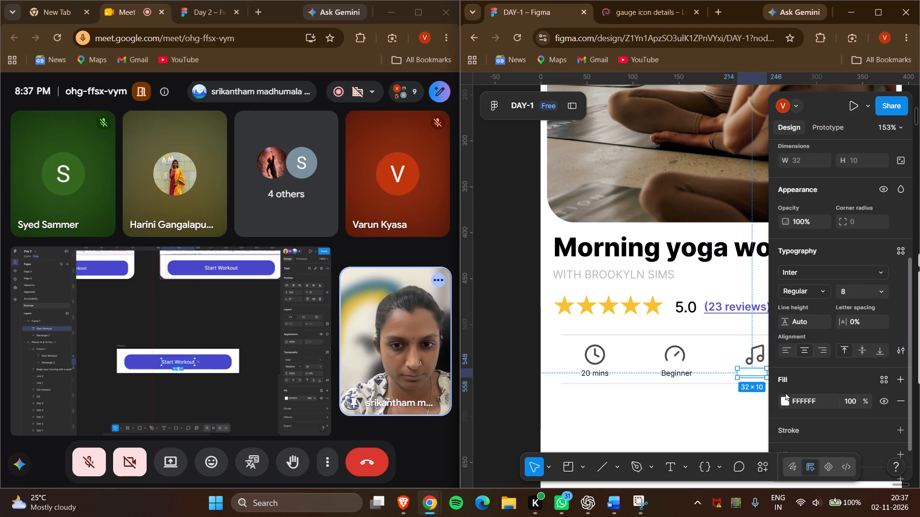
pyautogui.click(784, 397)
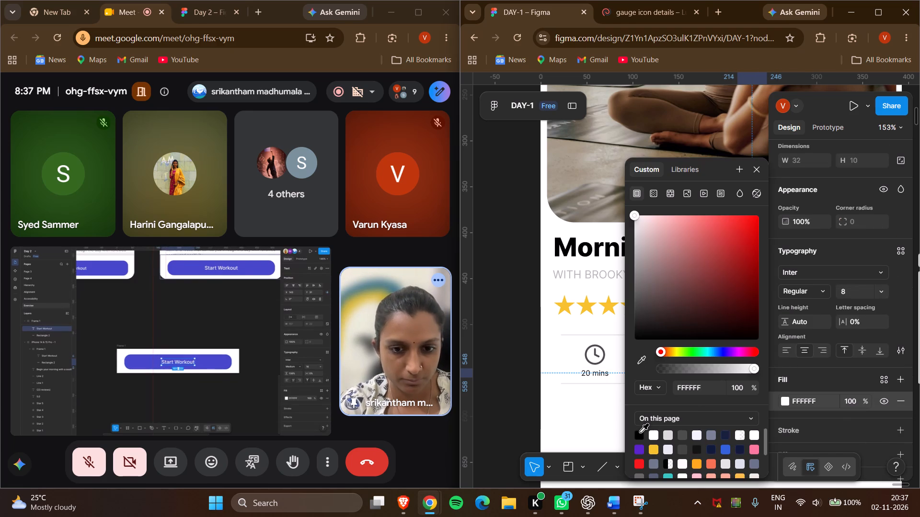
pyautogui.click(639, 433)
pyautogui.click(601, 437)
# Duplicate the Ambient label and place the copy beneath the dumbbell icon at X 311, Y 548.
pyautogui.hscroll(-1, 647, 418)
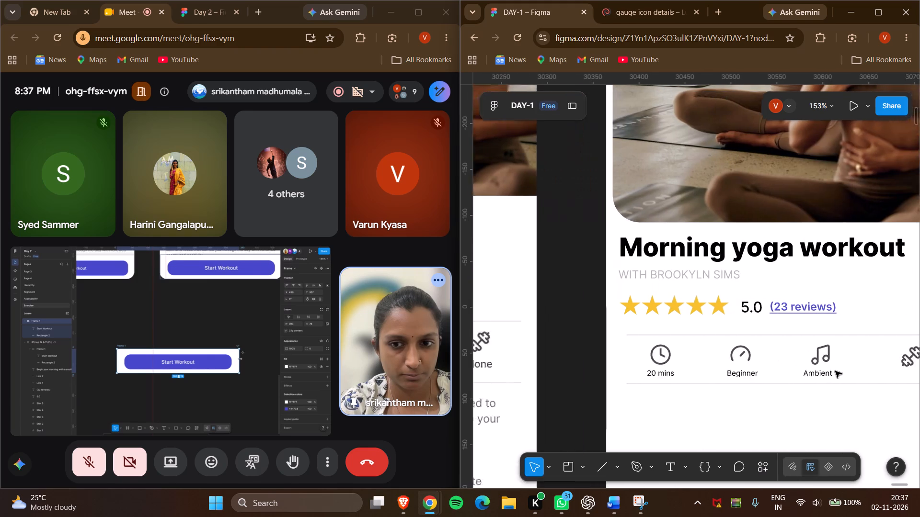
pyautogui.click(758, 375)
pyautogui.hscroll(-1, 747, 379)
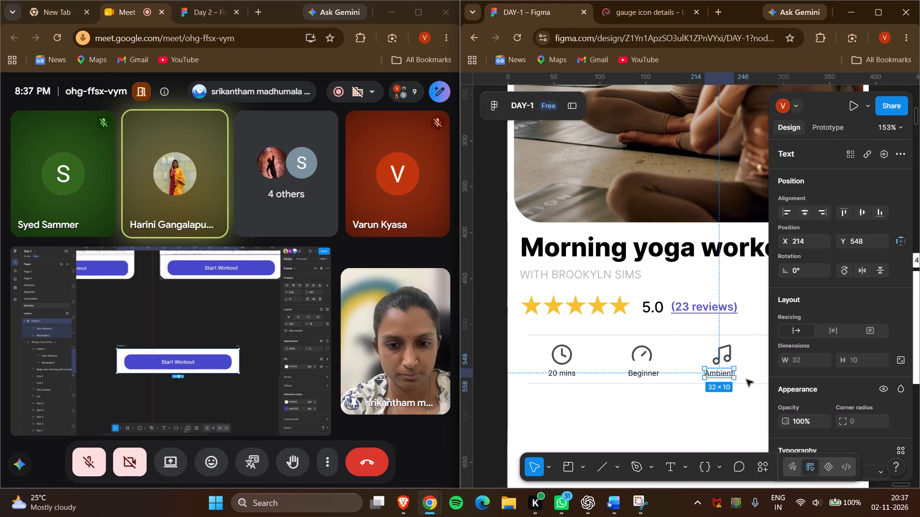
pyautogui.hscroll(-1, 747, 380)
pyautogui.hotkey('ctrl', 'd')
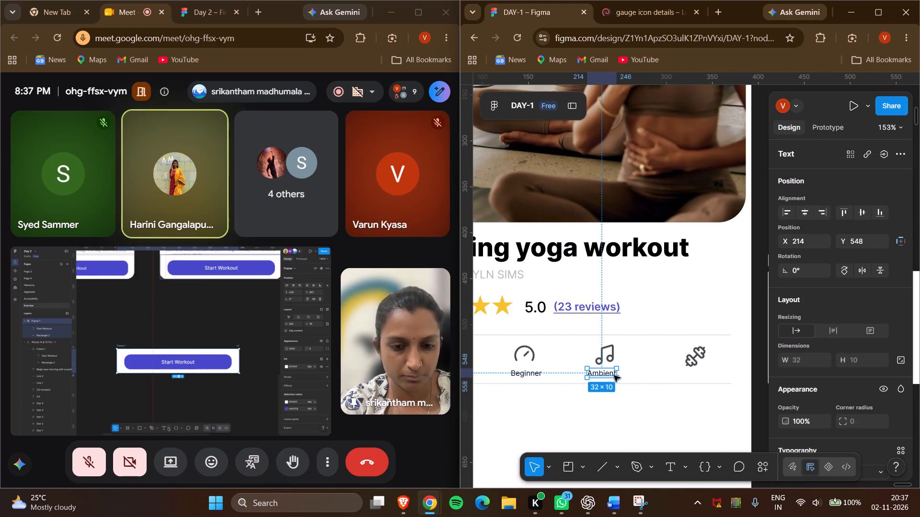
pyautogui.moveTo(604, 374); pyautogui.dragTo(693, 375)
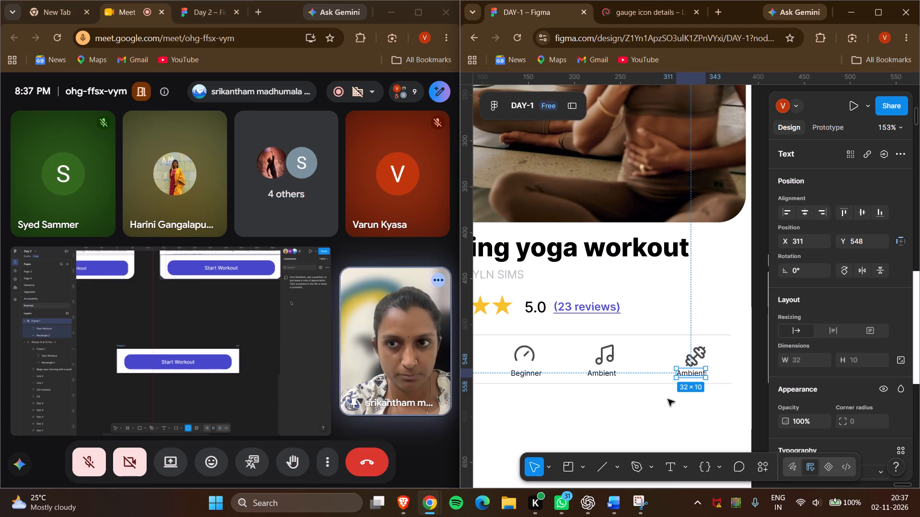
# Change the text of the duplicated label beneath the dumbbell icon to None.
pyautogui.hotkey('ctrl', 'a')
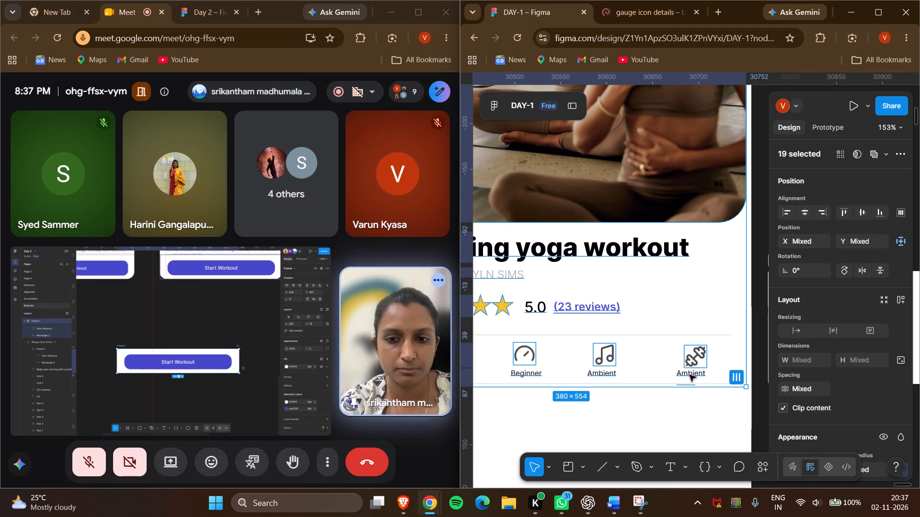
pyautogui.doubleClick(690, 375)
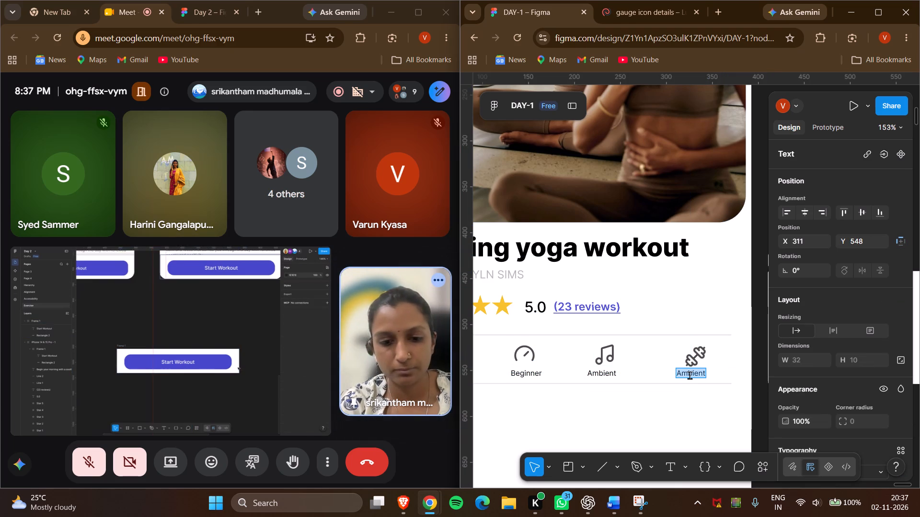
pyautogui.hotkey('shift', 'n')
pyautogui.write('one')
pyautogui.click(677, 411)
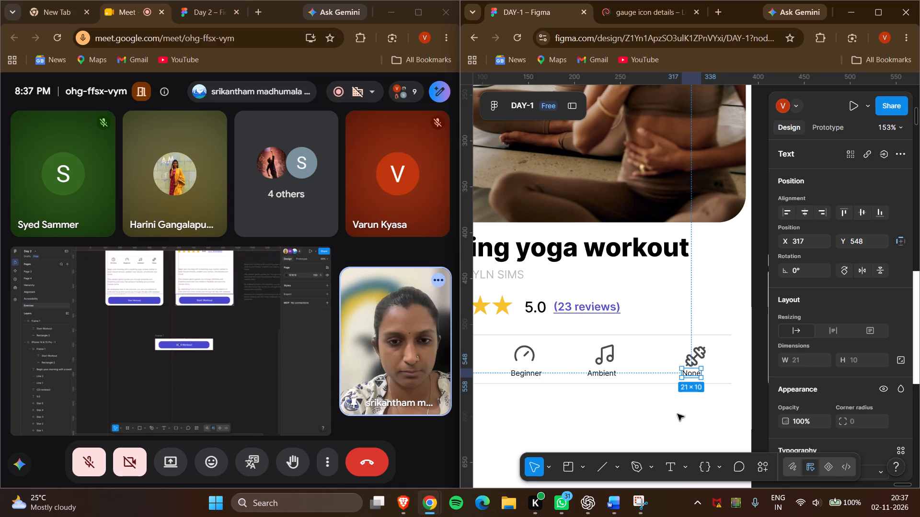
pyautogui.click(678, 420)
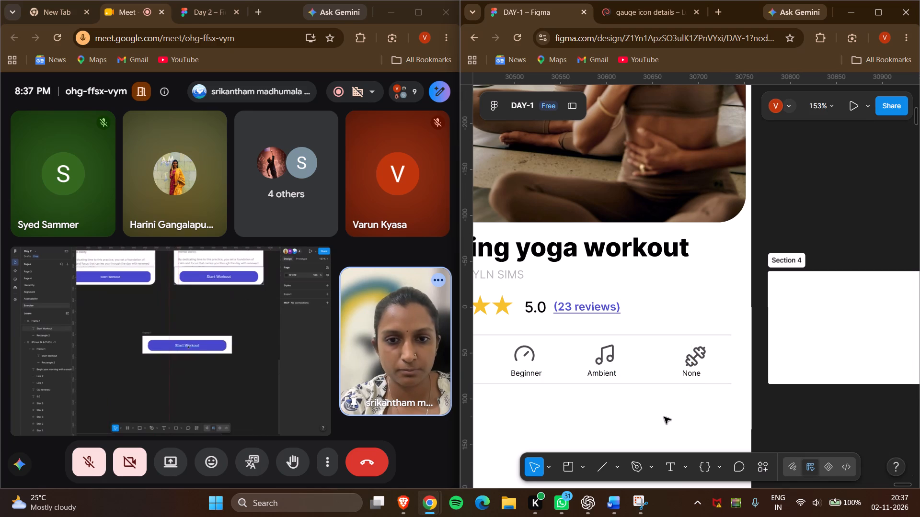
# Move the None label to X 322, Y 548, centred beneath the dumbbell icon.
pyautogui.hscroll(1, 664, 417)
pyautogui.moveTo(703, 373); pyautogui.dragTo(708, 373)
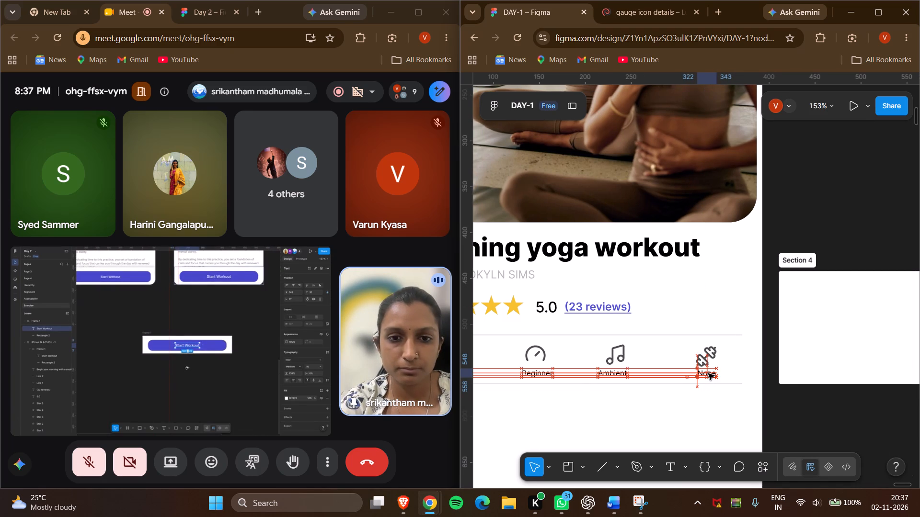
pyautogui.moveTo(708, 373); pyautogui.dragTo(708, 373)
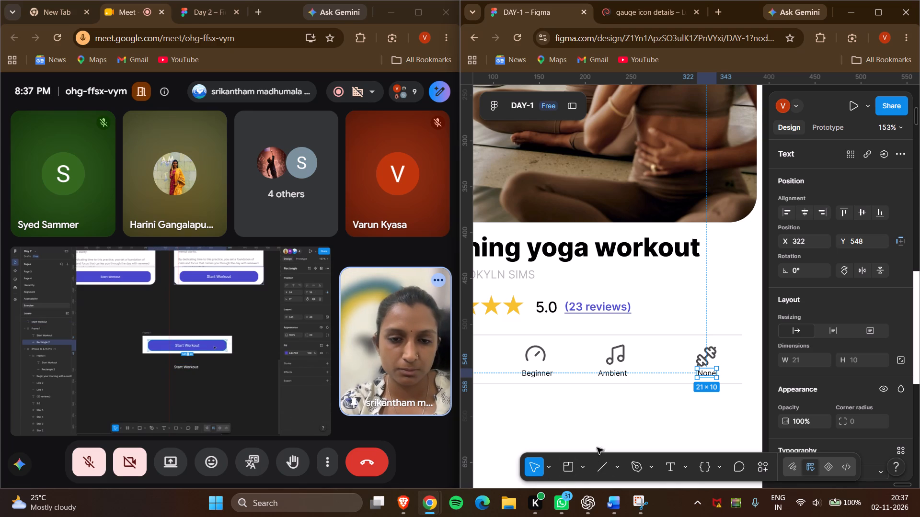
pyautogui.click(610, 430)
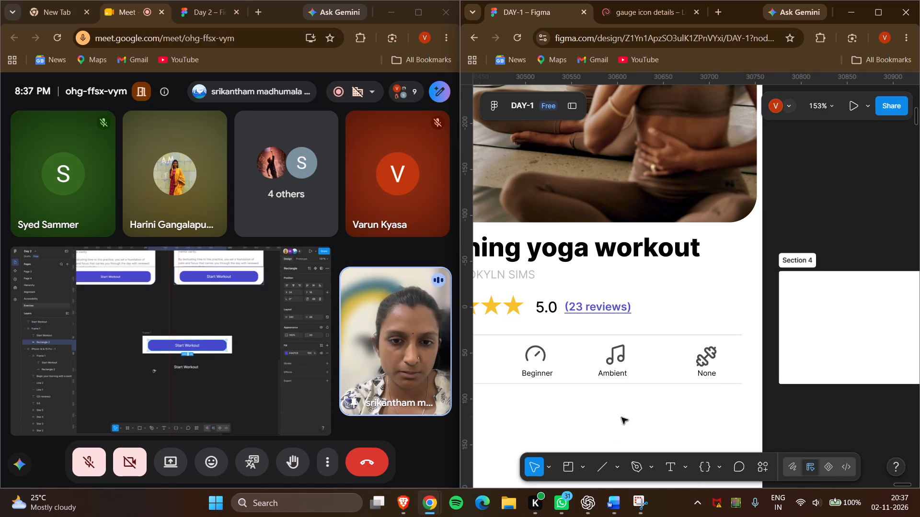
# Move the music note icon and its Ambient label together about 10 px right, towards the dumbbell.
pyautogui.hscroll(4, 621, 417)
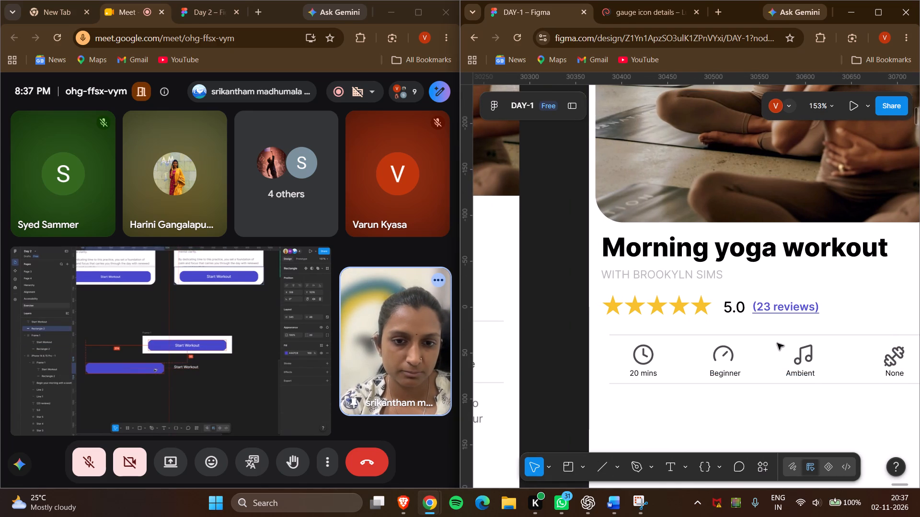
pyautogui.moveTo(777, 343); pyautogui.dragTo(843, 381)
pyautogui.hscroll(-1, 767, 372)
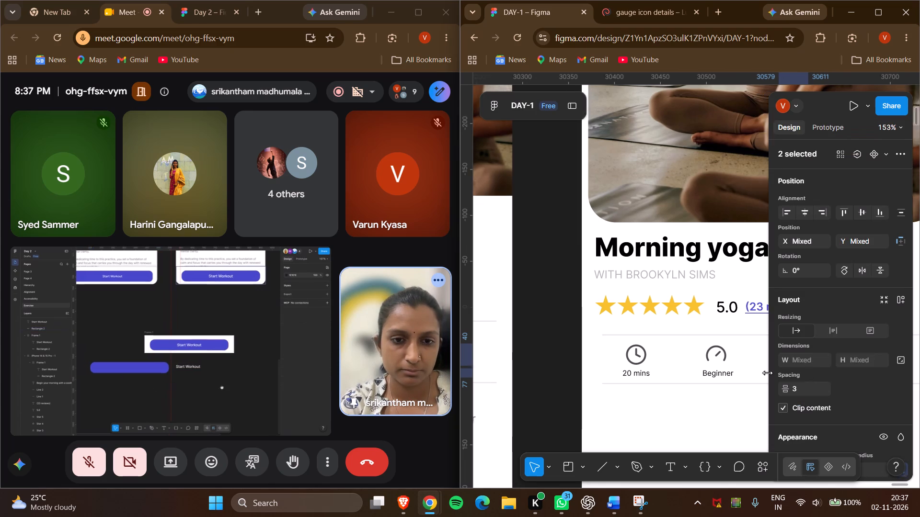
pyautogui.hscroll(-1, 767, 372)
pyautogui.moveTo(642, 366); pyautogui.dragTo(650, 366)
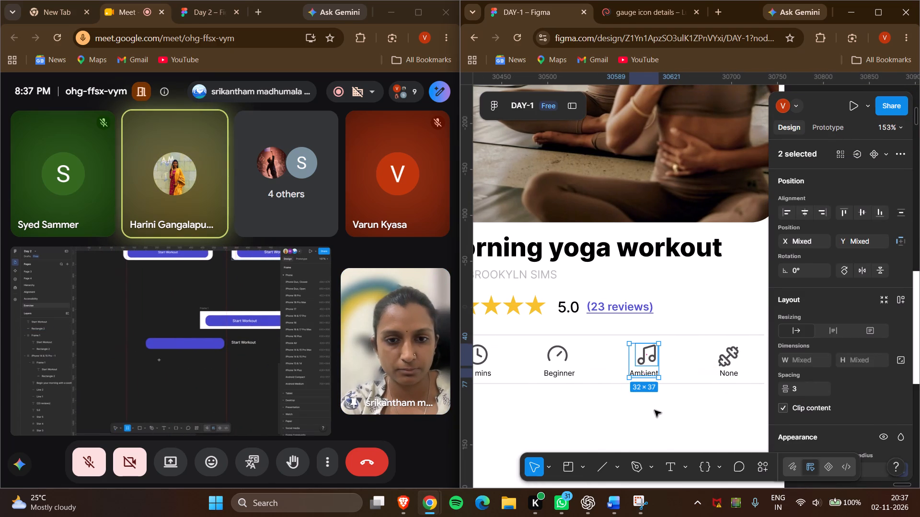
pyautogui.click(655, 410)
# Fine-tune the shared horizontal position of the music note icon and its Ambient label between Beginner and None.
pyautogui.hscroll(1, 680, 399)
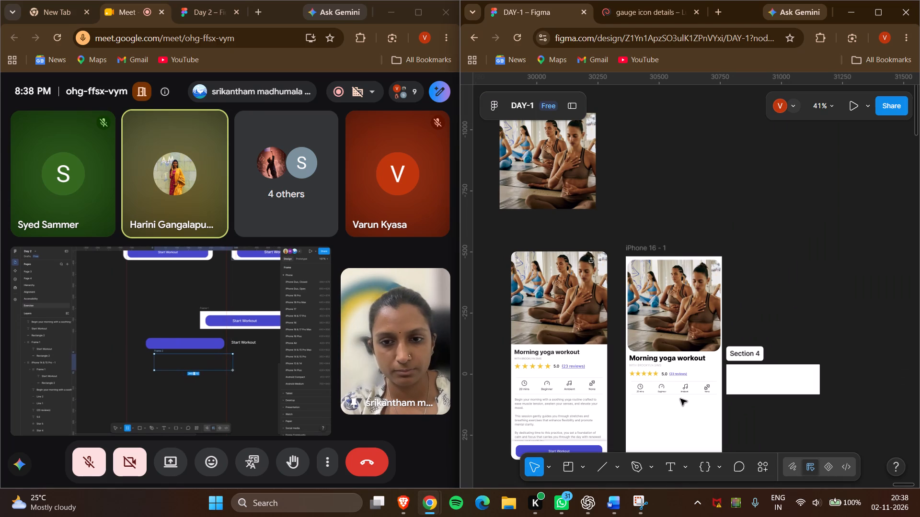
pyautogui.hscroll(1, 680, 399)
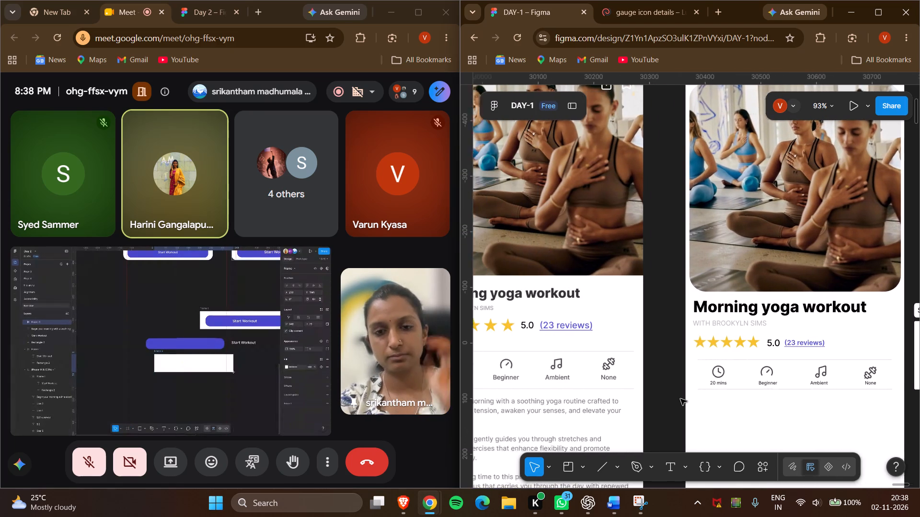
pyautogui.hscroll(1, 680, 399)
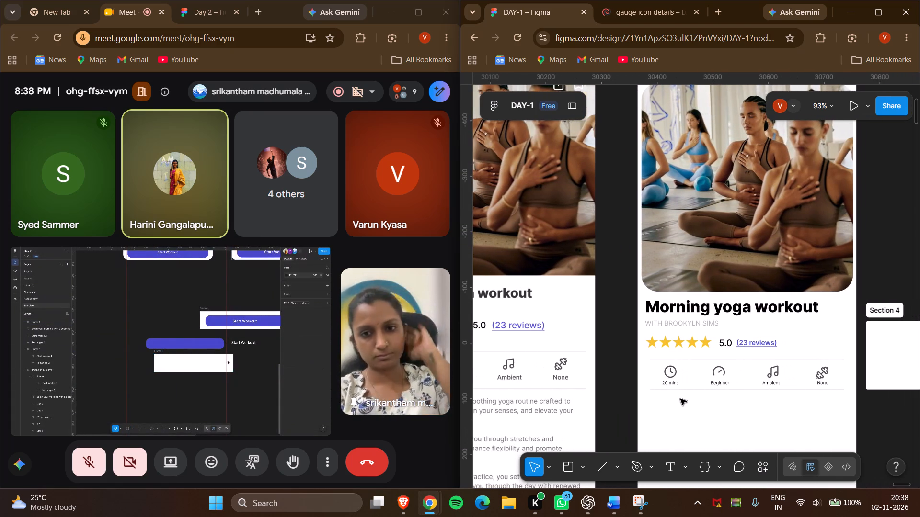
pyautogui.moveTo(751, 363); pyautogui.dragTo(796, 380)
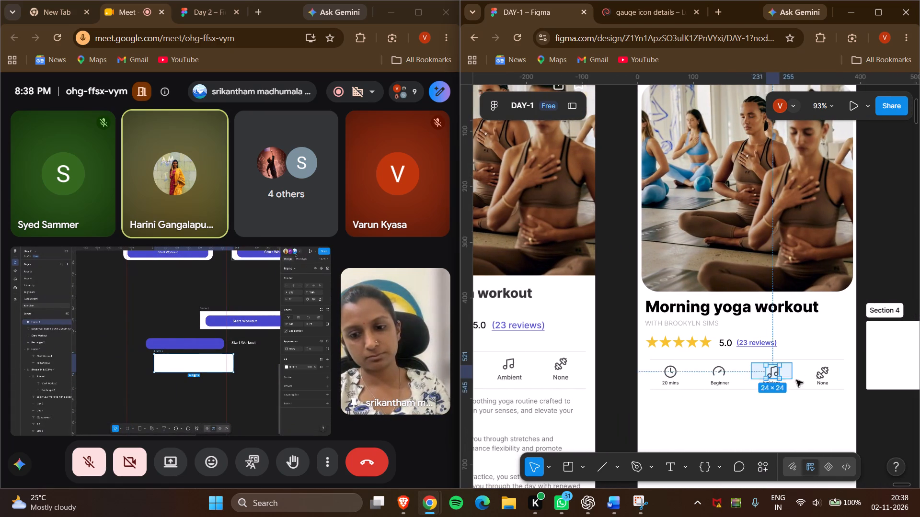
pyautogui.moveTo(796, 380); pyautogui.dragTo(789, 384)
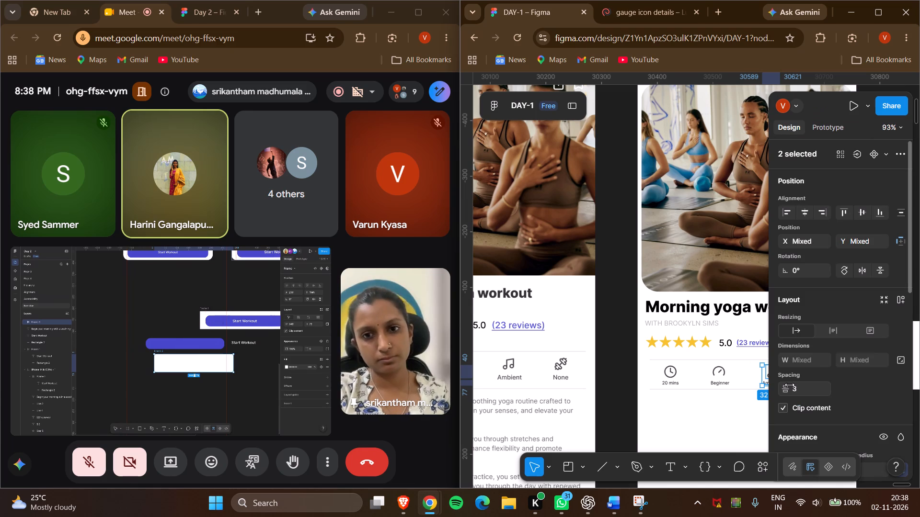
pyautogui.hscroll(-2, 763, 384)
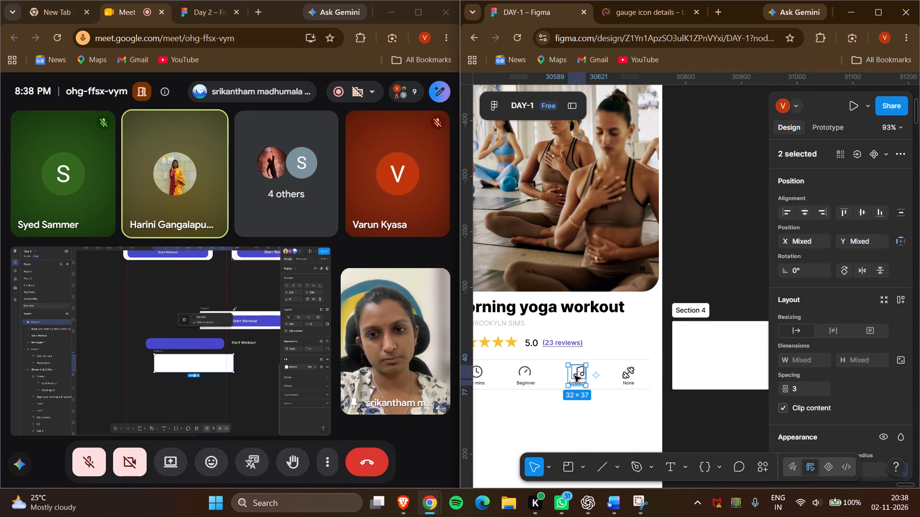
pyautogui.click(580, 380)
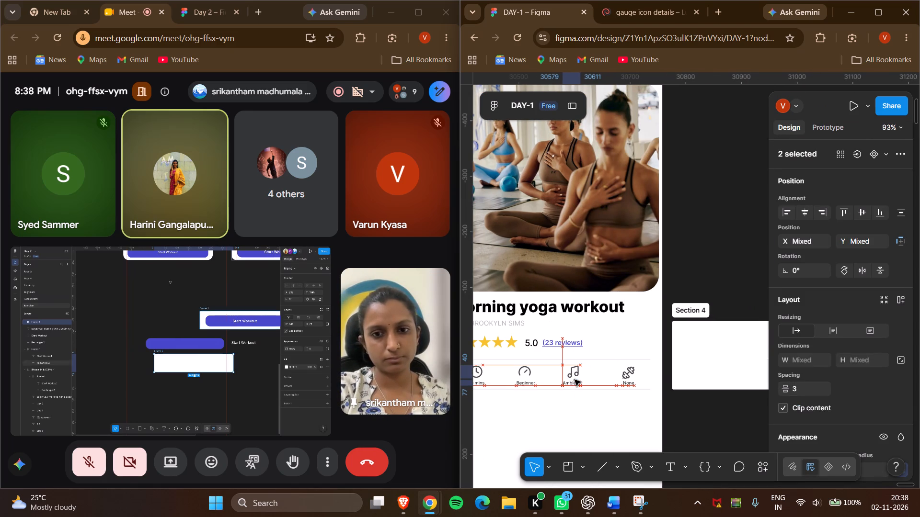
pyautogui.click(565, 426)
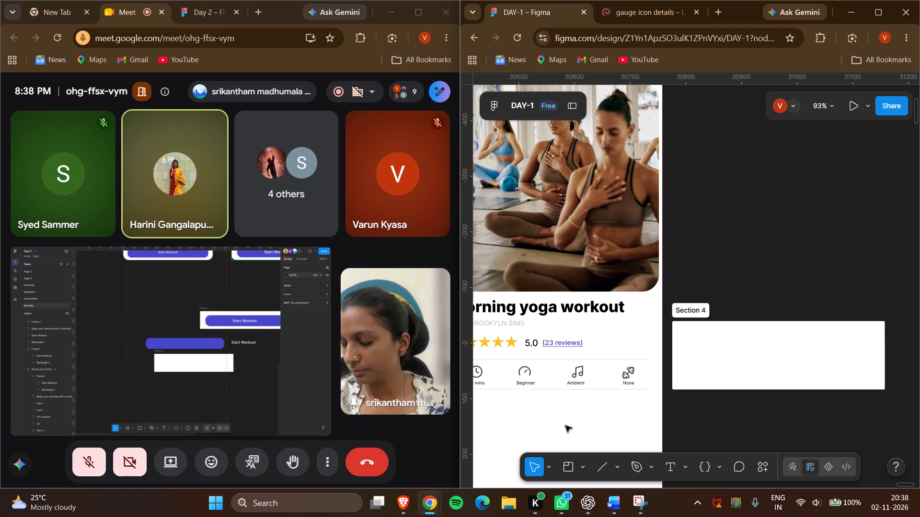
# Draw a rectangle about 320 × 57 at X 36, Y 779 near the bottom of the iPhone 16 frame, following the reference's Start Workout button.
pyautogui.hscroll(1, 565, 426)
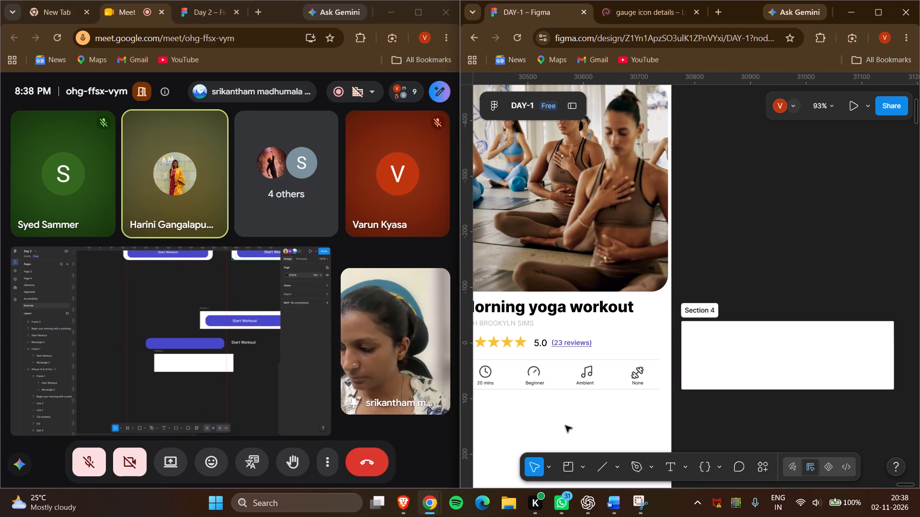
pyautogui.hscroll(4, 565, 426)
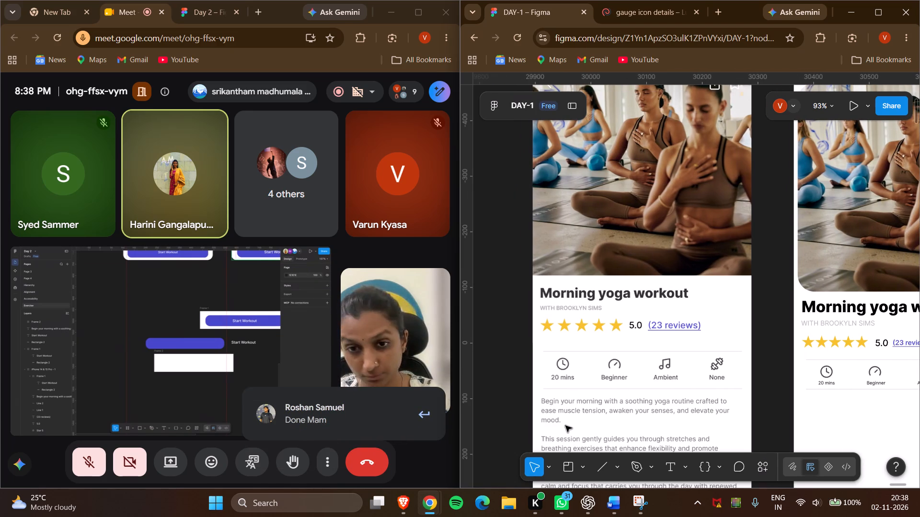
pyautogui.hscroll(1, 565, 426)
pyautogui.scroll(-2, 565, 426)
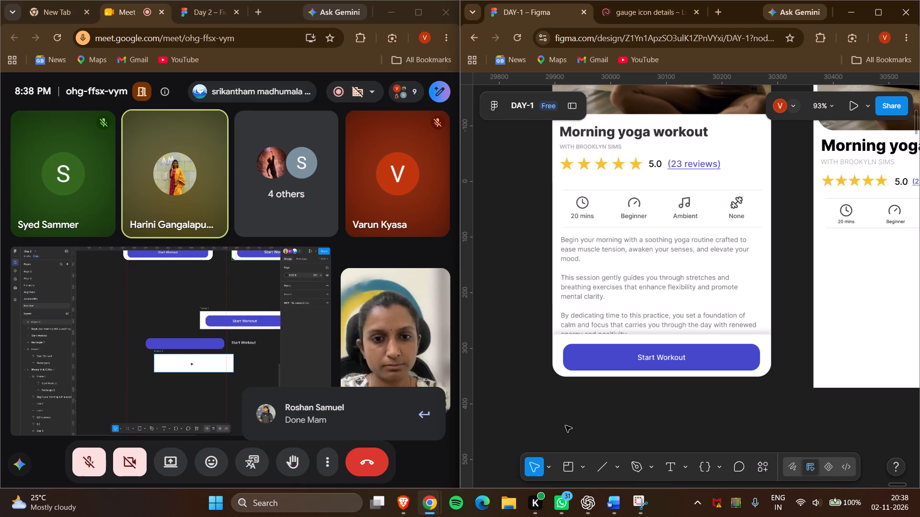
pyautogui.hscroll(-1, 846, 296)
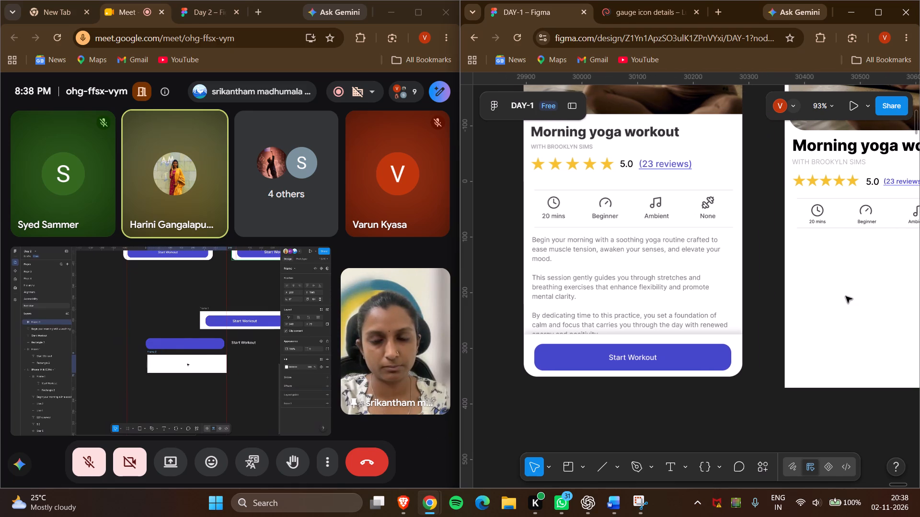
pyautogui.hscroll(-2, 846, 296)
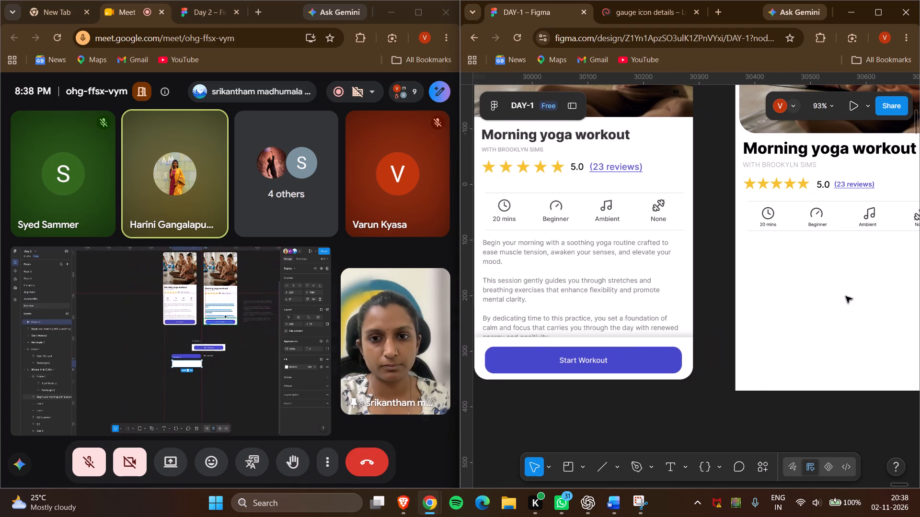
pyautogui.hscroll(-1, 846, 296)
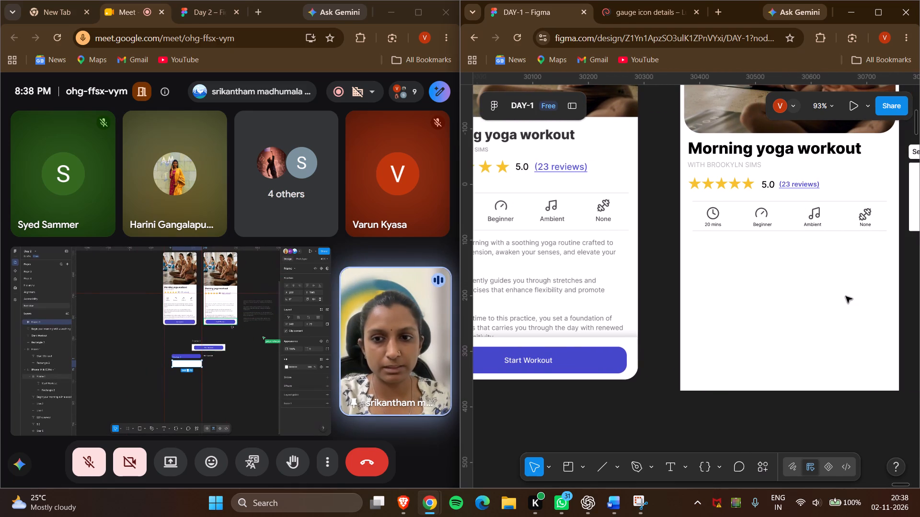
pyautogui.hscroll(-1, 846, 296)
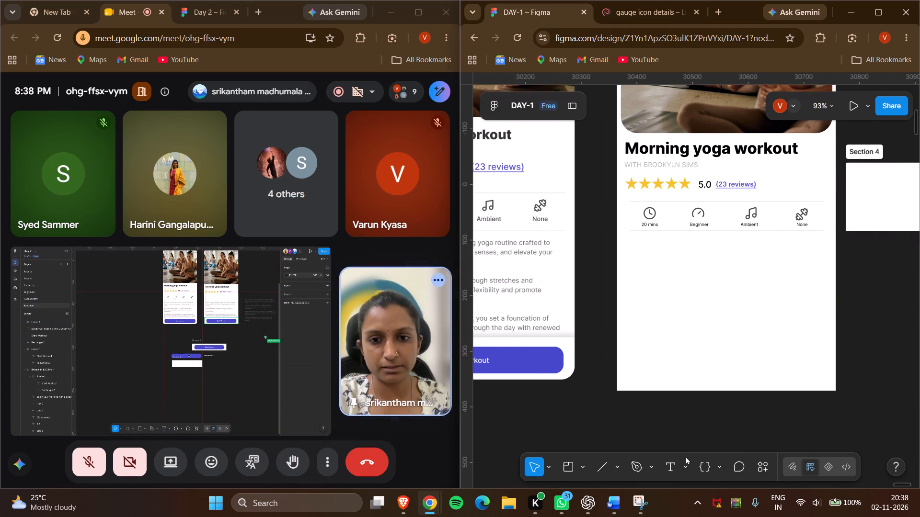
pyautogui.press('r')
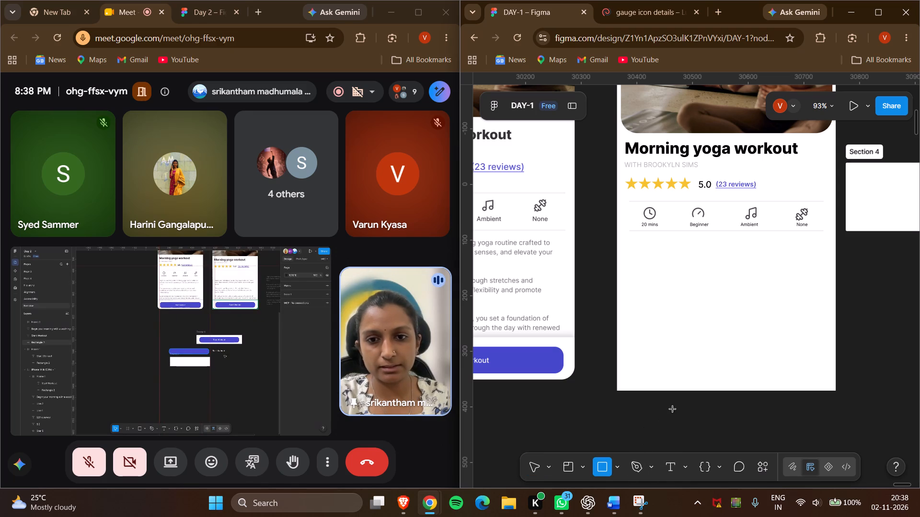
pyautogui.moveTo(637, 350); pyautogui.dragTo(815, 382)
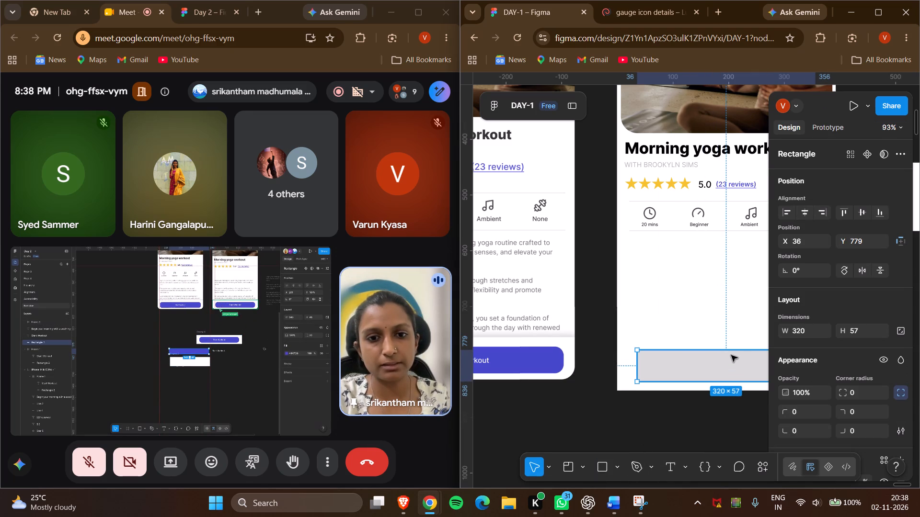
# Round all corners of the button rectangle to a radius of 17.
pyautogui.click(731, 355)
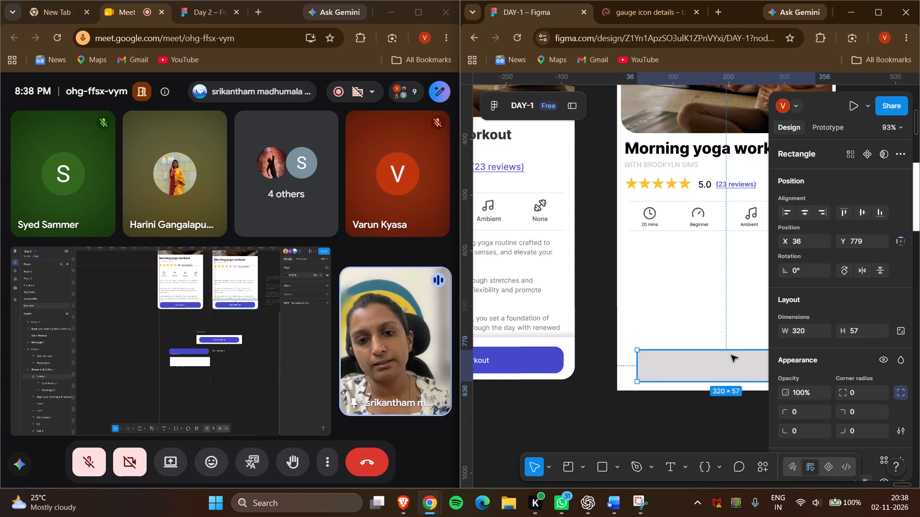
pyautogui.moveTo(841, 391); pyautogui.dragTo(714, 284)
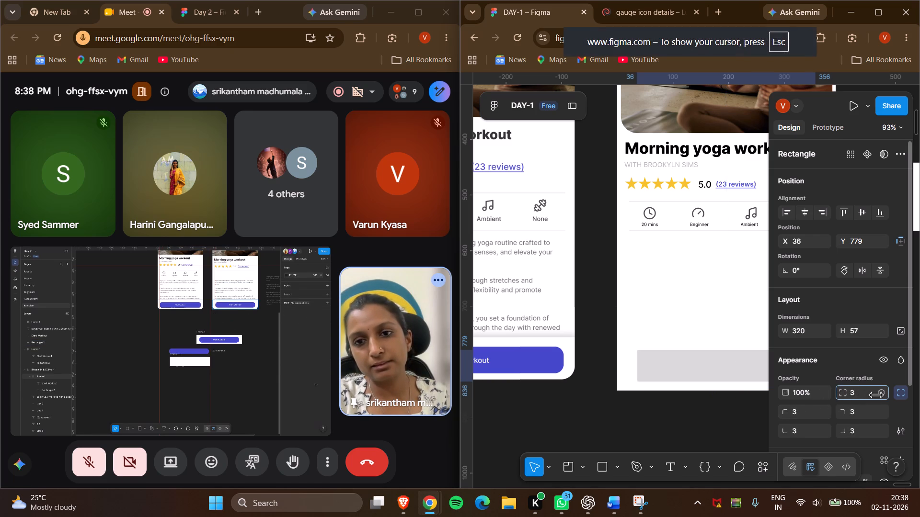
pyautogui.moveTo(714, 284); pyautogui.dragTo(805, 294)
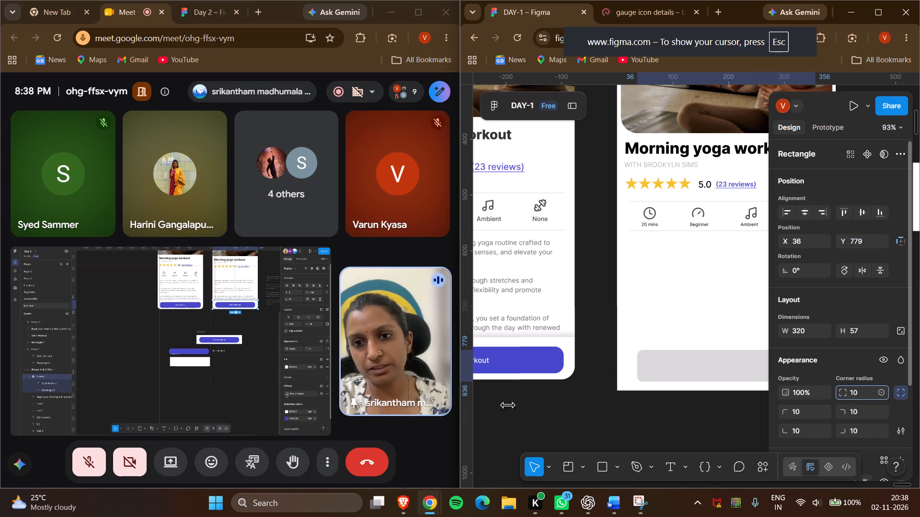
pyautogui.moveTo(805, 294); pyautogui.dragTo(713, 282)
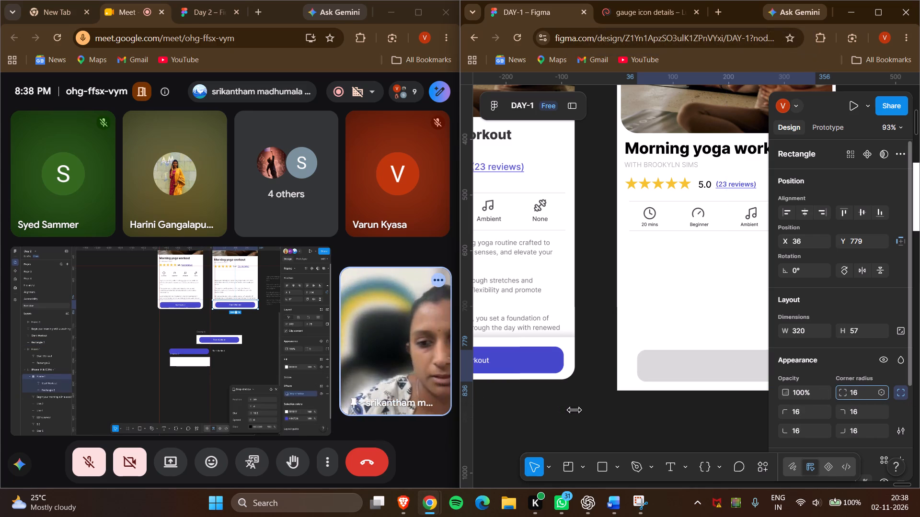
pyautogui.moveTo(713, 282); pyautogui.dragTo(722, 283)
pyautogui.click(682, 428)
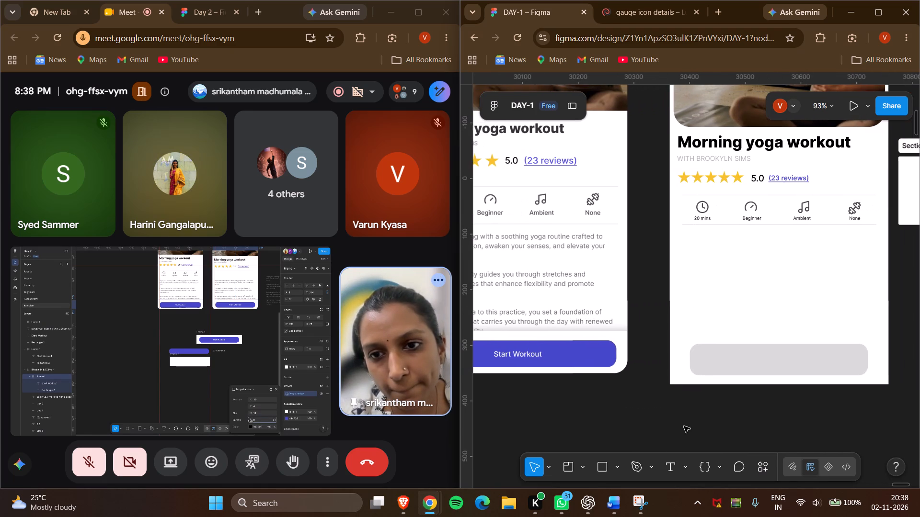
# Fill the button rectangle with the purple-blue colour sampled from the reference's Start Workout button.
pyautogui.click(760, 359)
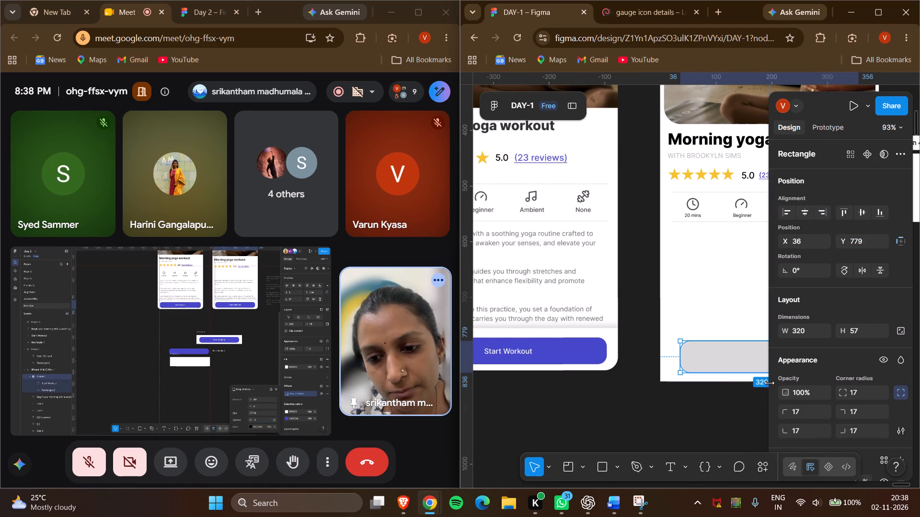
pyautogui.scroll(-1, 808, 404)
pyautogui.click(786, 380)
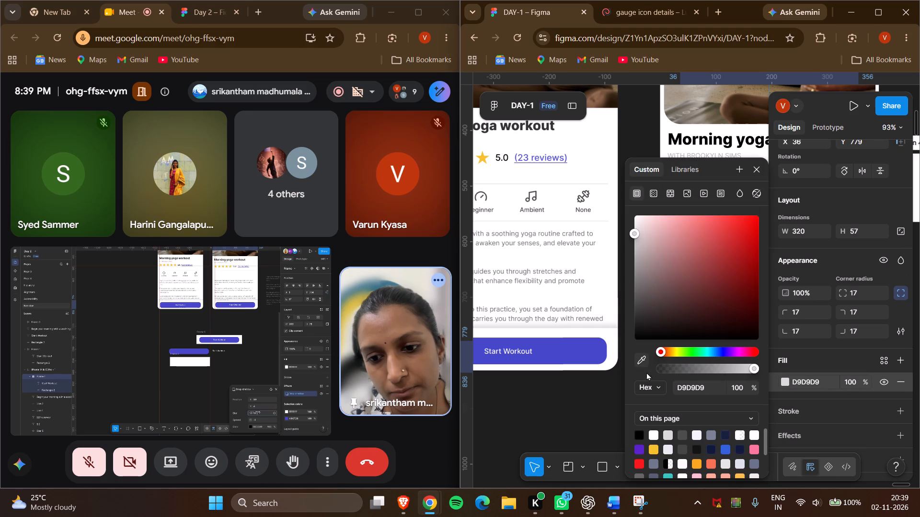
pyautogui.click(641, 363)
pyautogui.click(575, 349)
pyautogui.click(581, 409)
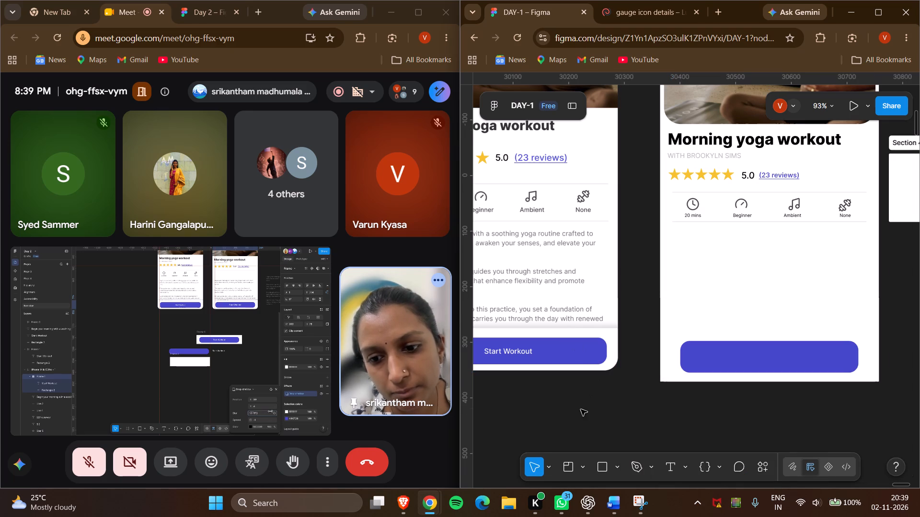
# Add a text box about 143 × 17 on the purple button at X 120, Y 796, reading Start Workout.
pyautogui.click(668, 466)
pyautogui.moveTo(727, 350); pyautogui.dragTo(772, 360)
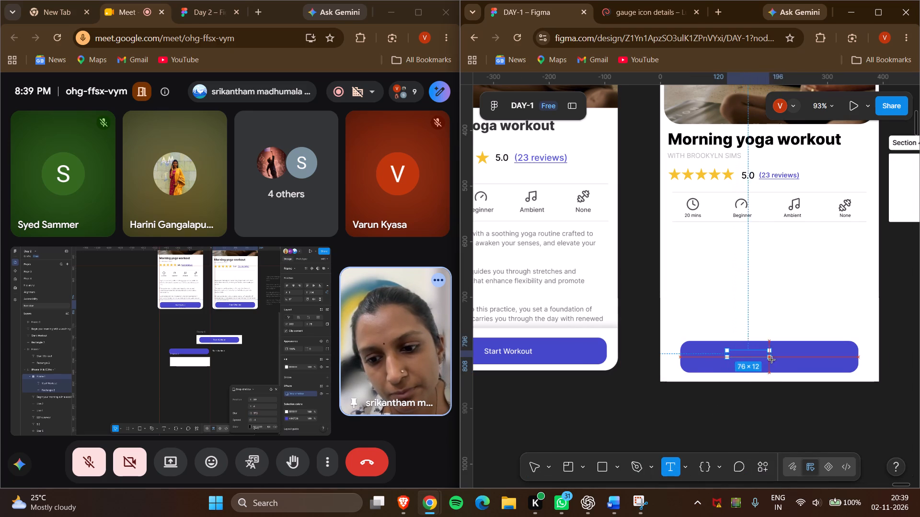
pyautogui.moveTo(772, 360); pyautogui.dragTo(808, 360)
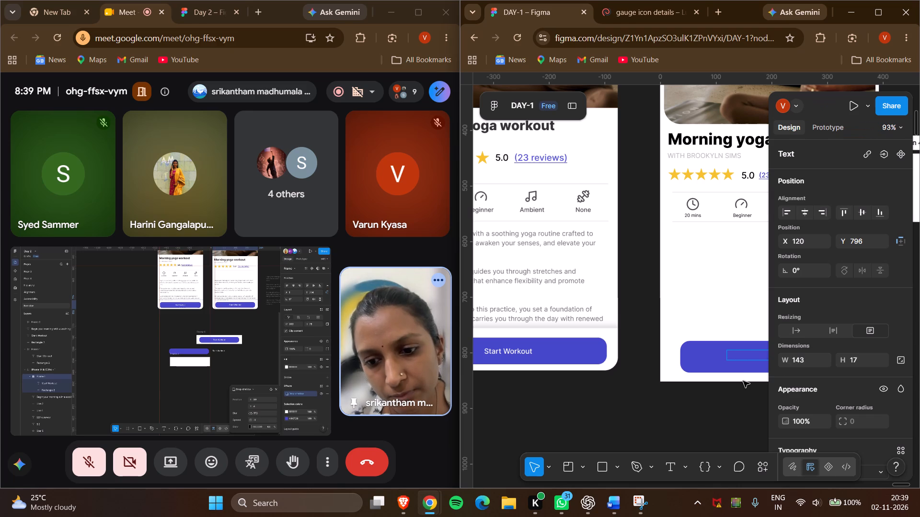
pyautogui.hotkey('shift', 's')
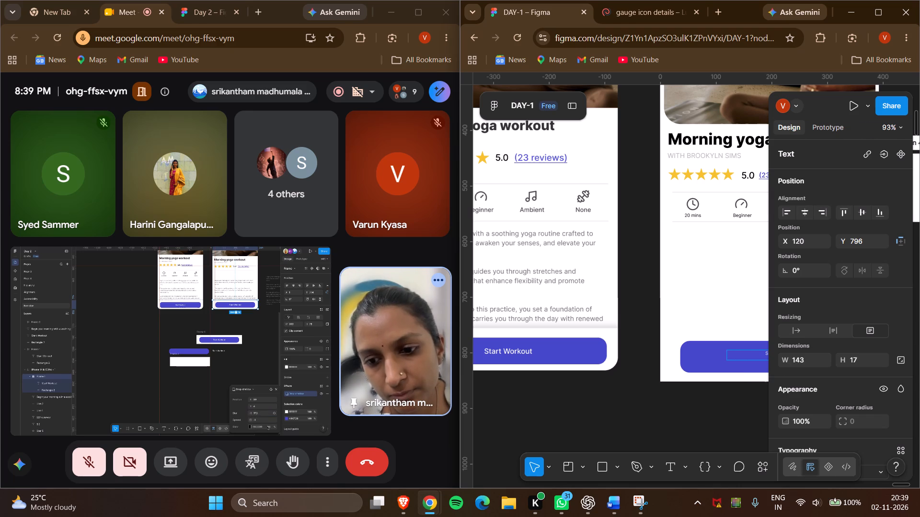
pyautogui.write('tart')
pyautogui.press('space')
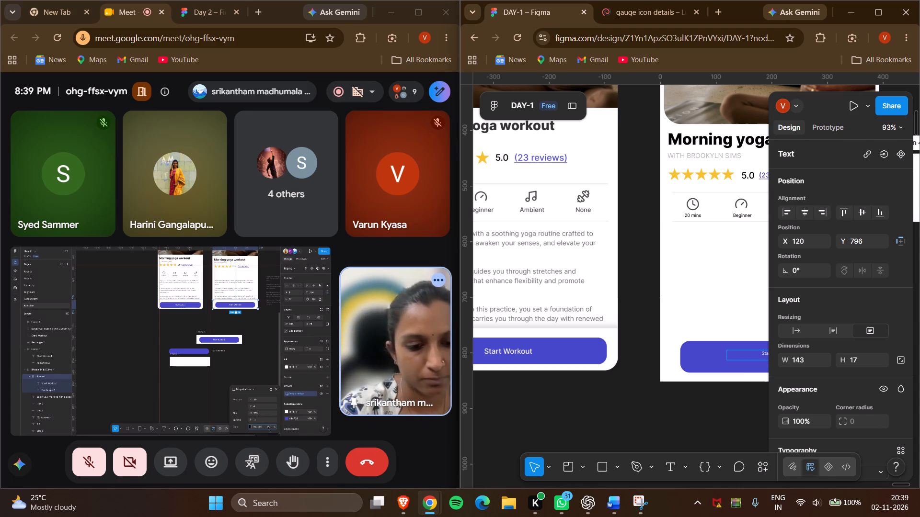
pyautogui.write('Workout')
# Set the font size of the Start Workout text to 14.
pyautogui.scroll(-2, 803, 363)
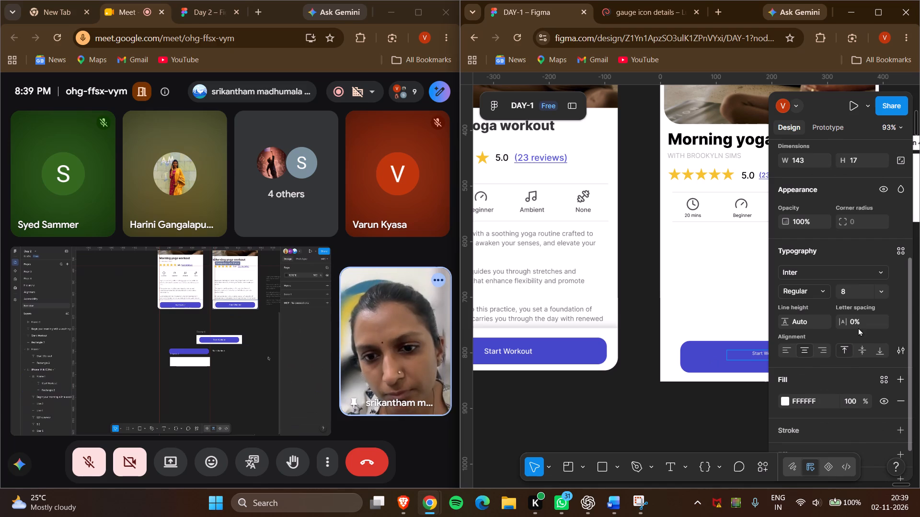
pyautogui.click(854, 293)
pyautogui.write('14')
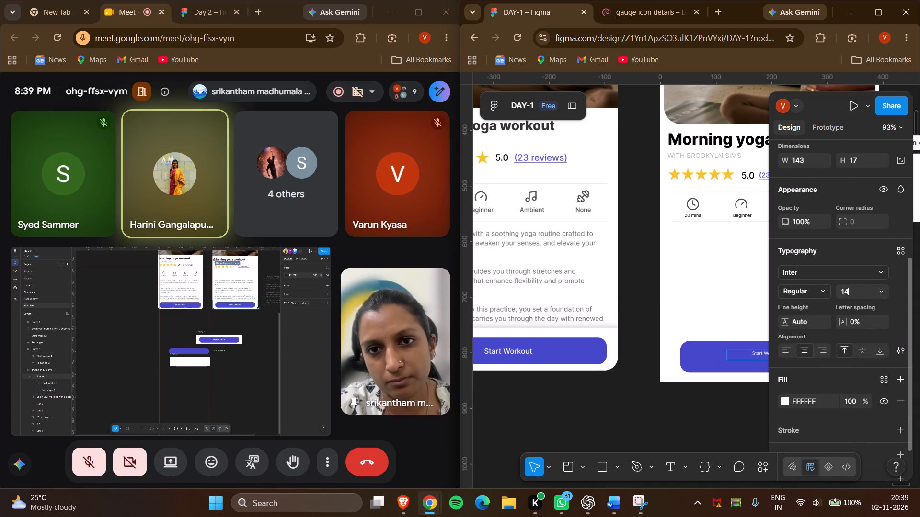
pyautogui.press('Return')
pyautogui.hscroll(-1, 756, 348)
pyautogui.click(744, 356)
pyautogui.hotkey('ctrl', 'a')
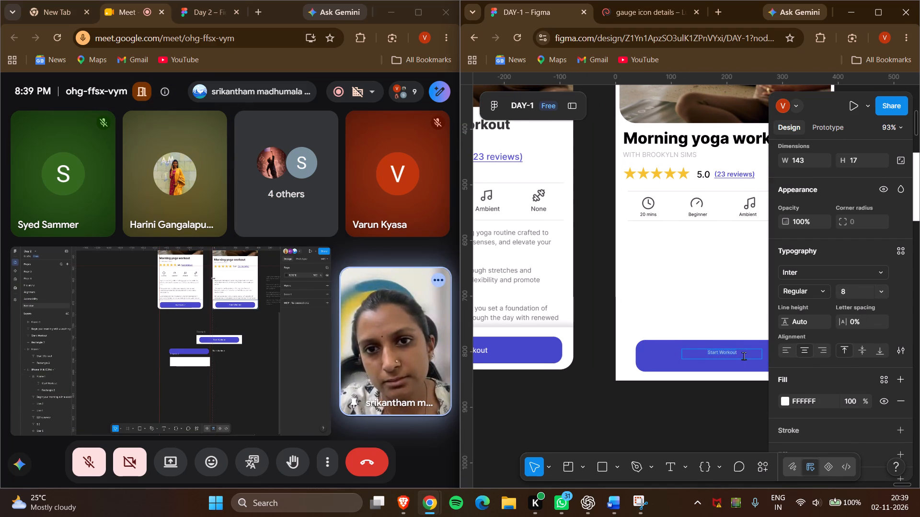
pyautogui.click(849, 296)
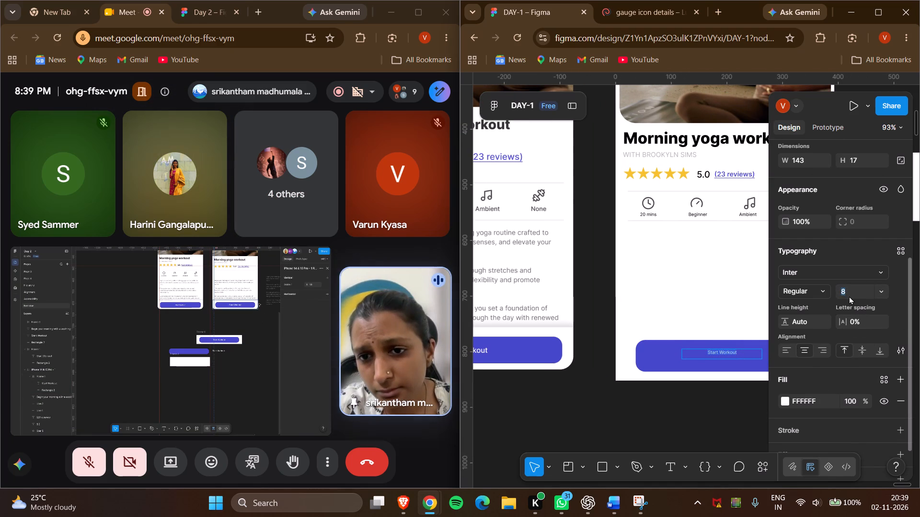
pyautogui.write('14')
pyautogui.press('Return')
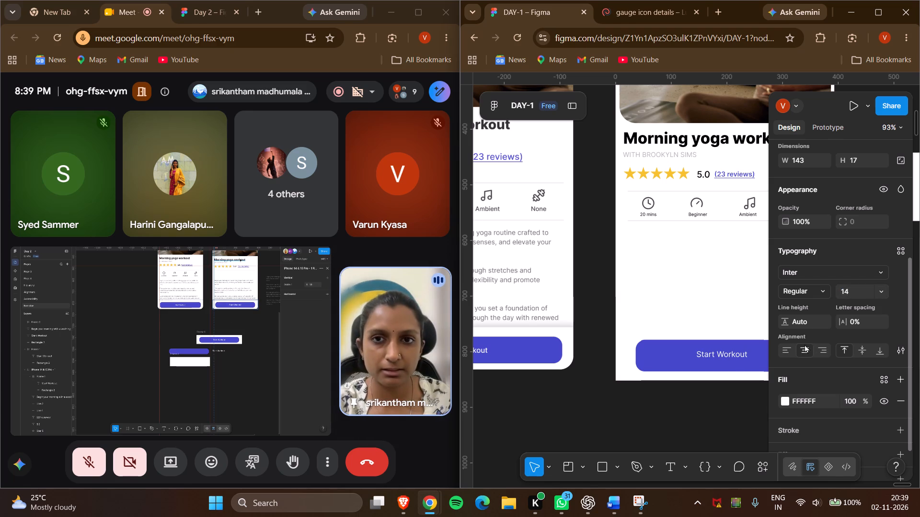
pyautogui.hscroll(-1, 718, 404)
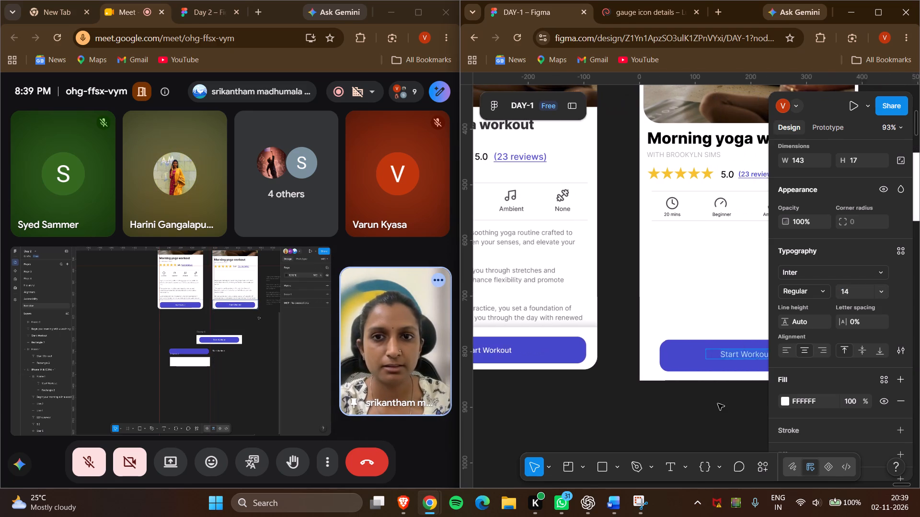
# Set the font size of the Start Workout text on the purple button to 16.
pyautogui.hscroll(-1, 718, 404)
pyautogui.click(689, 355)
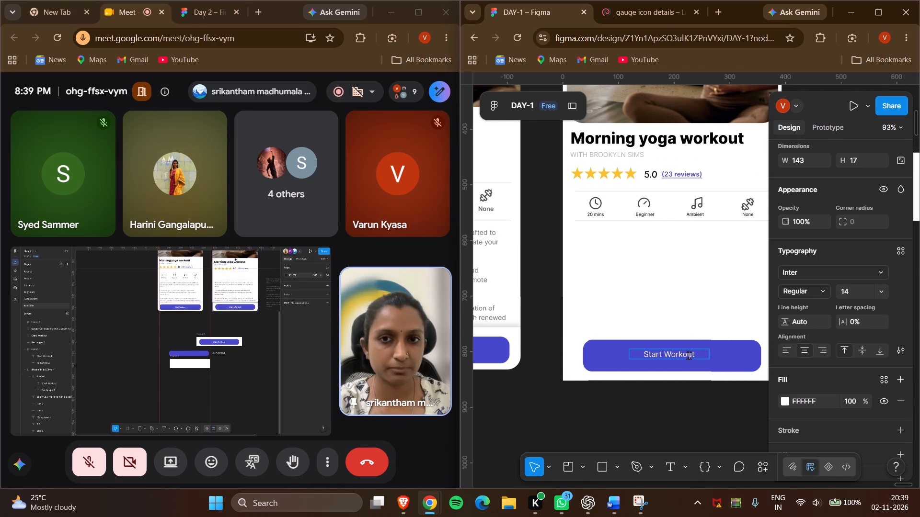
pyautogui.hotkey('ctrl', 'a')
pyautogui.click(855, 288)
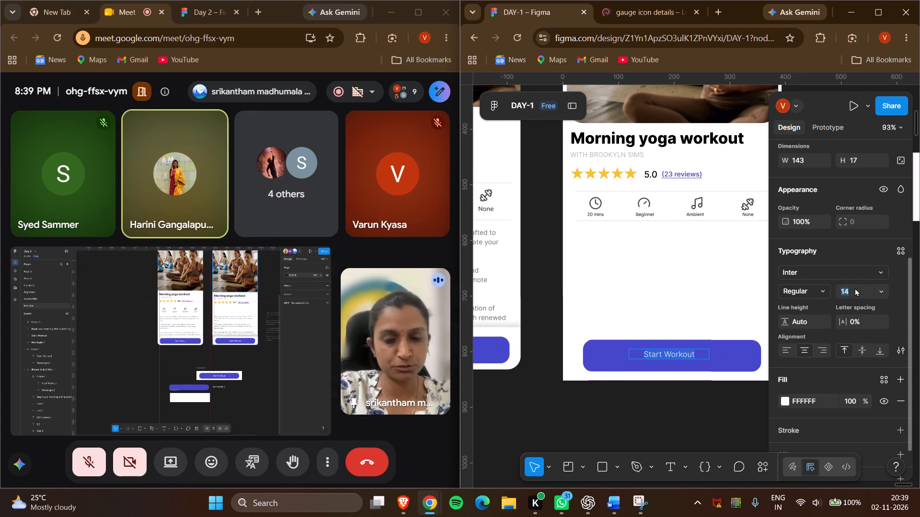
pyautogui.write('16')
pyautogui.press('Return')
# Change the weight of the Start Workout text to Semi Bold, checking it against the reference button, and deselect it.
pyautogui.hscroll(1, 833, 315)
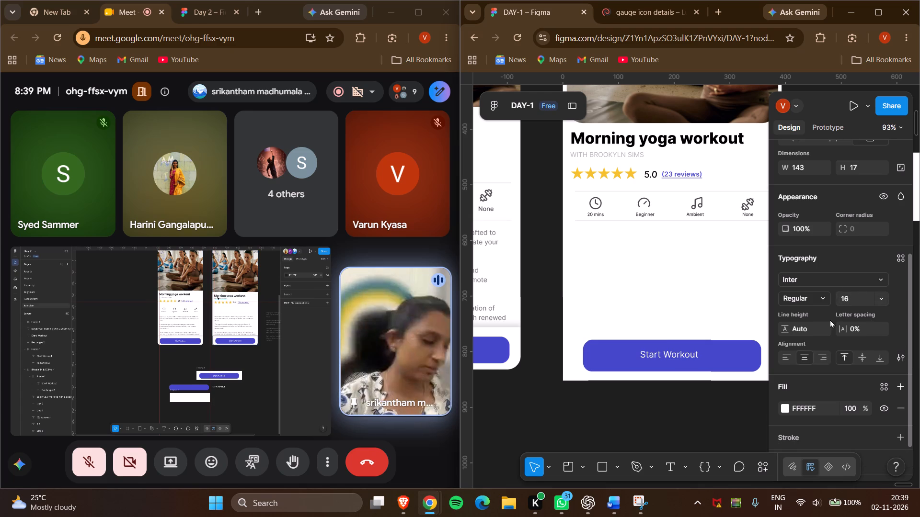
pyautogui.hscroll(2, 830, 319)
pyautogui.hscroll(-2, 714, 410)
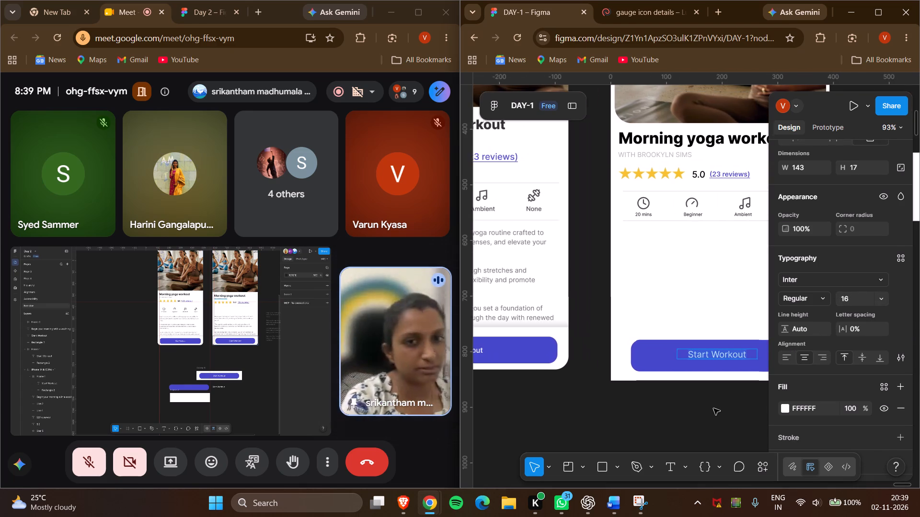
pyautogui.hscroll(-1, 713, 408)
pyautogui.click(806, 297)
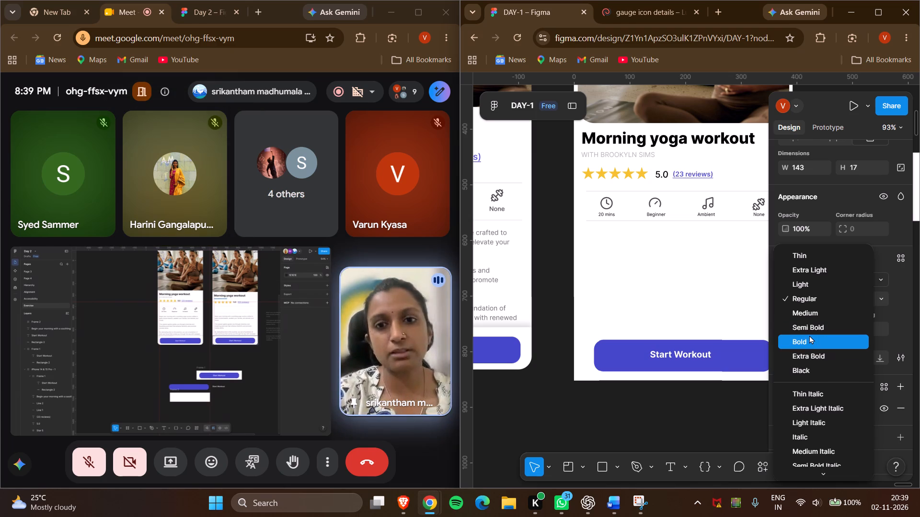
pyautogui.hscroll(3, 809, 335)
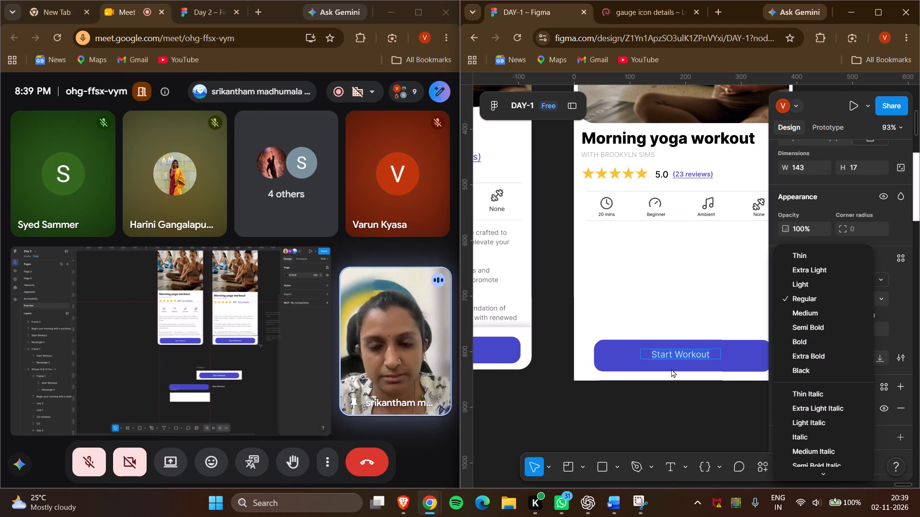
pyautogui.hscroll(-2, 669, 370)
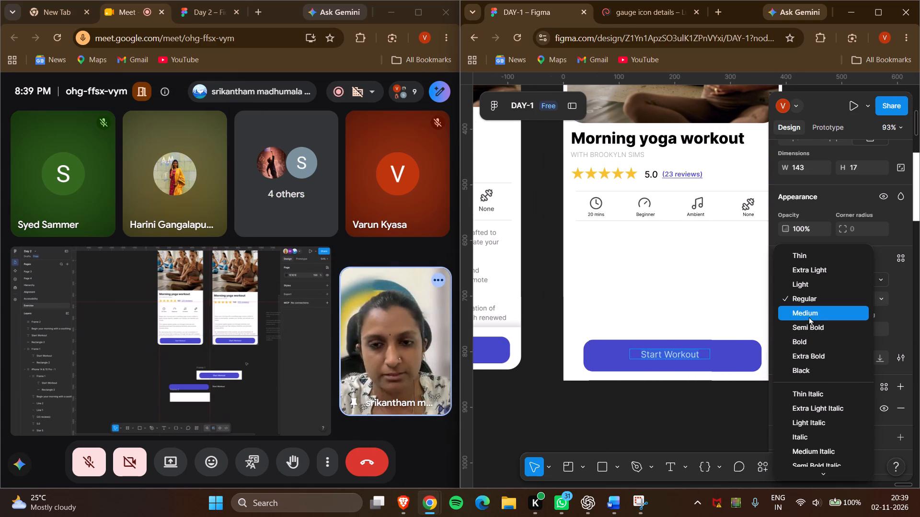
pyautogui.click(812, 327)
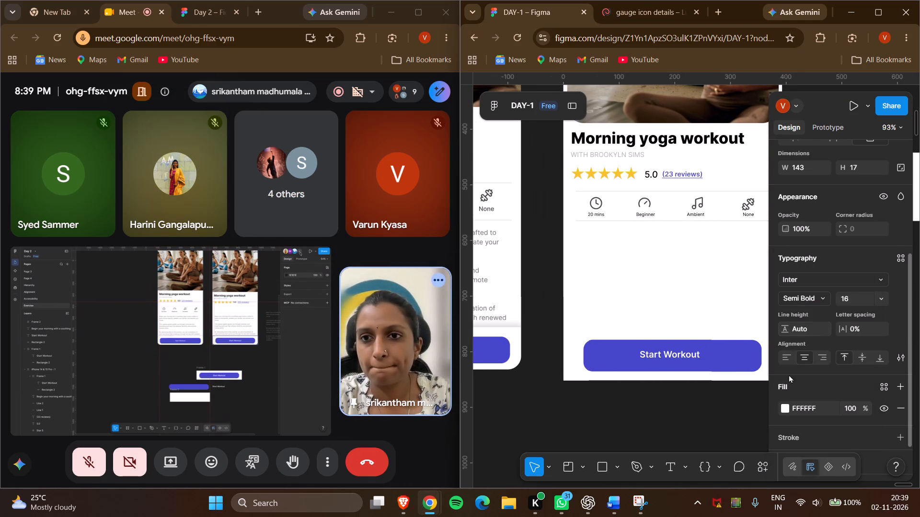
pyautogui.click(739, 407)
pyautogui.click(736, 413)
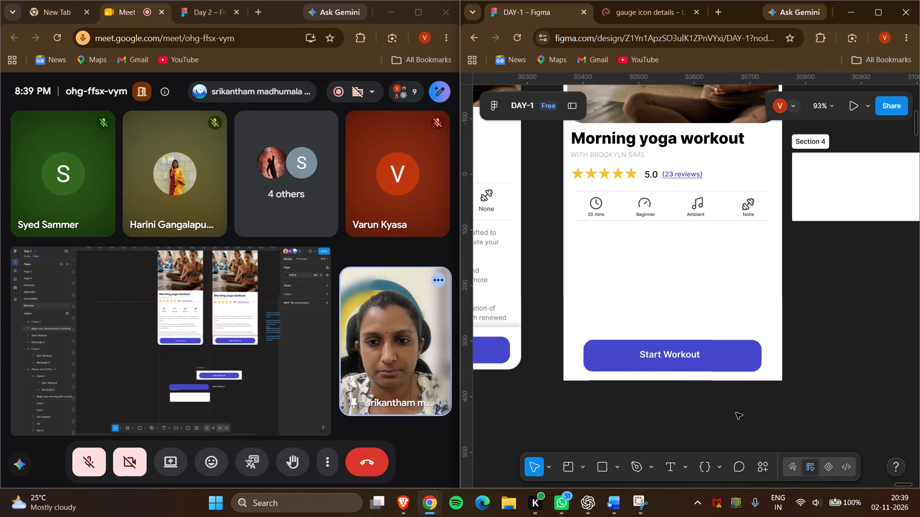
# Widen the purple button rectangle slightly towards the right edge of the workout frame, keeping its left edge in place.
pyautogui.hscroll(2, 736, 413)
pyautogui.hscroll(-1, 745, 404)
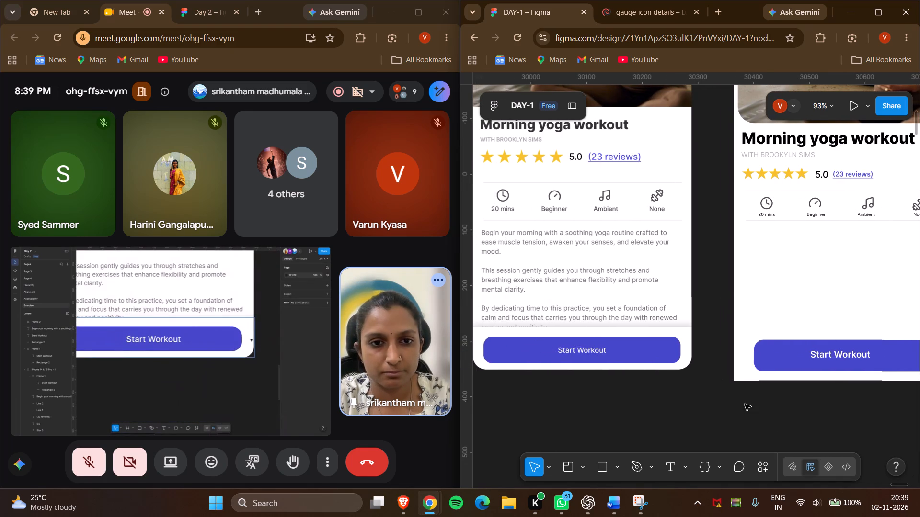
pyautogui.hscroll(-1, 745, 404)
pyautogui.click(765, 366)
pyautogui.hscroll(-2, 765, 374)
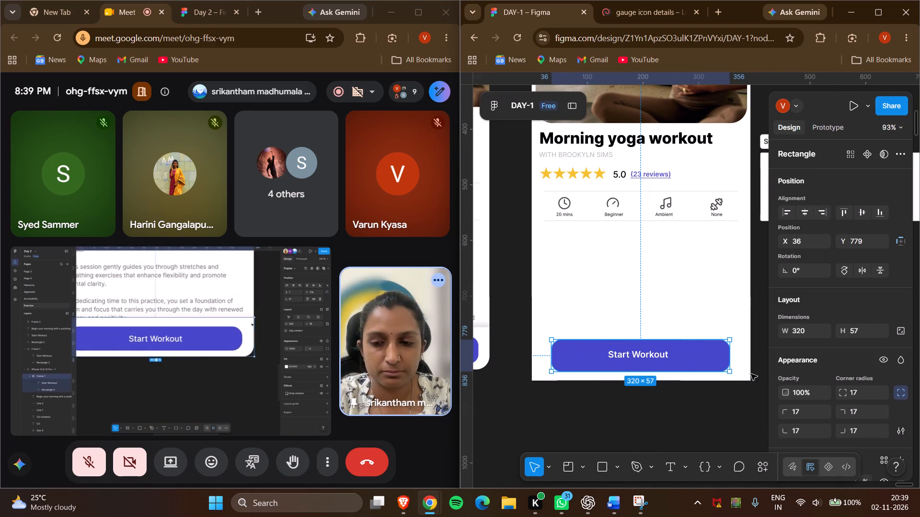
pyautogui.moveTo(732, 371); pyautogui.dragTo(740, 371)
# Align the Start Workout text box to the horizontal centre of the workout frame.
pyautogui.click(609, 356)
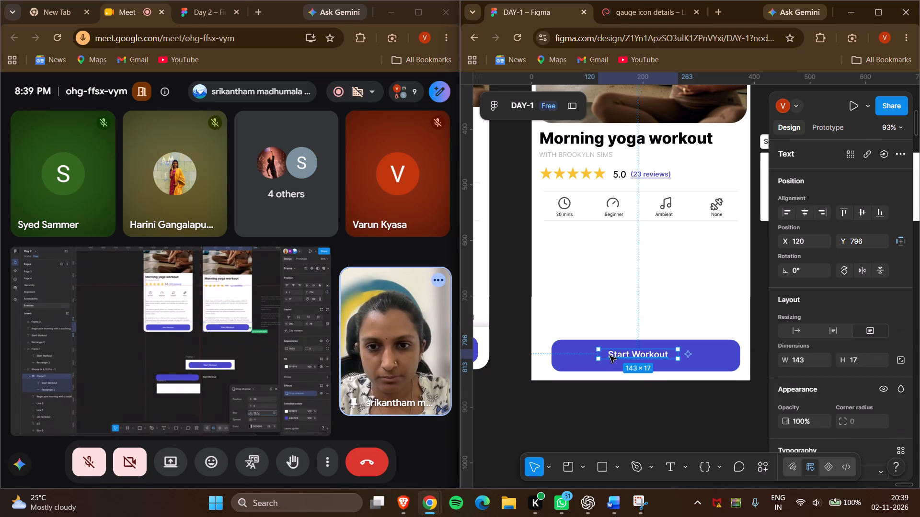
pyautogui.click(805, 212)
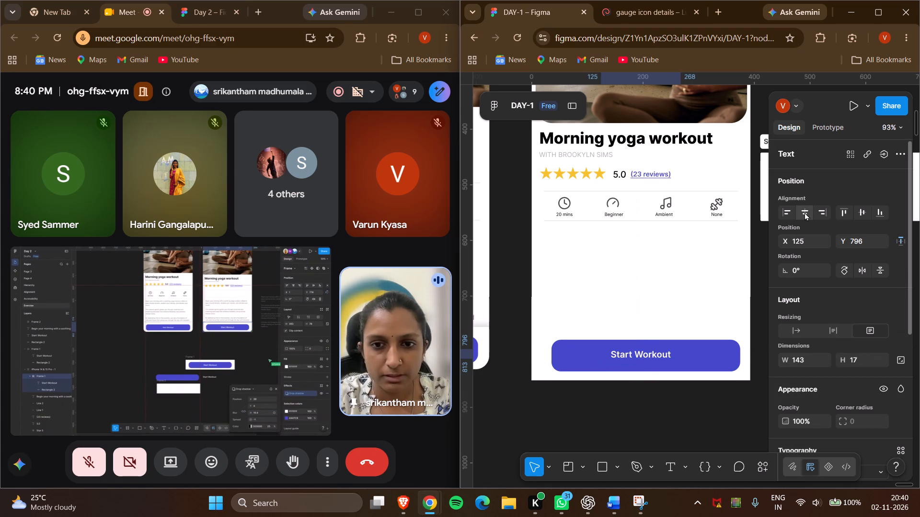
pyautogui.hscroll(1, 685, 412)
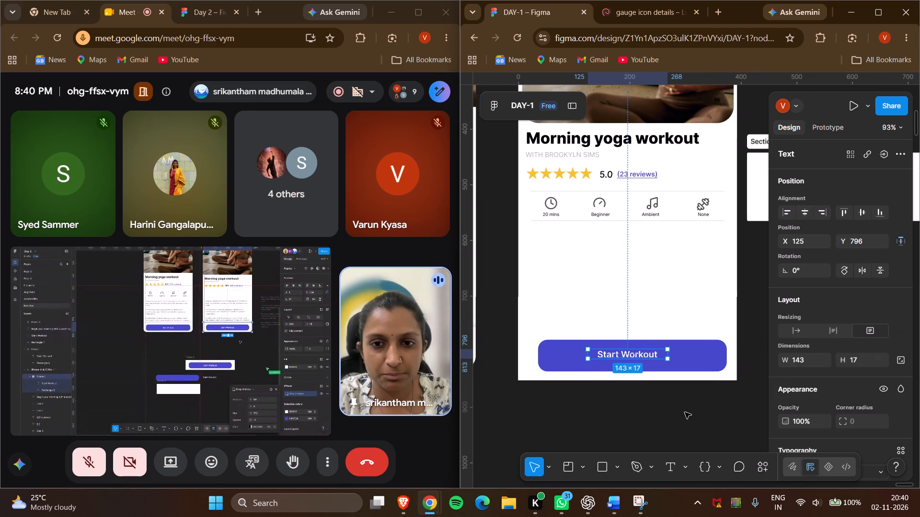
pyautogui.hscroll(1, 685, 412)
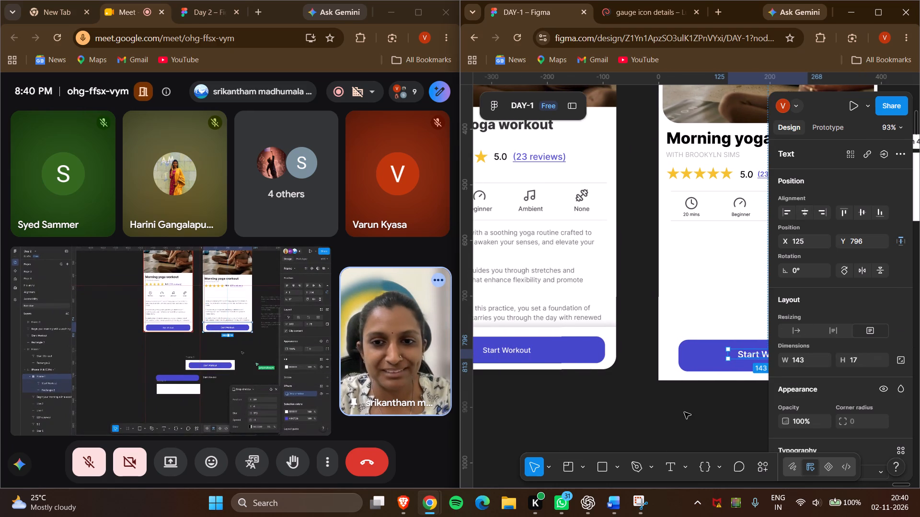
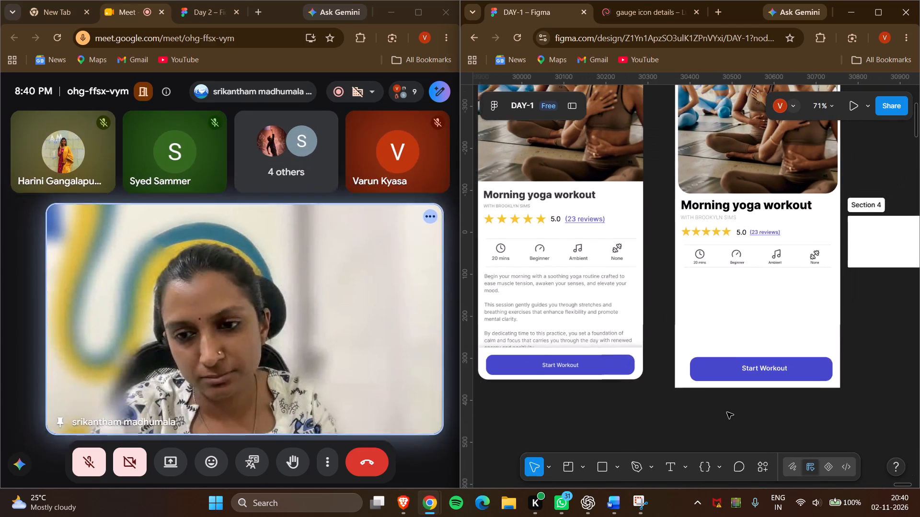
# Shift the None dumbbell icon and its label left together in the icon row so the icons sit evenly 57 apart.
pyautogui.moveTo(799, 252); pyautogui.dragTo(800, 252)
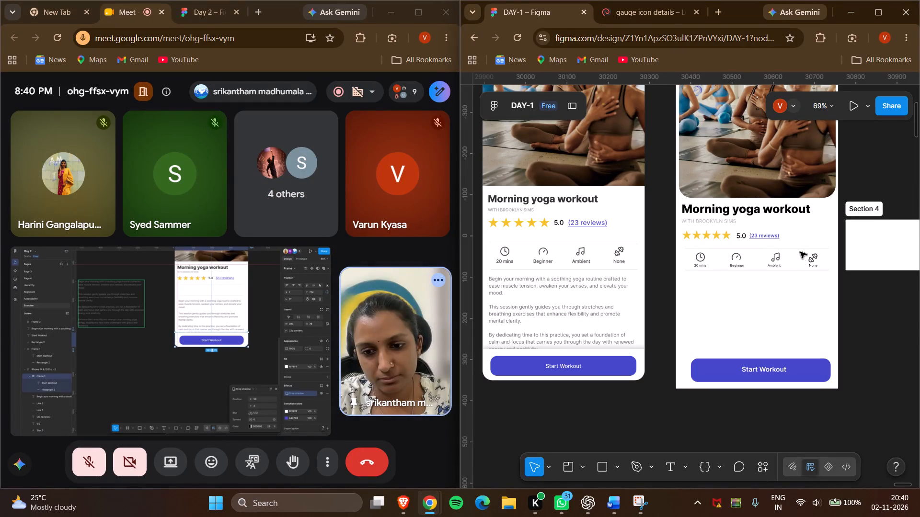
pyautogui.moveTo(800, 252); pyautogui.dragTo(826, 268)
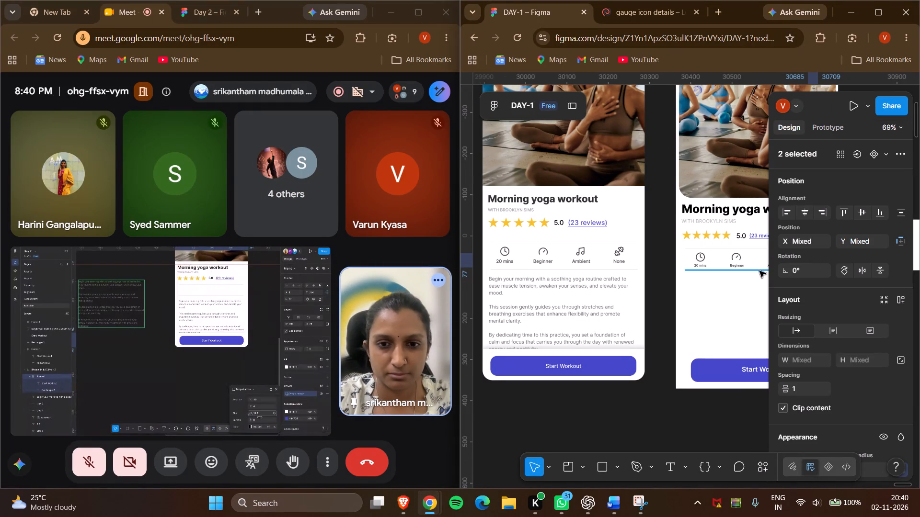
pyautogui.hscroll(-1, 759, 271)
pyautogui.click(609, 259)
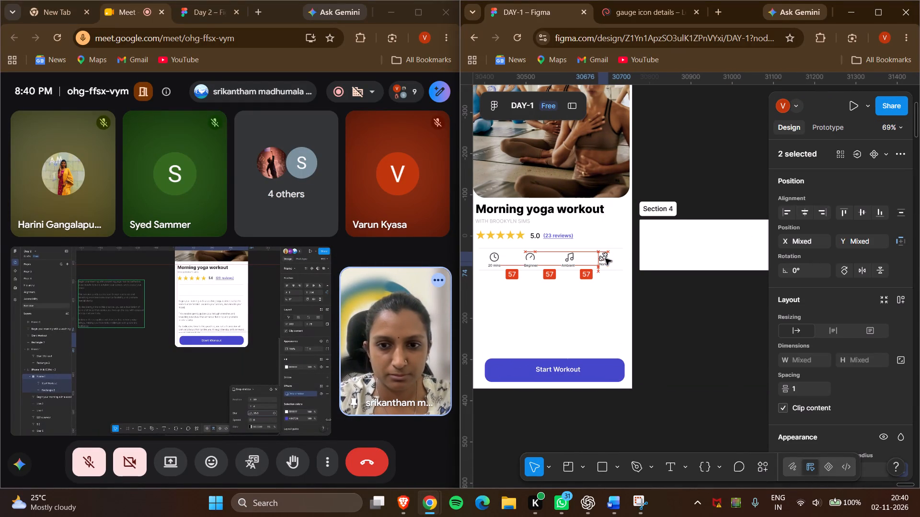
pyautogui.click(680, 319)
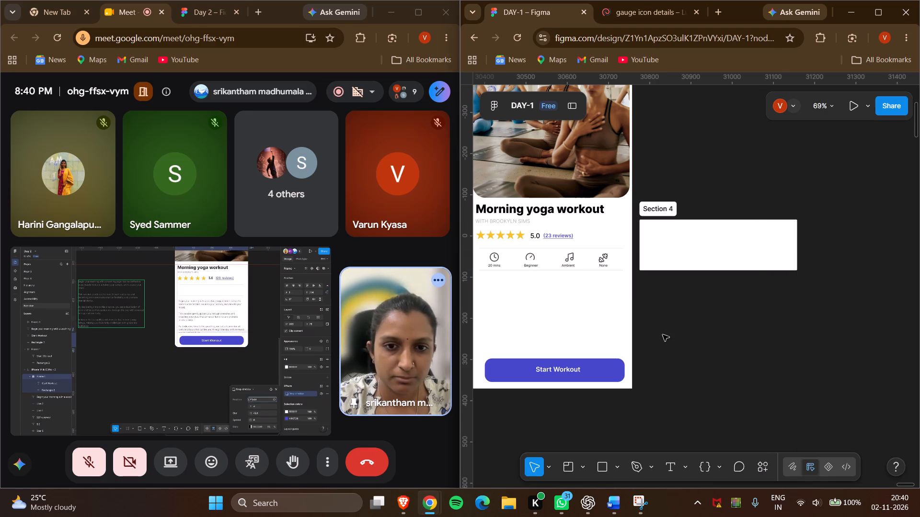
pyautogui.hscroll(3, 663, 335)
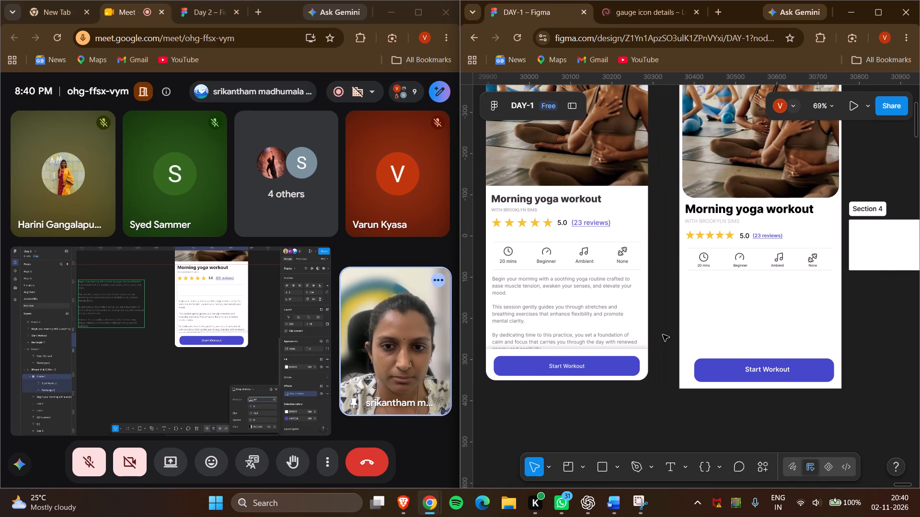
# Enlarge the None dumbbell icon in the workout frame's icon row to 30 × 30, keeping its lower-left corner fixed.
pyautogui.click(813, 261)
pyautogui.hscroll(-2, 778, 265)
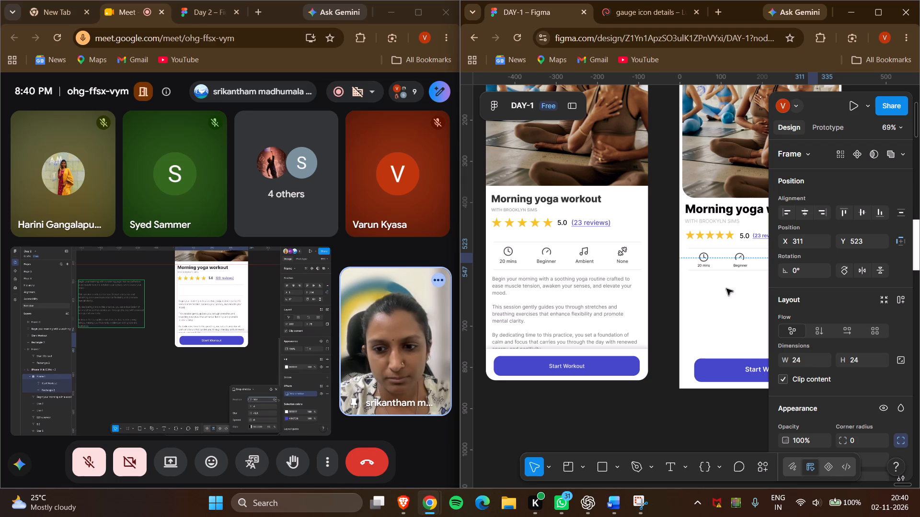
pyautogui.hscroll(-1, 721, 317)
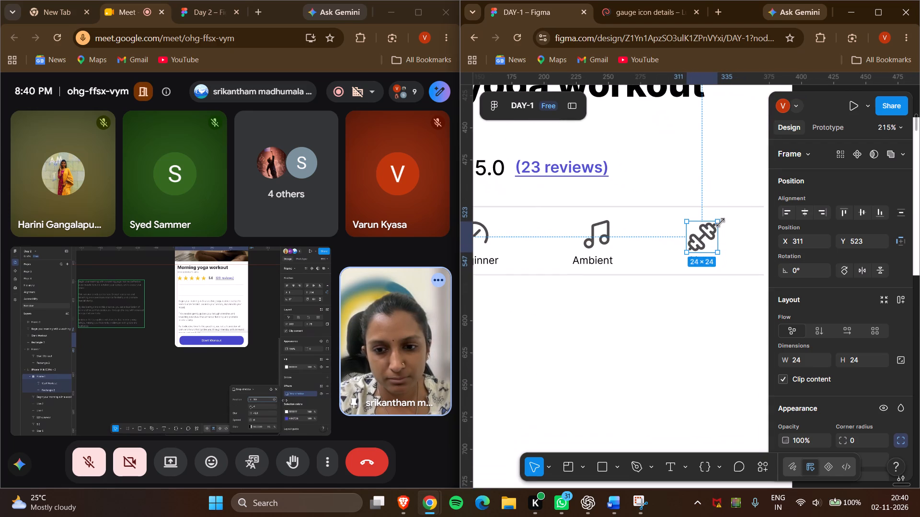
pyautogui.keyDown('shift'); pyautogui.click(722, 221); pyautogui.keyUp('shift')
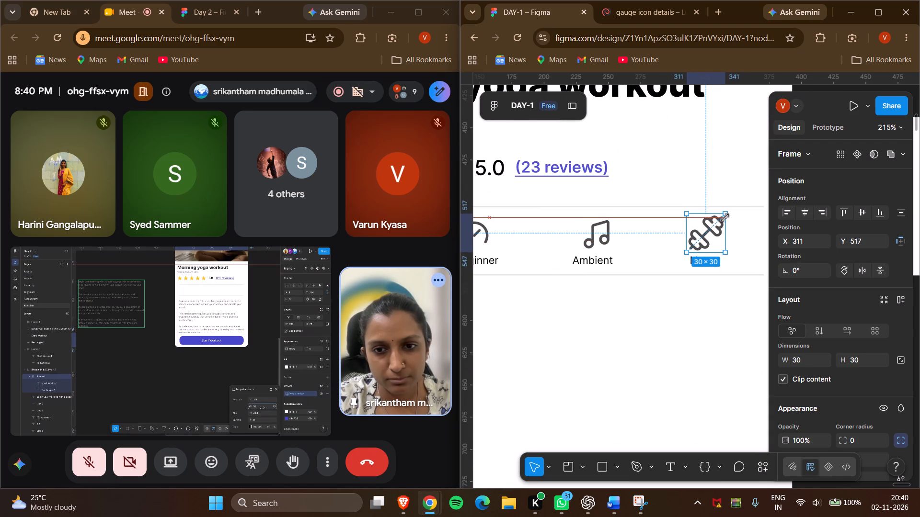
pyautogui.click(643, 357)
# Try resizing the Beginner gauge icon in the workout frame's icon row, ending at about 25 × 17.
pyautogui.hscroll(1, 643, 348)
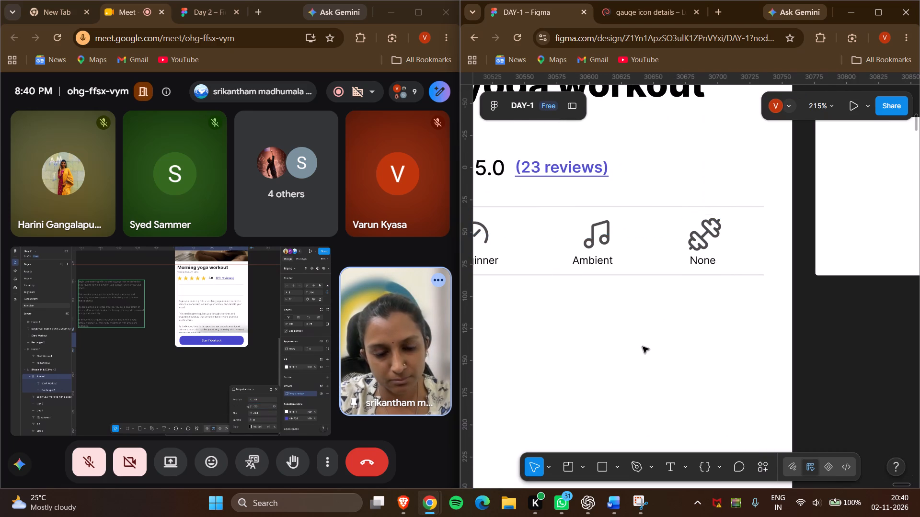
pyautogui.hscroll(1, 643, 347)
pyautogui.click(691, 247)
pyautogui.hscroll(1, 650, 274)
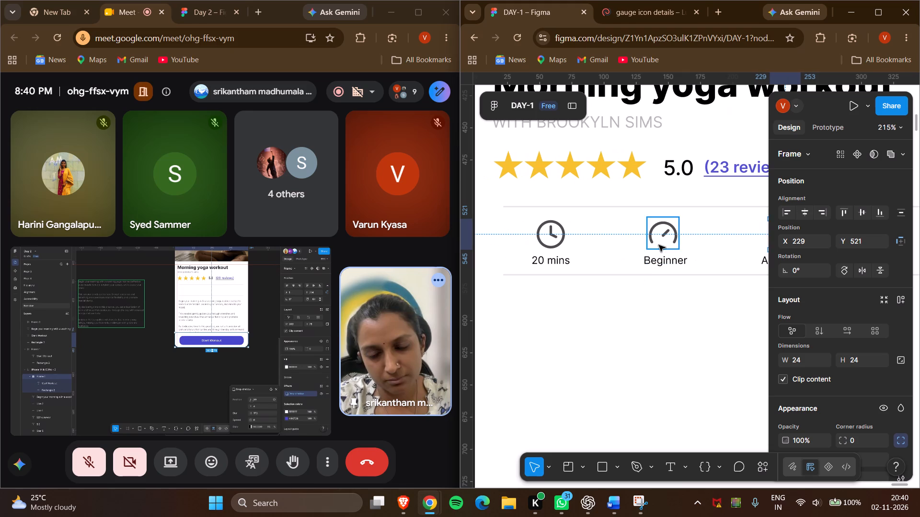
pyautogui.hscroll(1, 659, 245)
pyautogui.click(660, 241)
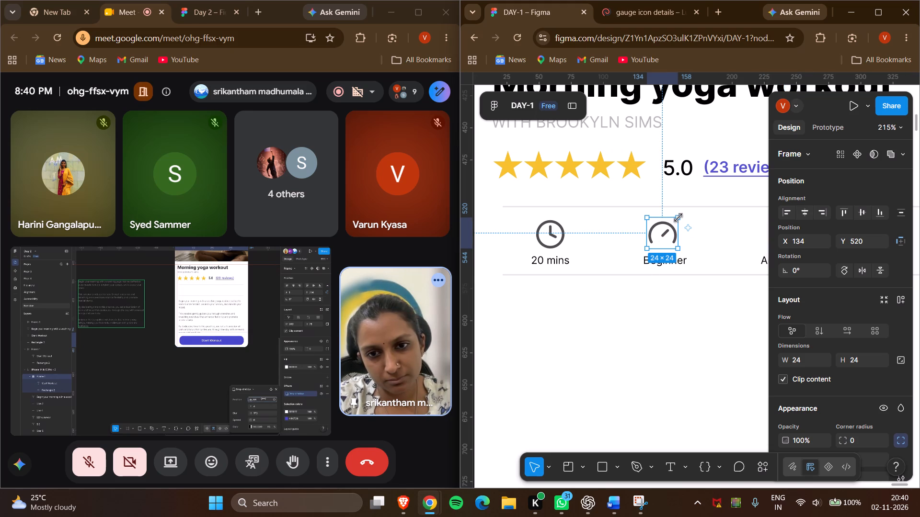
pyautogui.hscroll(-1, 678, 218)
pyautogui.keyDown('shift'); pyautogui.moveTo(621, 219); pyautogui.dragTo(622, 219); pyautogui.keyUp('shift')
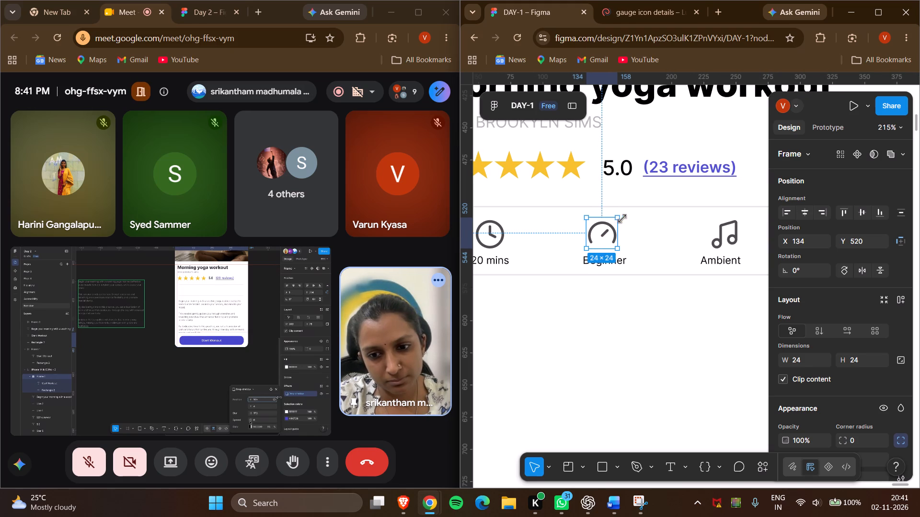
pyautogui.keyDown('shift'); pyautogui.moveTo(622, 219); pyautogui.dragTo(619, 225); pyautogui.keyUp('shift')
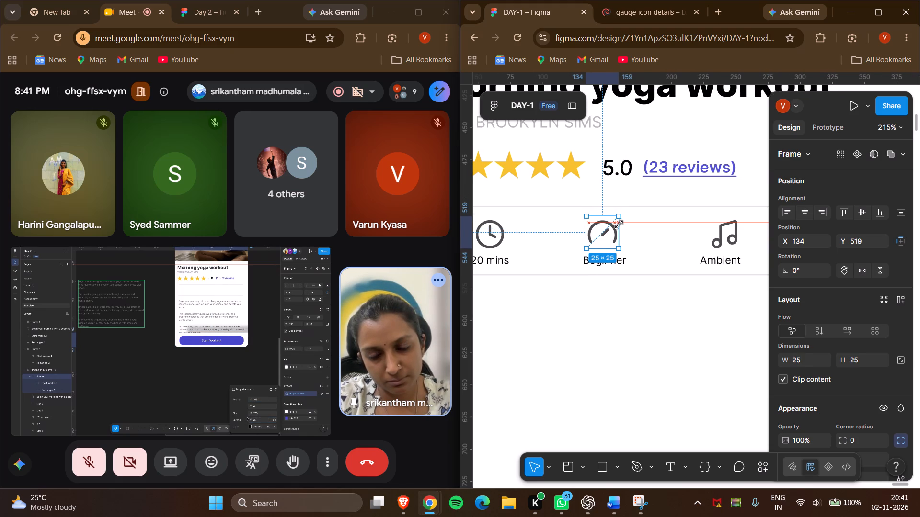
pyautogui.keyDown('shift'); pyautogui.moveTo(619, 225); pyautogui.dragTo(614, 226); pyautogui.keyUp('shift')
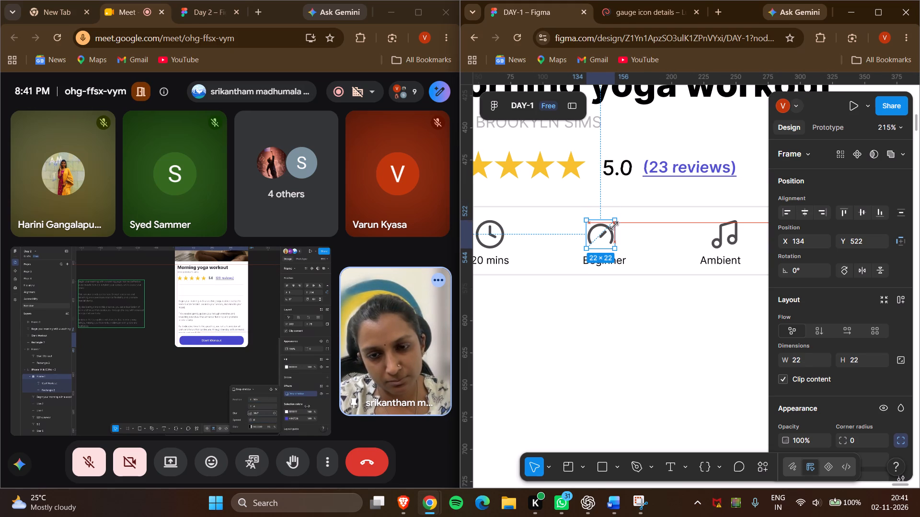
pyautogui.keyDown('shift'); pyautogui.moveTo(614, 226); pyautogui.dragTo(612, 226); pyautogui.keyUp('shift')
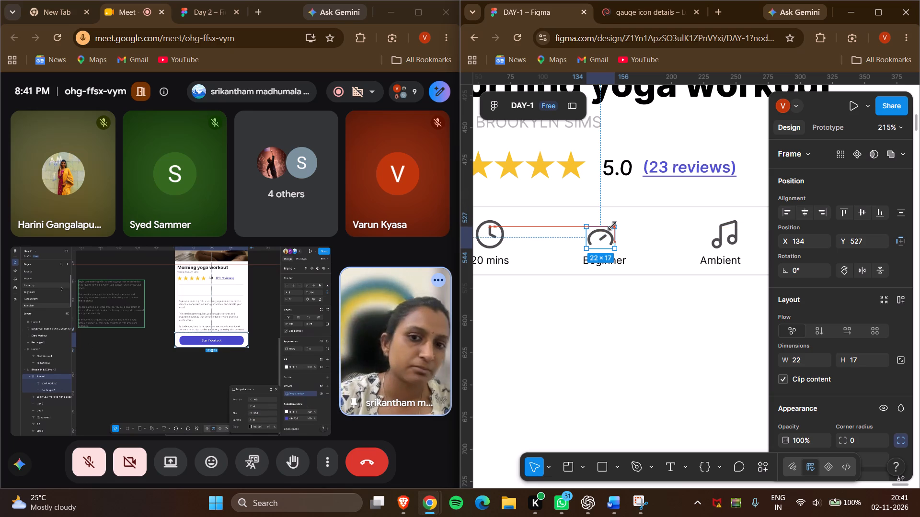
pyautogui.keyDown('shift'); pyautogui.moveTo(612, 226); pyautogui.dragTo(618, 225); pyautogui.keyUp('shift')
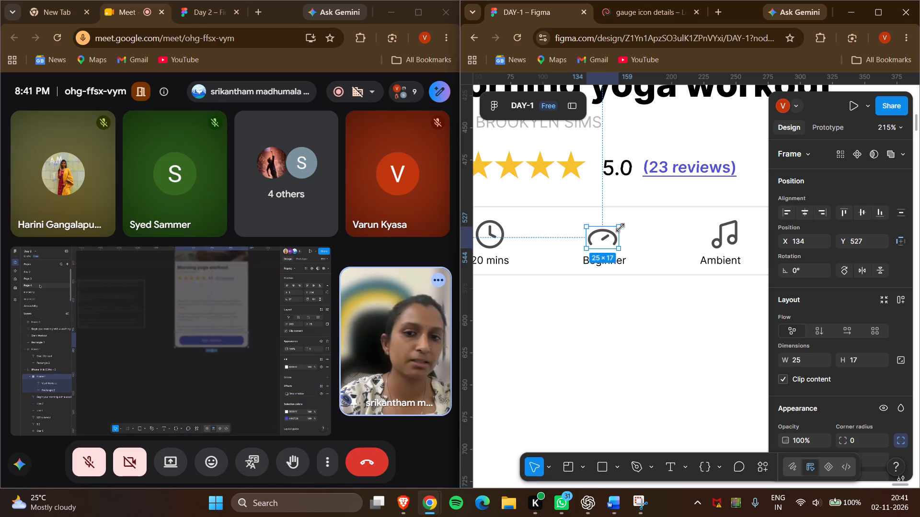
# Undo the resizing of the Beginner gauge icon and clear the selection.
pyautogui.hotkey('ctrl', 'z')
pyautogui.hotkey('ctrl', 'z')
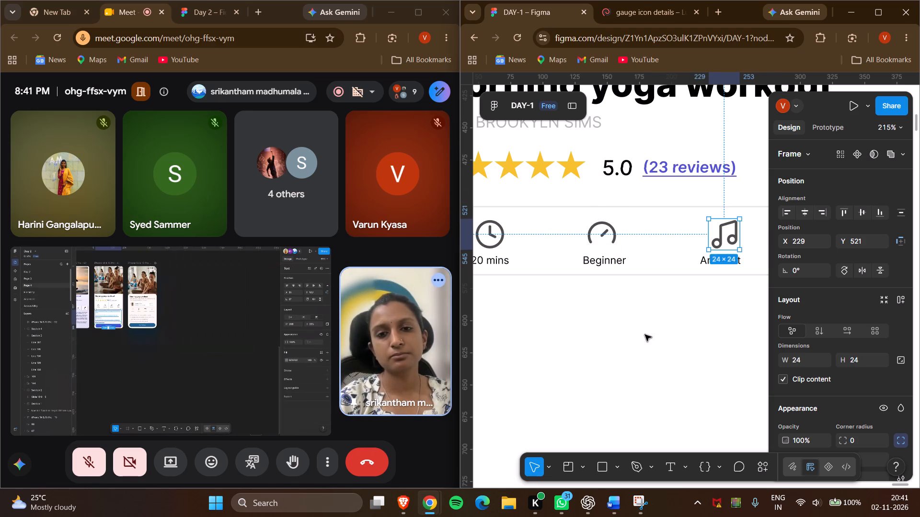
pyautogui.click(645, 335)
# Compare the recreated workout screen's icon row and Start Workout button area with the reference screen.
pyautogui.hscroll(1, 645, 335)
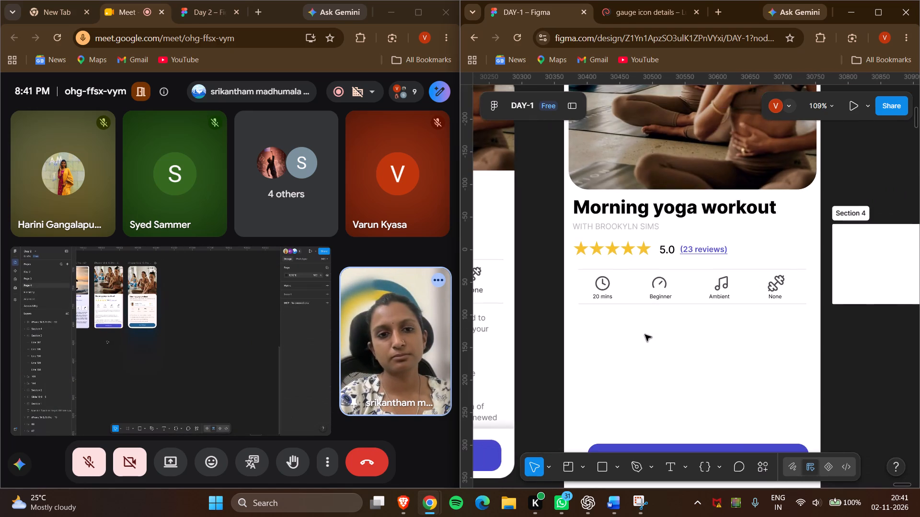
pyautogui.hscroll(5, 645, 335)
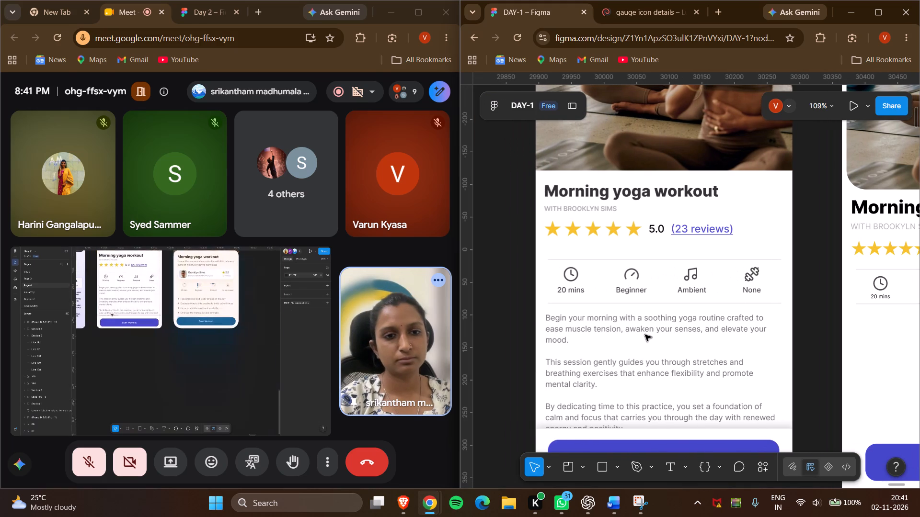
pyautogui.scroll(-1, 645, 335)
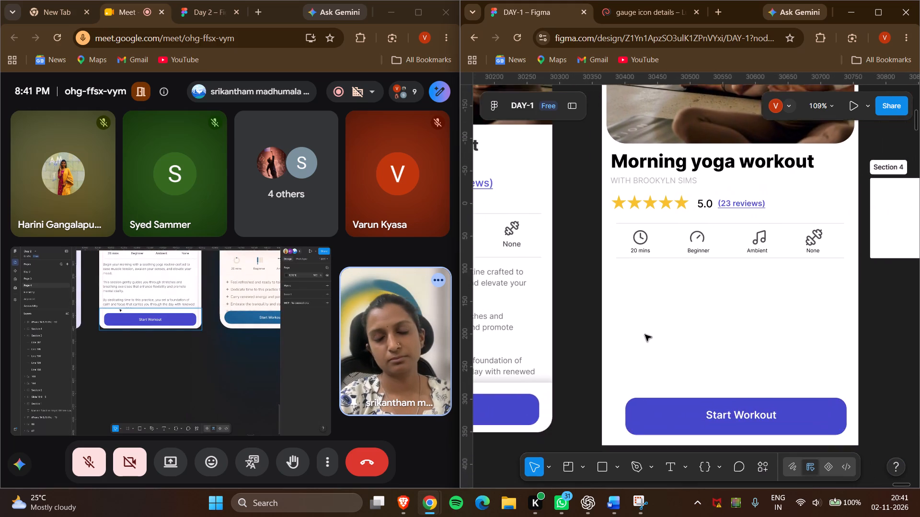
pyautogui.scroll(-1, 645, 335)
pyautogui.hscroll(1, 645, 335)
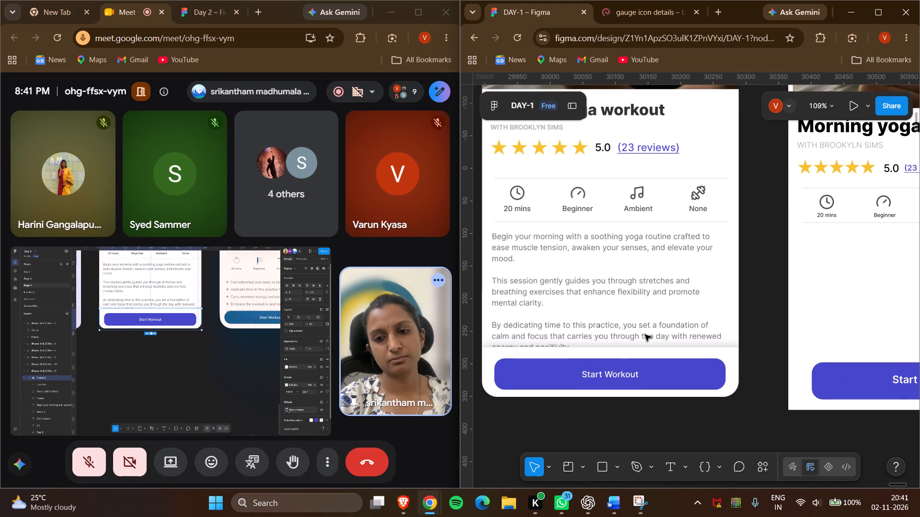
pyautogui.hscroll(1, 645, 335)
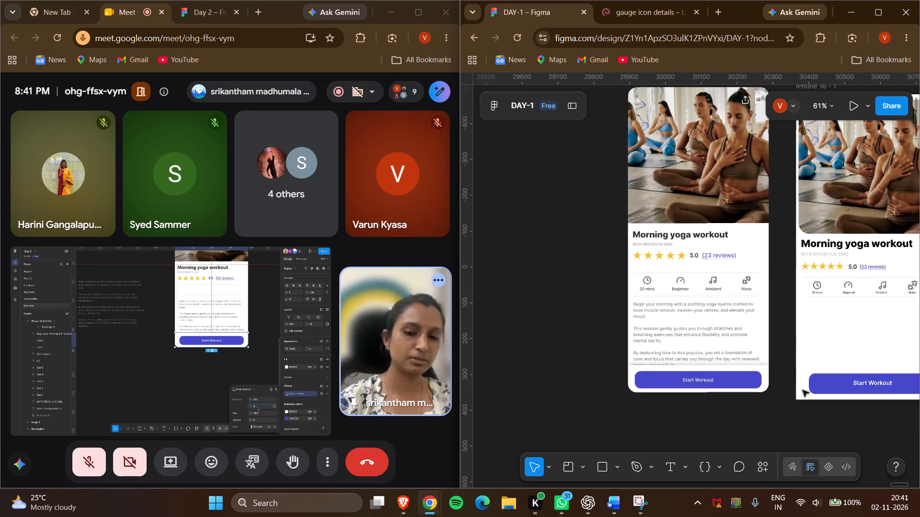
pyautogui.hscroll(-1, 803, 390)
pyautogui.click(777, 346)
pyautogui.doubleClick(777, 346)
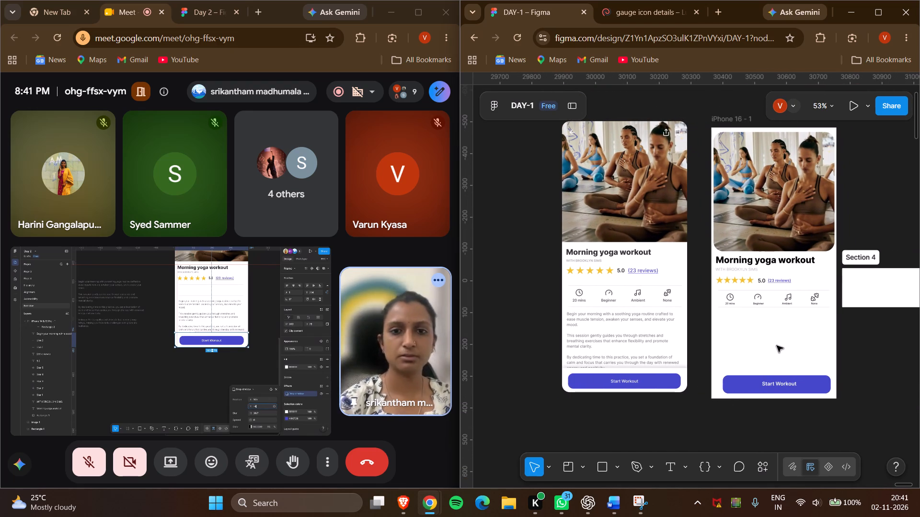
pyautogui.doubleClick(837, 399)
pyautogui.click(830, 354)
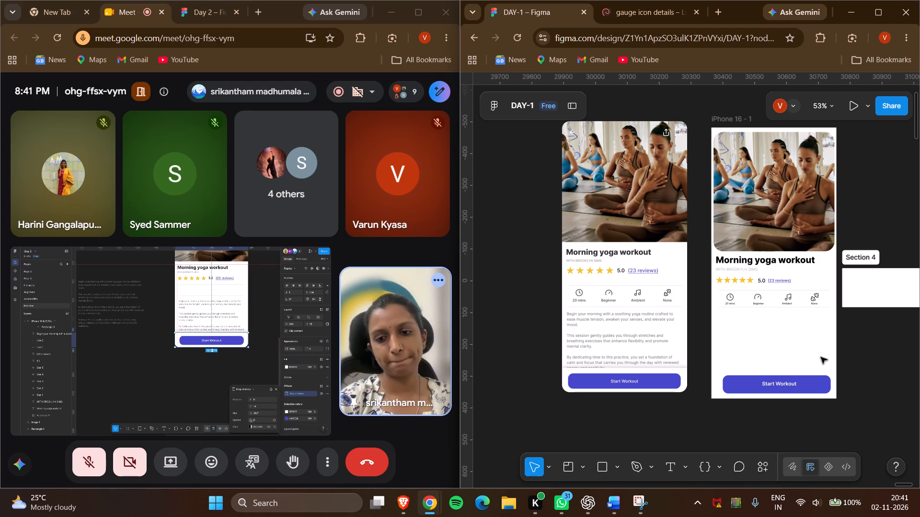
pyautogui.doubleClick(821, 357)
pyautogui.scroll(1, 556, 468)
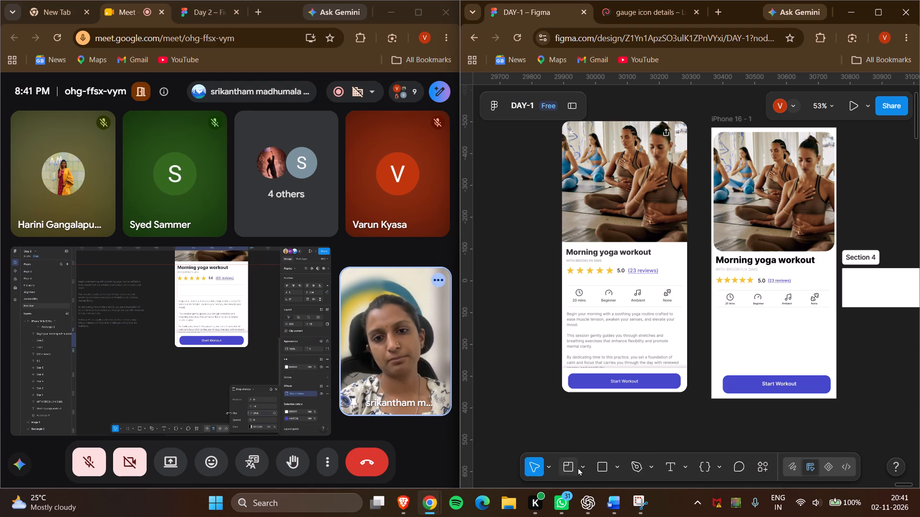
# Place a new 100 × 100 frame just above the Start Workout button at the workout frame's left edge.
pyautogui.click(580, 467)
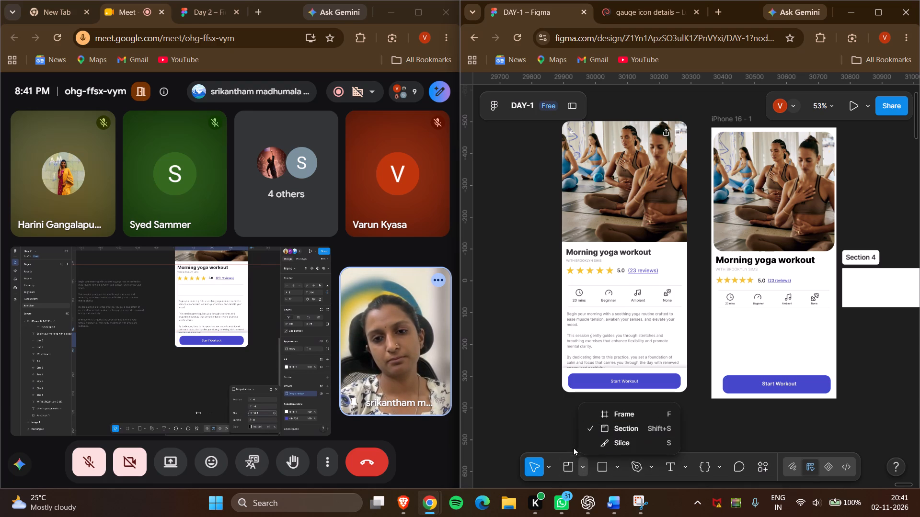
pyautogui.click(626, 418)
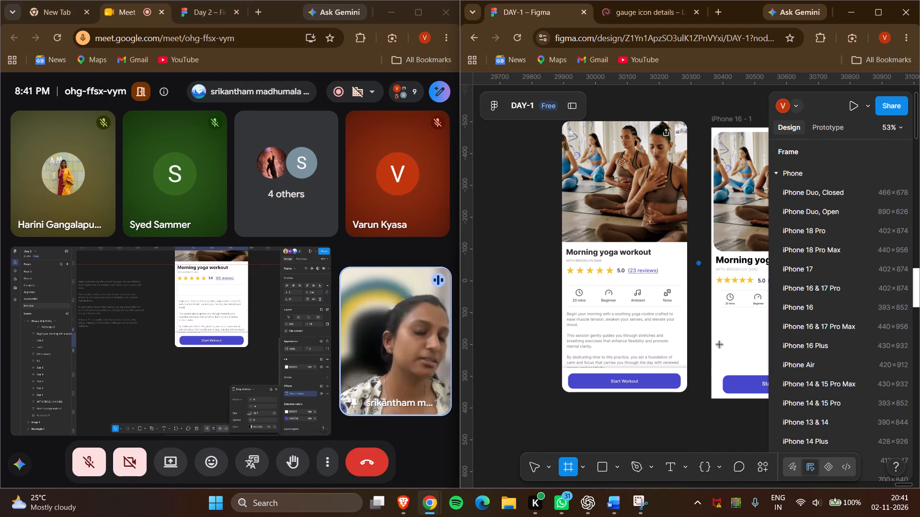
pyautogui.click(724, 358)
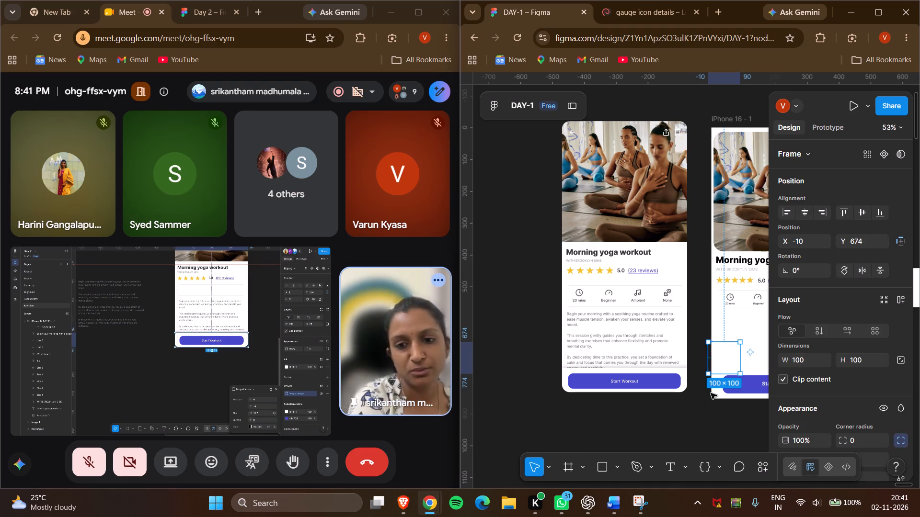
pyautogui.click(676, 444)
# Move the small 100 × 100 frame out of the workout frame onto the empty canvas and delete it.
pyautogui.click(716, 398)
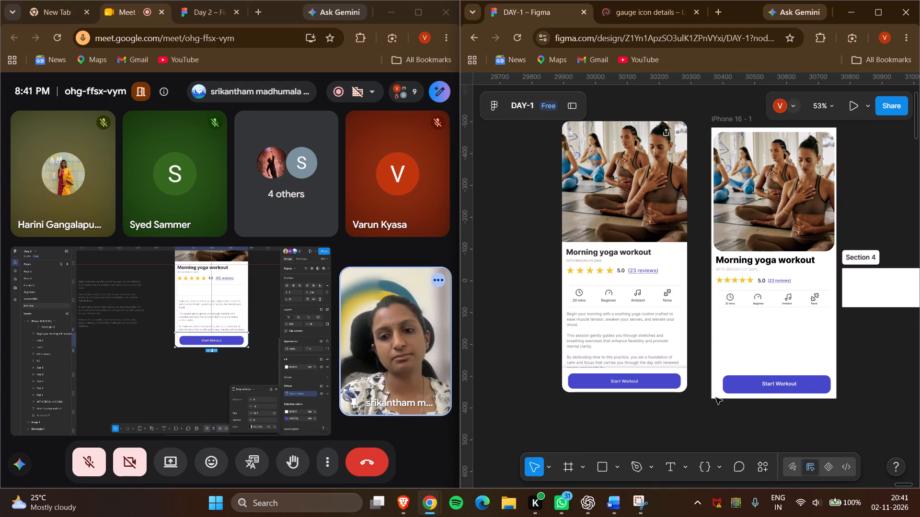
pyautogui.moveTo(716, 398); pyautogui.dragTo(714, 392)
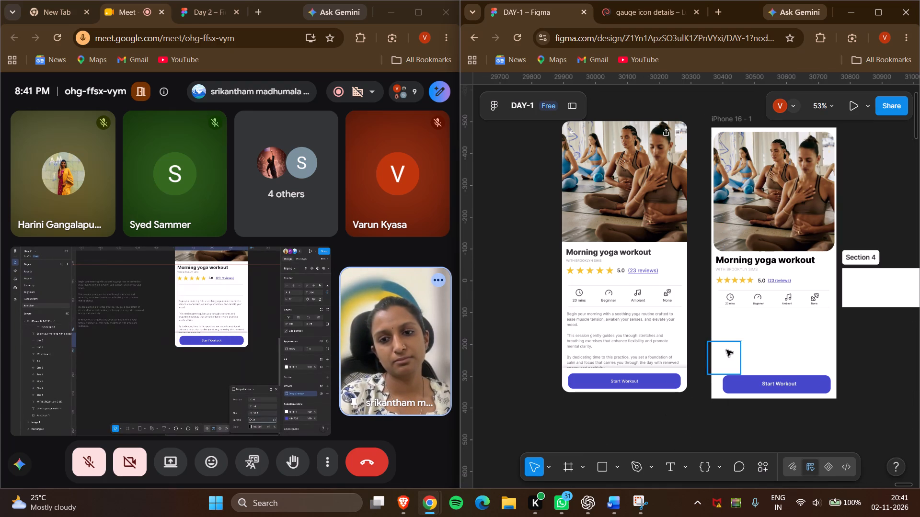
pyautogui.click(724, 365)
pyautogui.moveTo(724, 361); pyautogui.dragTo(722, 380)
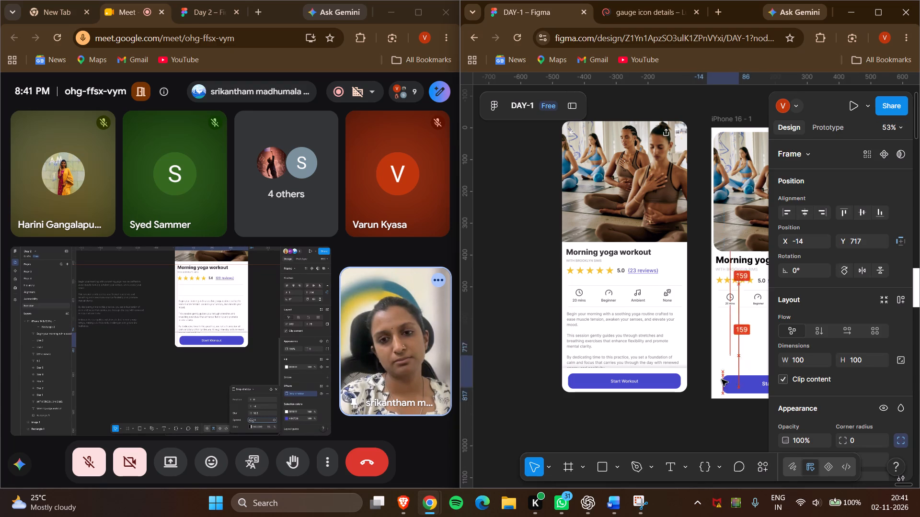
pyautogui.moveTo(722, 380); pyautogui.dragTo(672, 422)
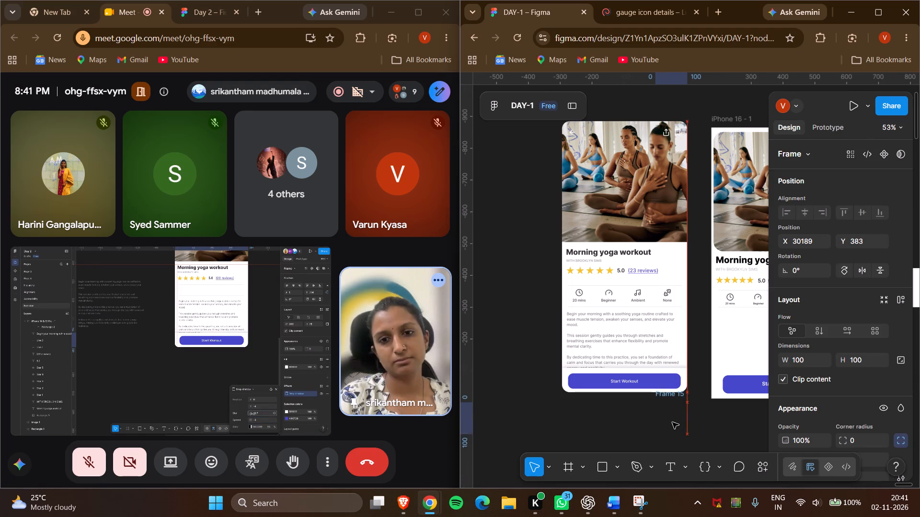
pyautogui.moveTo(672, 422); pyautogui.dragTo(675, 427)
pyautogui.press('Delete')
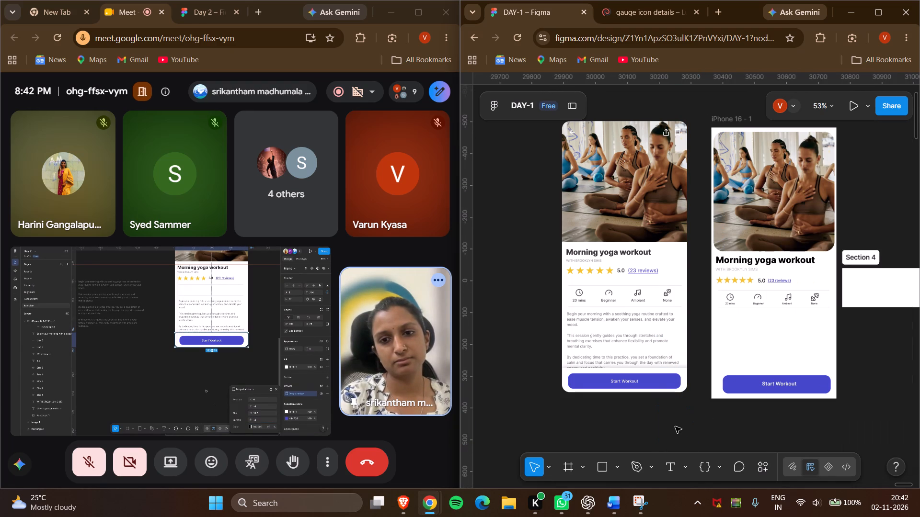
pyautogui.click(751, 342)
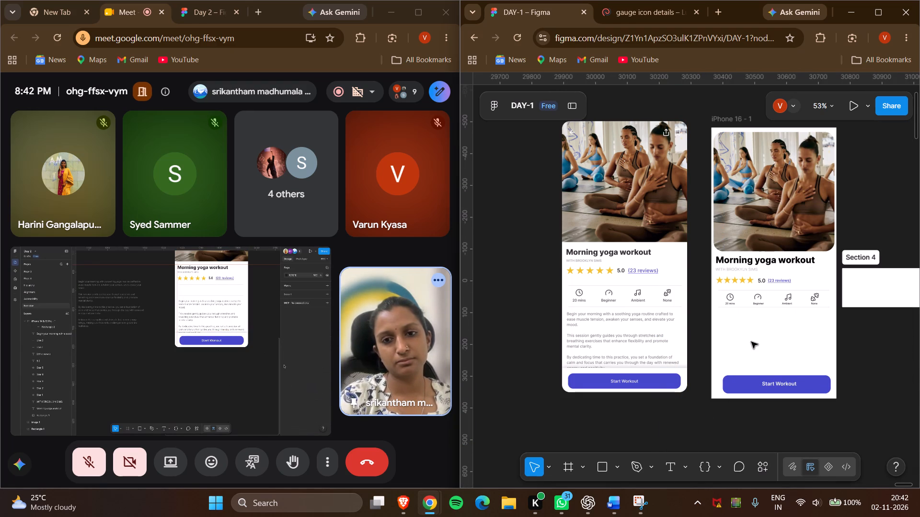
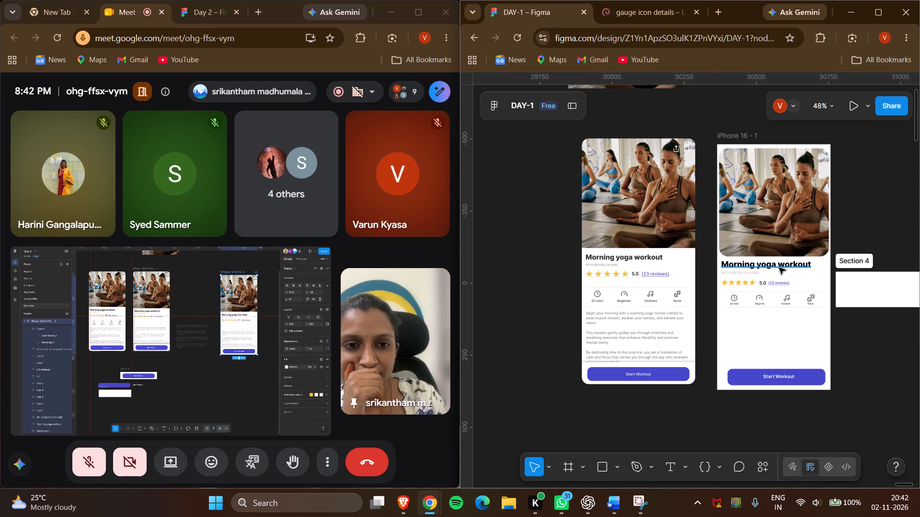
# Reload the DAY-1 design file and return to the Morning yoga workout frame and its reference screen on the canvas.
pyautogui.click(516, 35)
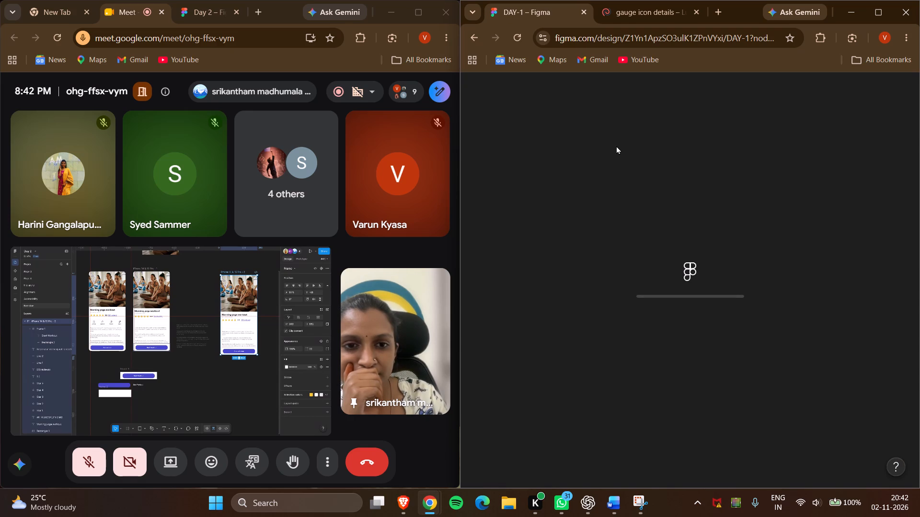
pyautogui.click(685, 292)
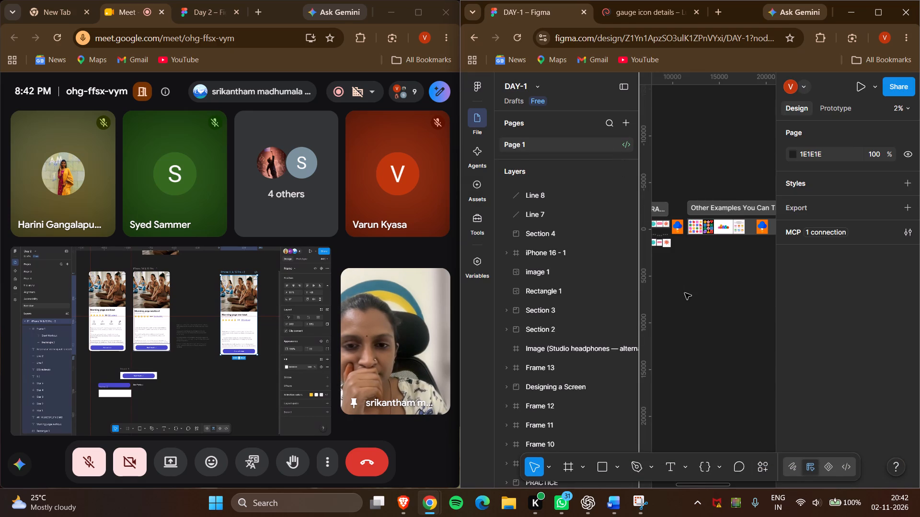
pyautogui.click(685, 293)
pyautogui.hscroll(-1, 686, 285)
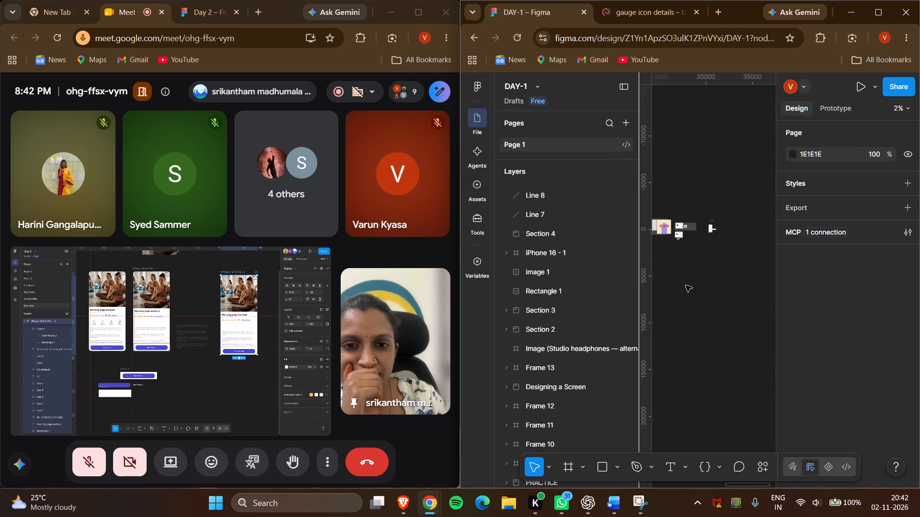
pyautogui.hscroll(-1, 686, 285)
pyautogui.scroll(2, 686, 283)
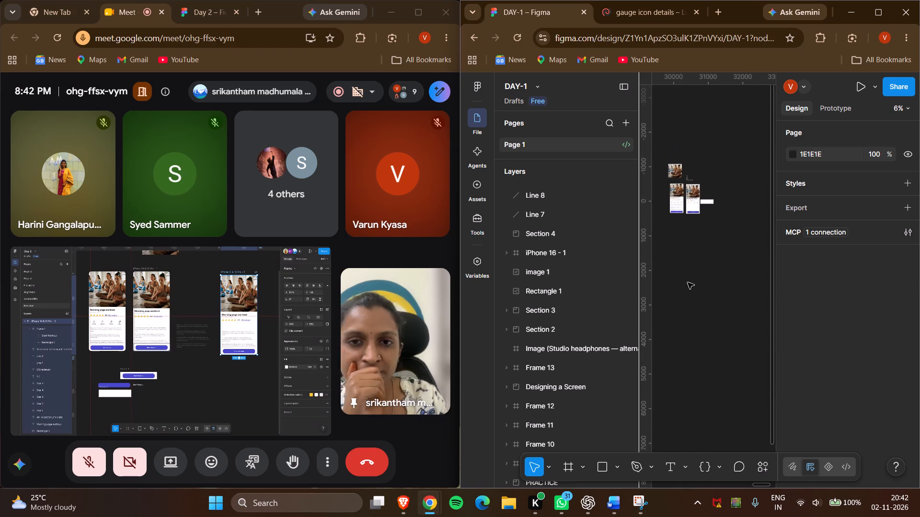
pyautogui.hscroll(1, 688, 282)
pyautogui.scroll(2, 690, 281)
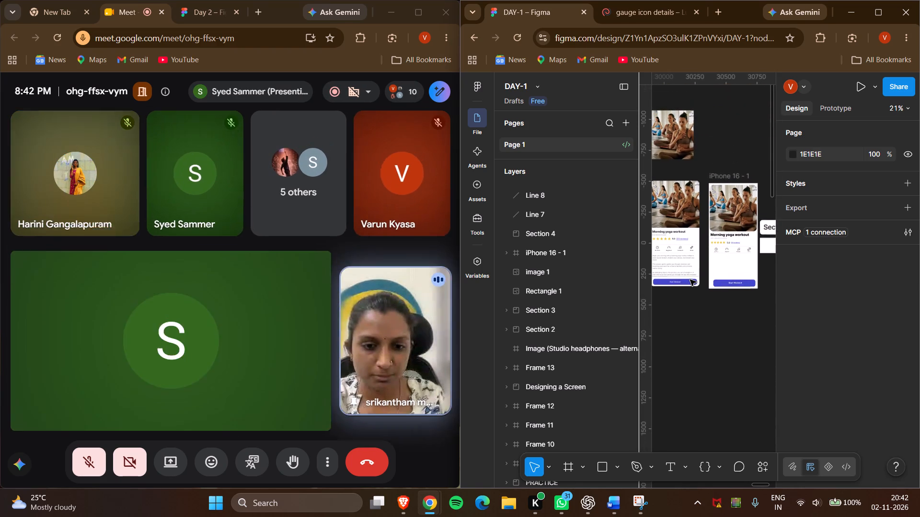
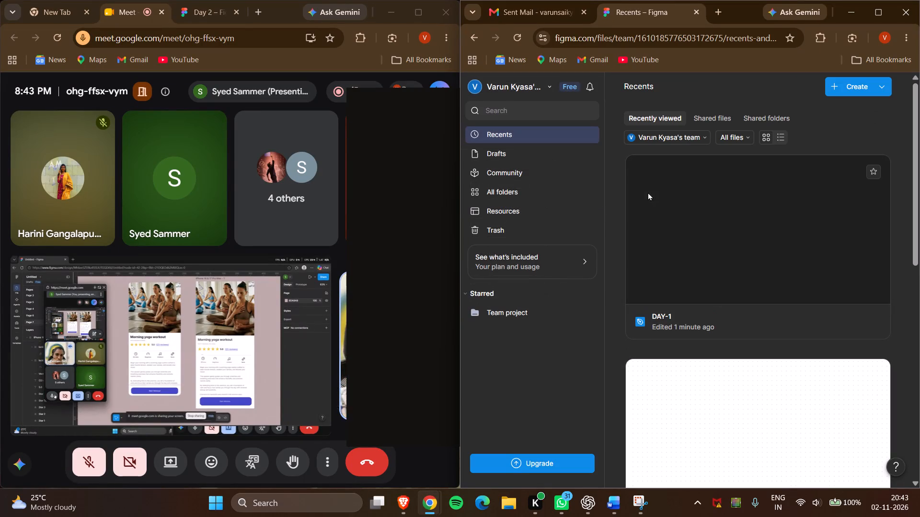
# Go to the team's Drafts and open the DAY-1 design file.
pyautogui.click(738, 242)
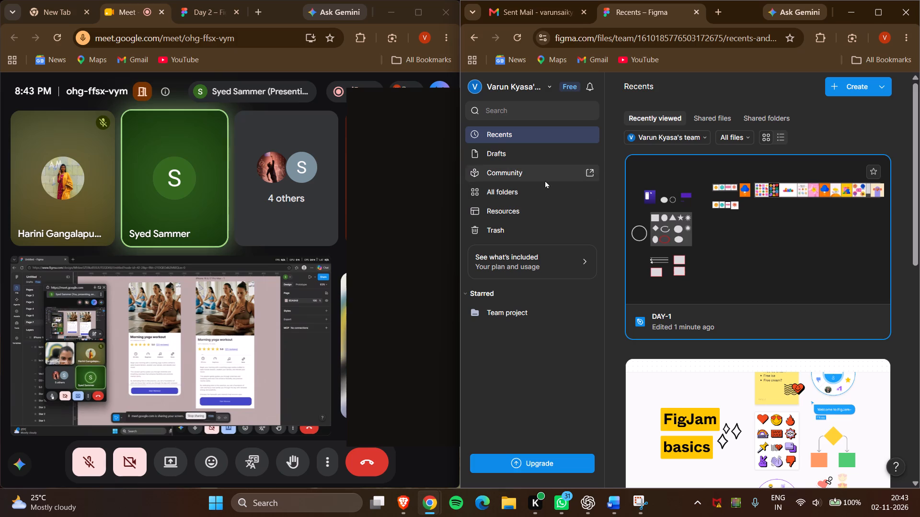
pyautogui.click(529, 150)
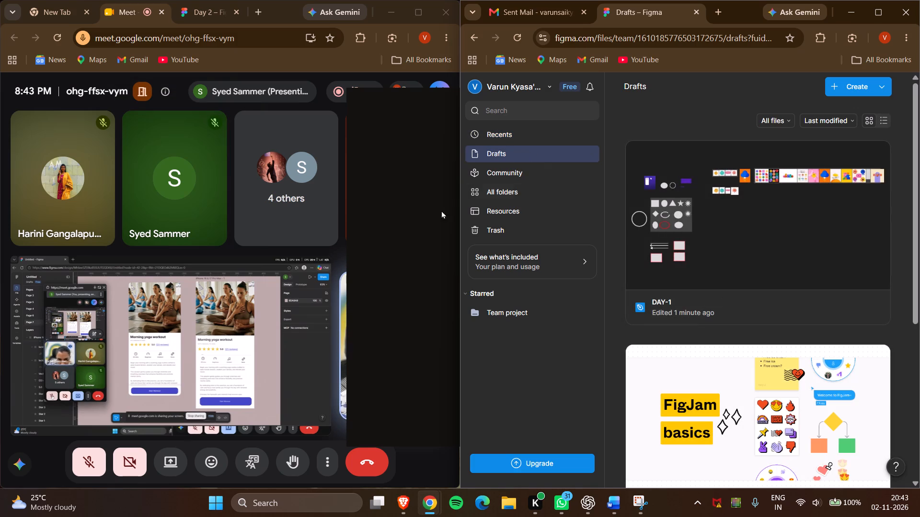
pyautogui.doubleClick(709, 239)
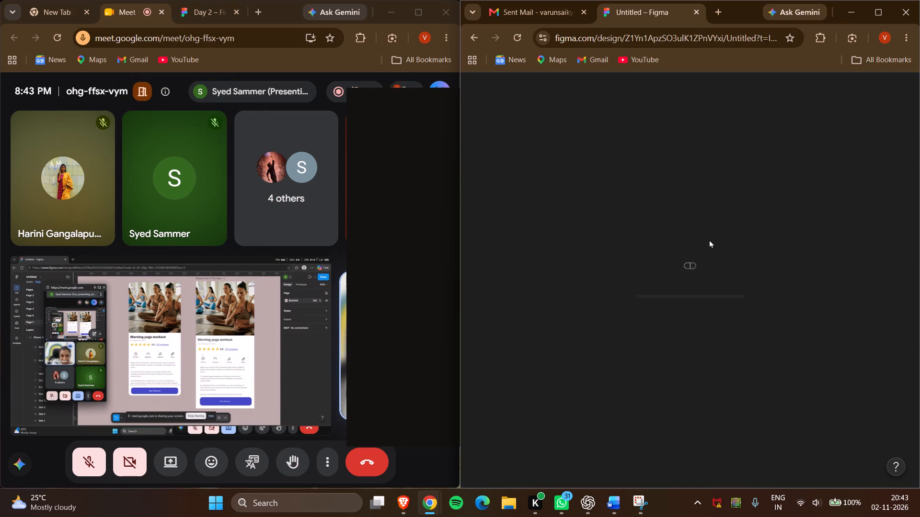